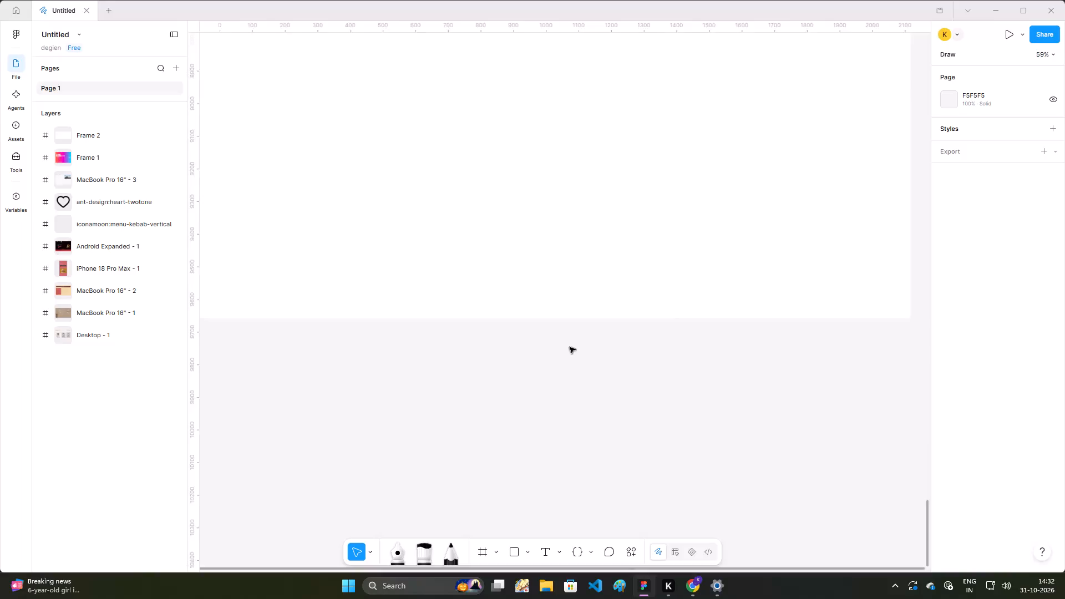
Find the Swift Drop design in the MacBook Pro 16" - 3 frame and look over its full layout.
{"action": "scroll", "coordinate": [570, 347], "scroll_direction": "down", "scroll_amount": 7}
{"action": "scroll", "coordinate": [570, 347], "scroll_direction": "up", "scroll_amount": 15}
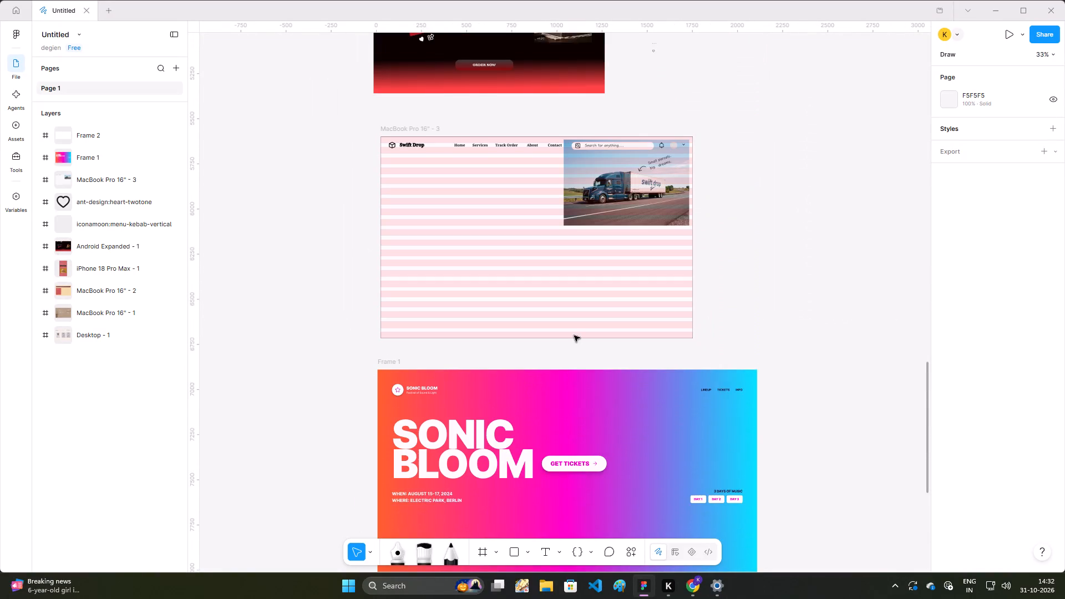
{"action": "scroll", "coordinate": [574, 336], "scroll_direction": "up", "scroll_amount": 3}
{"action": "scroll", "coordinate": [420, 277], "scroll_direction": "up", "scroll_amount": 2, "text": "ctrl"}
{"action": "scroll", "coordinate": [420, 277], "scroll_direction": "up", "scroll_amount": 3}
{"action": "scroll", "coordinate": [420, 277], "scroll_direction": "up", "scroll_amount": 1, "text": "ctrl"}
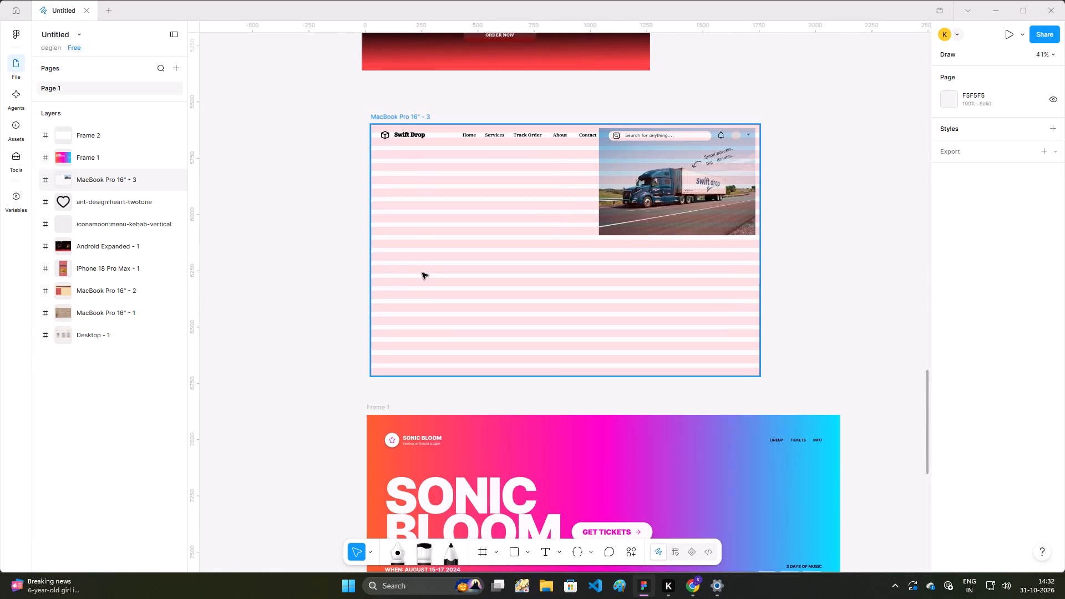
{"action": "scroll", "coordinate": [424, 272], "scroll_direction": "up", "scroll_amount": 2, "text": "ctrl"}
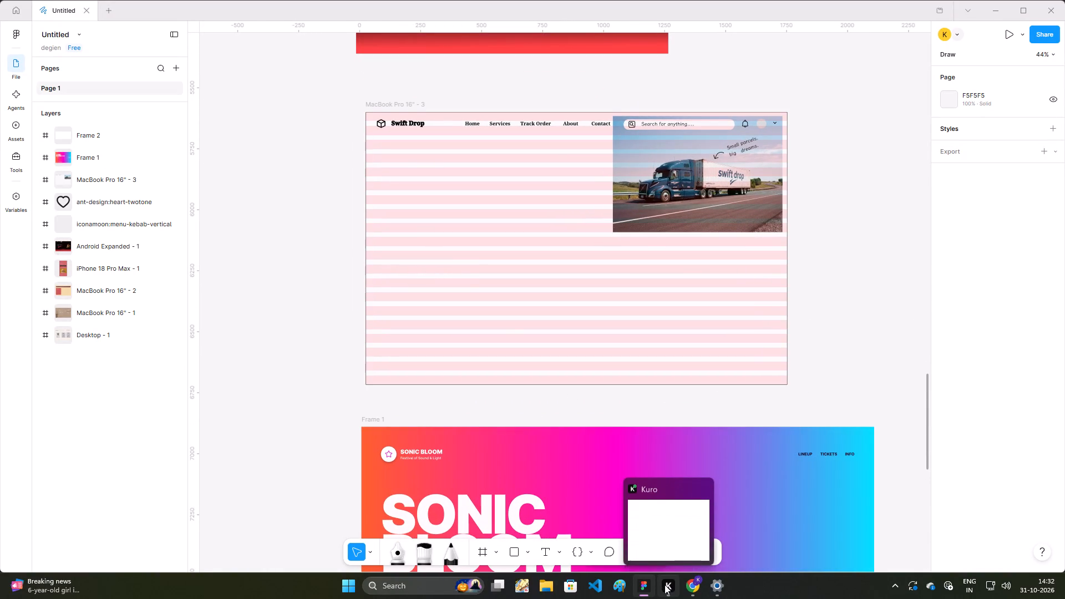
{"action": "scroll", "coordinate": [347, 265], "scroll_direction": "up", "scroll_amount": 2}
{"action": "scroll", "coordinate": [430, 268], "scroll_direction": "up", "scroll_amount": 2}
{"action": "scroll", "coordinate": [430, 268], "scroll_direction": "up", "scroll_amount": 2, "text": "ctrl"}
{"action": "scroll", "coordinate": [430, 268], "scroll_direction": "up", "scroll_amount": 2}
{"action": "scroll", "coordinate": [430, 268], "scroll_direction": "up", "scroll_amount": 2, "text": "ctrl"}
{"action": "scroll", "coordinate": [437, 273], "scroll_direction": "up", "scroll_amount": 4}
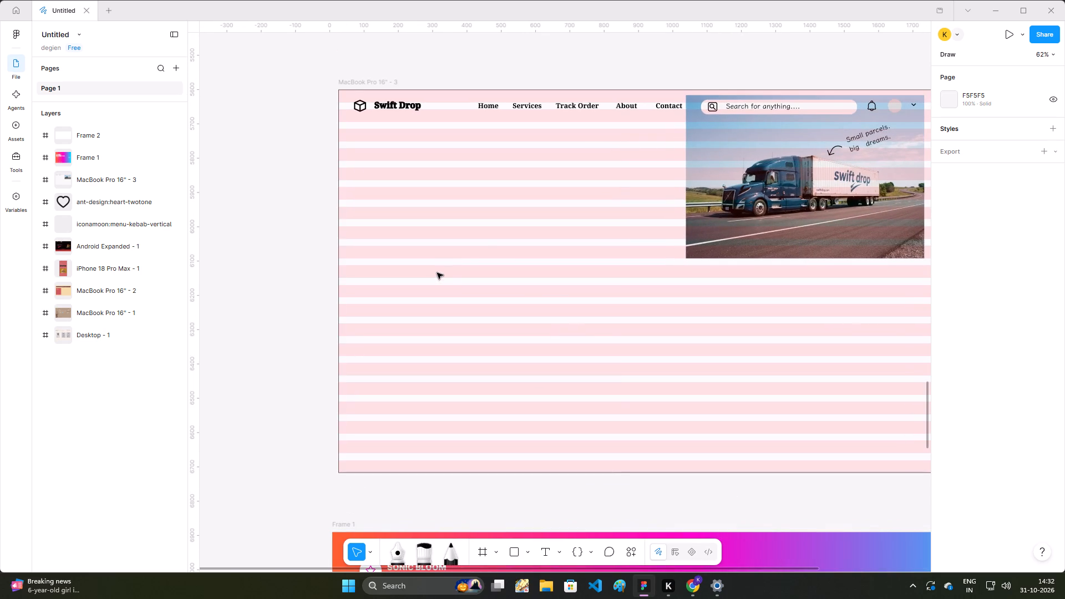
{"action": "scroll", "coordinate": [480, 237], "scroll_direction": "up", "scroll_amount": 1}
{"action": "scroll", "coordinate": [480, 237], "scroll_direction": "down", "scroll_amount": 3}
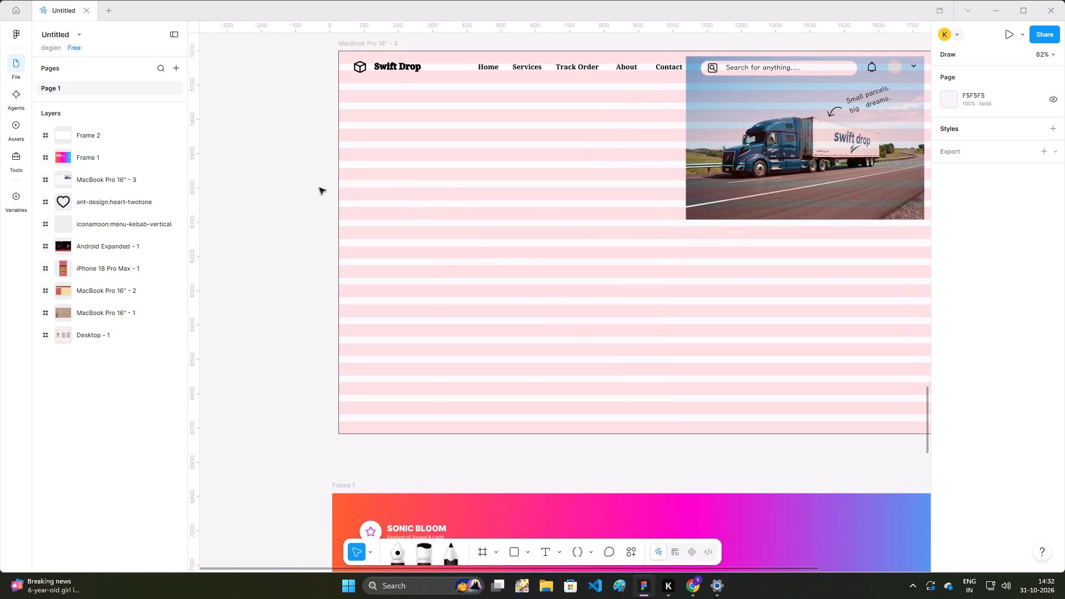
{"action": "key", "text": "Left"}
{"action": "key", "text": "Left"}
{"action": "key", "text": "Left"}
{"action": "key", "text": "Right"}
{"action": "key", "text": "Right"}
{"action": "key", "text": "Right"}
{"action": "key", "text": "Right"}
{"action": "key", "text": "Right"}
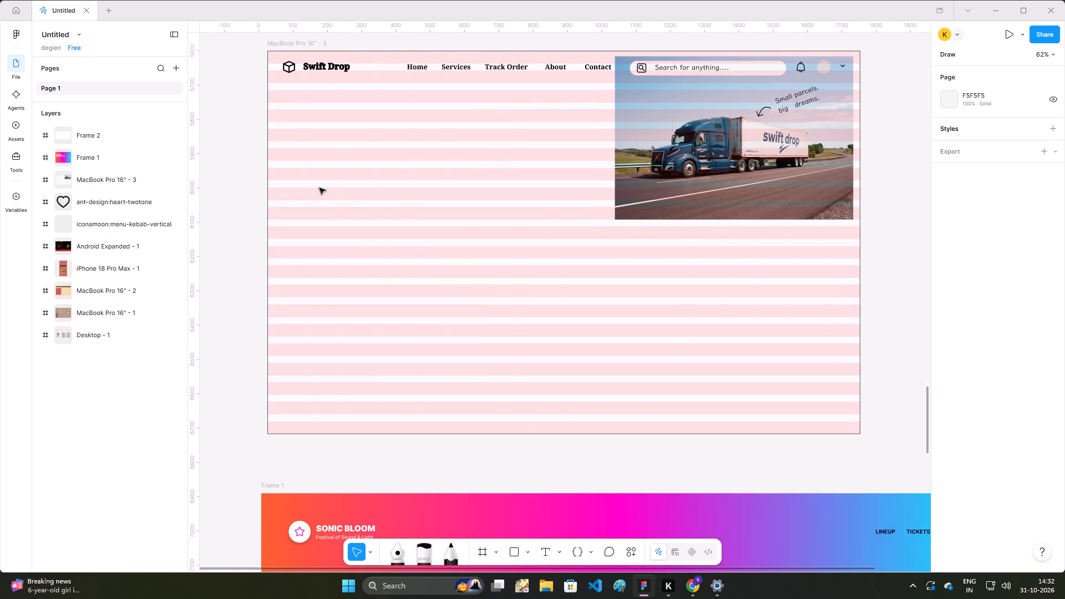
{"action": "key", "text": "Right"}
{"action": "key", "text": "Left"}
{"action": "key", "text": "Left"}
{"action": "key", "text": "Up"}
{"action": "key", "text": "Right"}
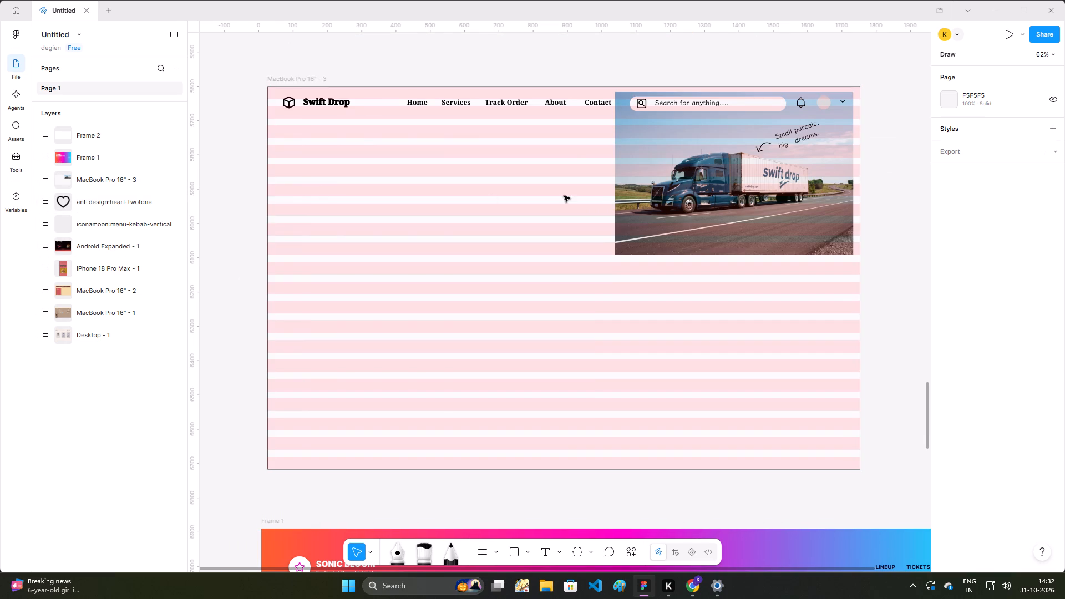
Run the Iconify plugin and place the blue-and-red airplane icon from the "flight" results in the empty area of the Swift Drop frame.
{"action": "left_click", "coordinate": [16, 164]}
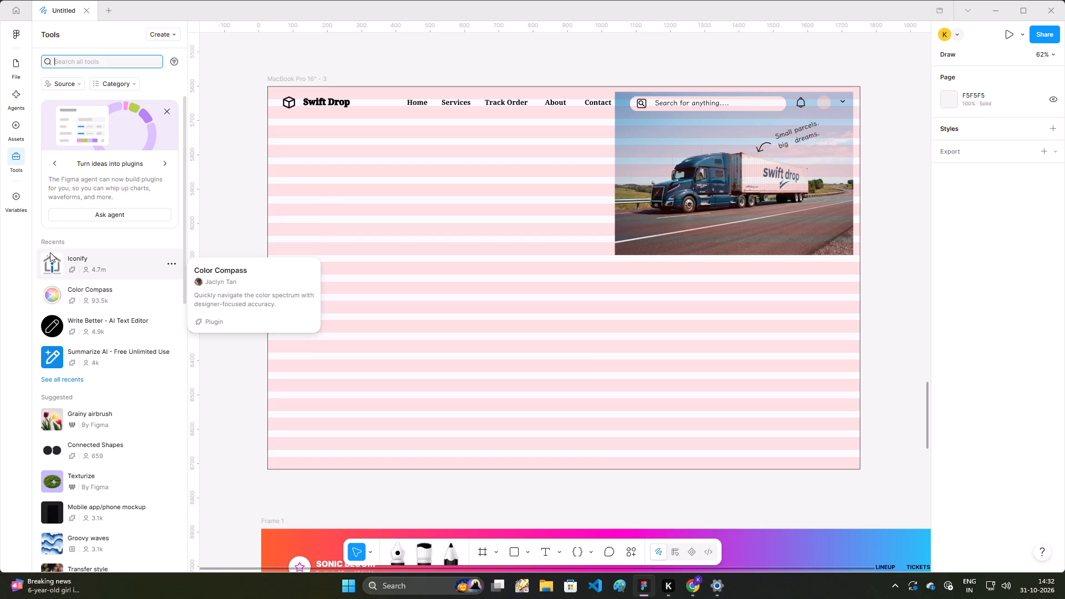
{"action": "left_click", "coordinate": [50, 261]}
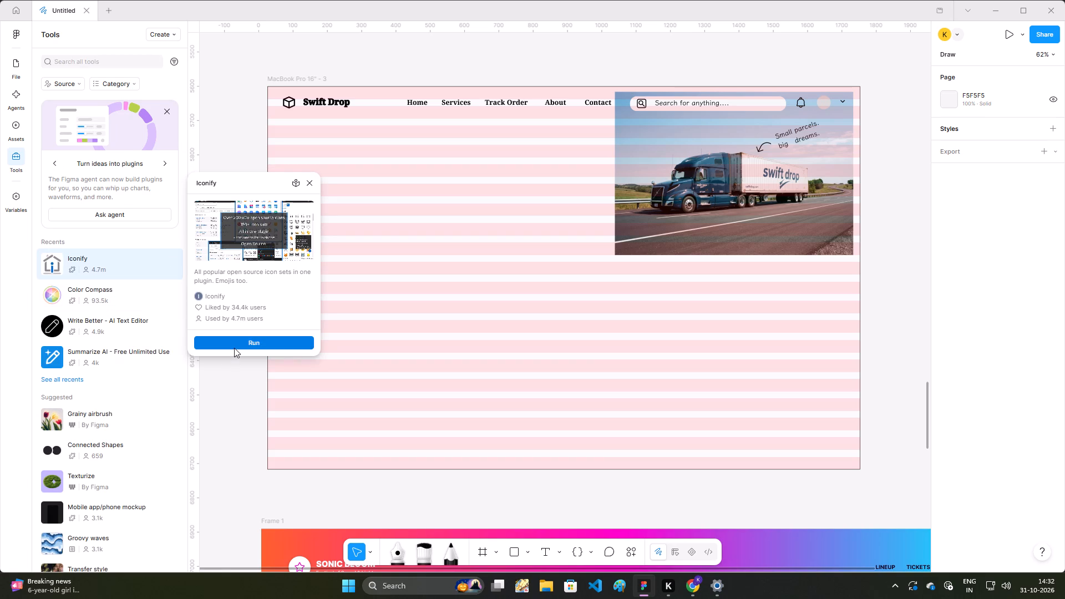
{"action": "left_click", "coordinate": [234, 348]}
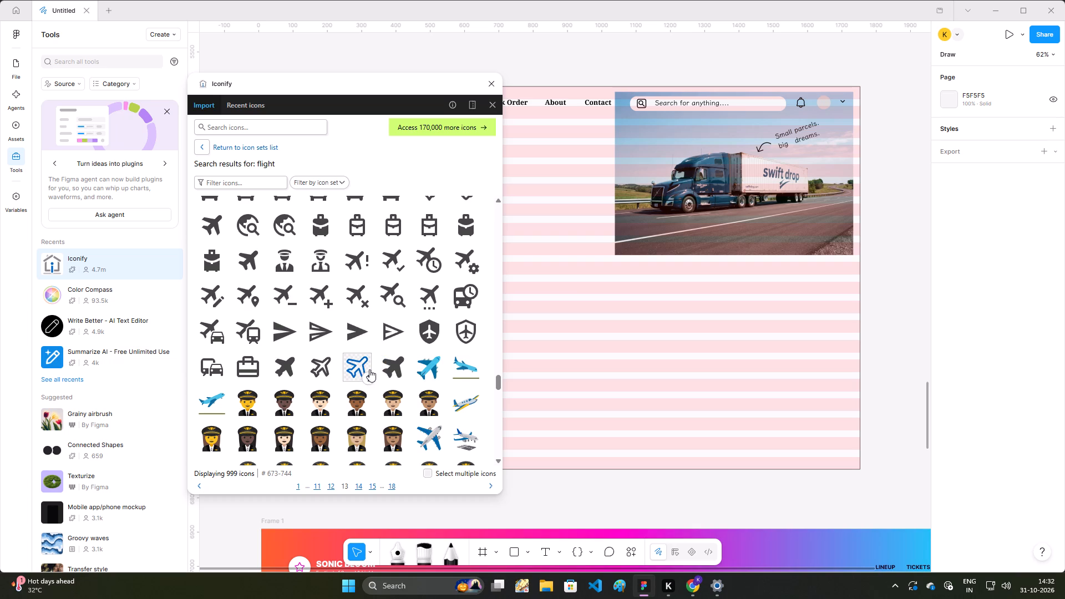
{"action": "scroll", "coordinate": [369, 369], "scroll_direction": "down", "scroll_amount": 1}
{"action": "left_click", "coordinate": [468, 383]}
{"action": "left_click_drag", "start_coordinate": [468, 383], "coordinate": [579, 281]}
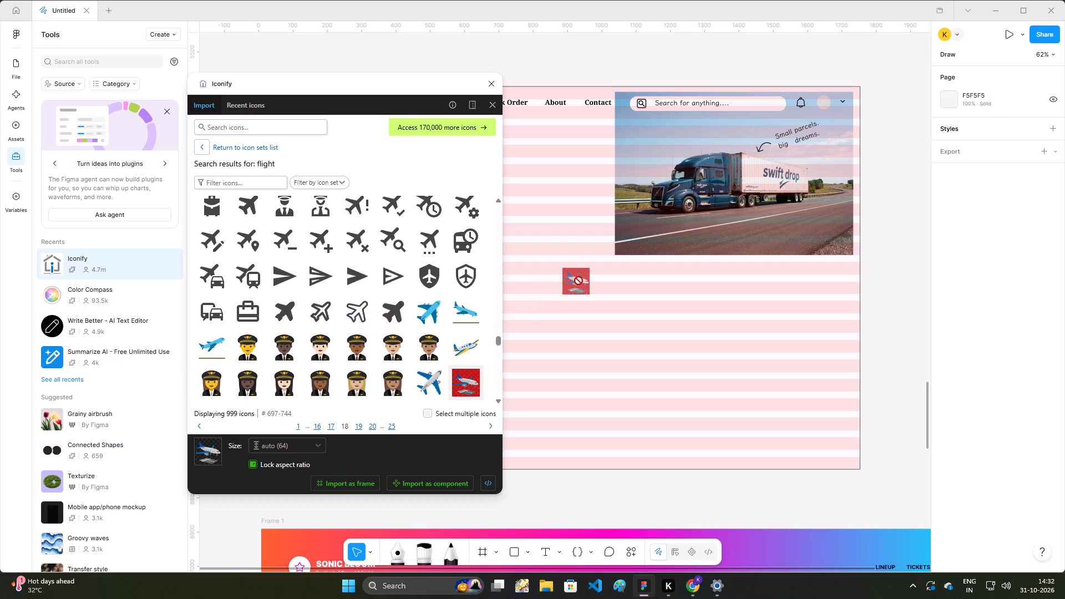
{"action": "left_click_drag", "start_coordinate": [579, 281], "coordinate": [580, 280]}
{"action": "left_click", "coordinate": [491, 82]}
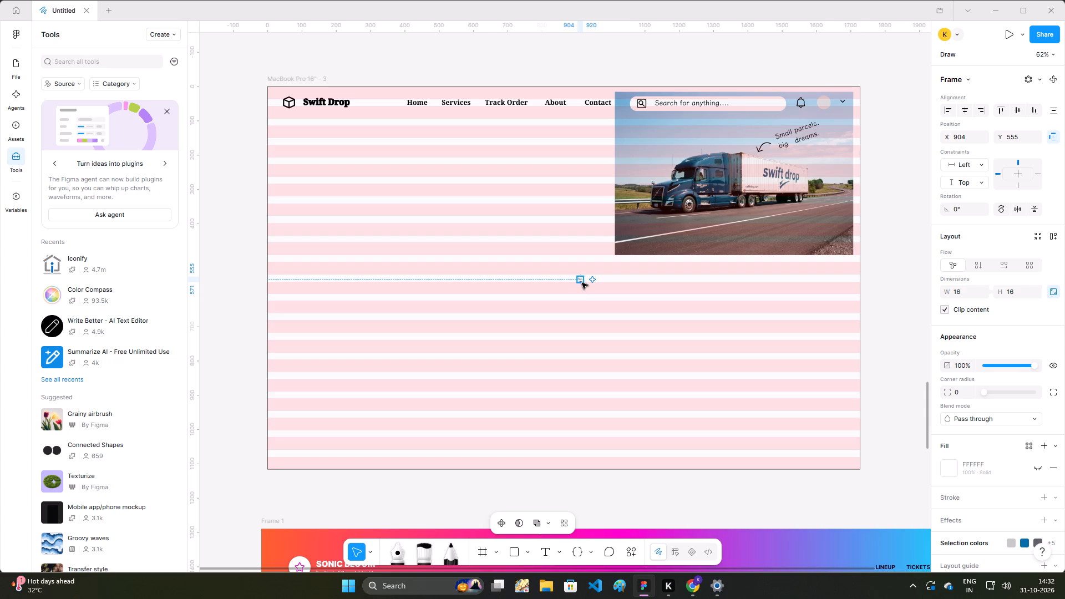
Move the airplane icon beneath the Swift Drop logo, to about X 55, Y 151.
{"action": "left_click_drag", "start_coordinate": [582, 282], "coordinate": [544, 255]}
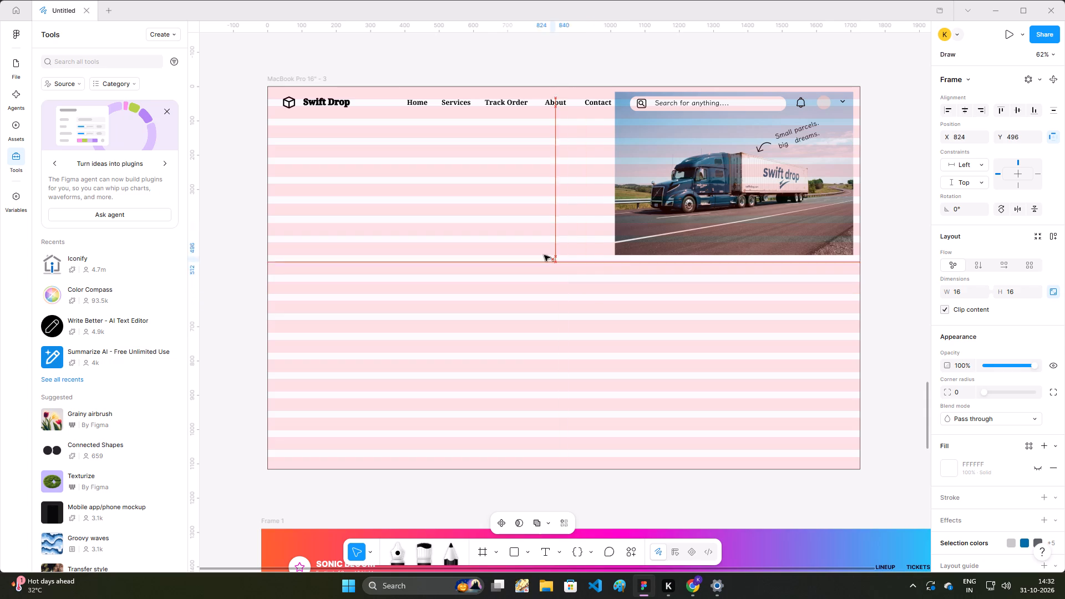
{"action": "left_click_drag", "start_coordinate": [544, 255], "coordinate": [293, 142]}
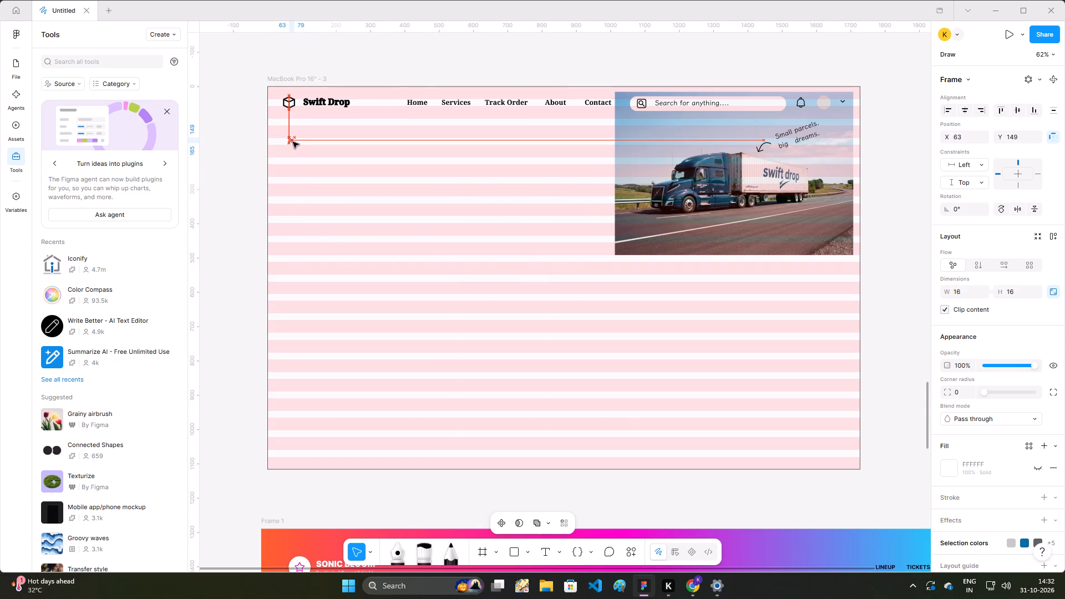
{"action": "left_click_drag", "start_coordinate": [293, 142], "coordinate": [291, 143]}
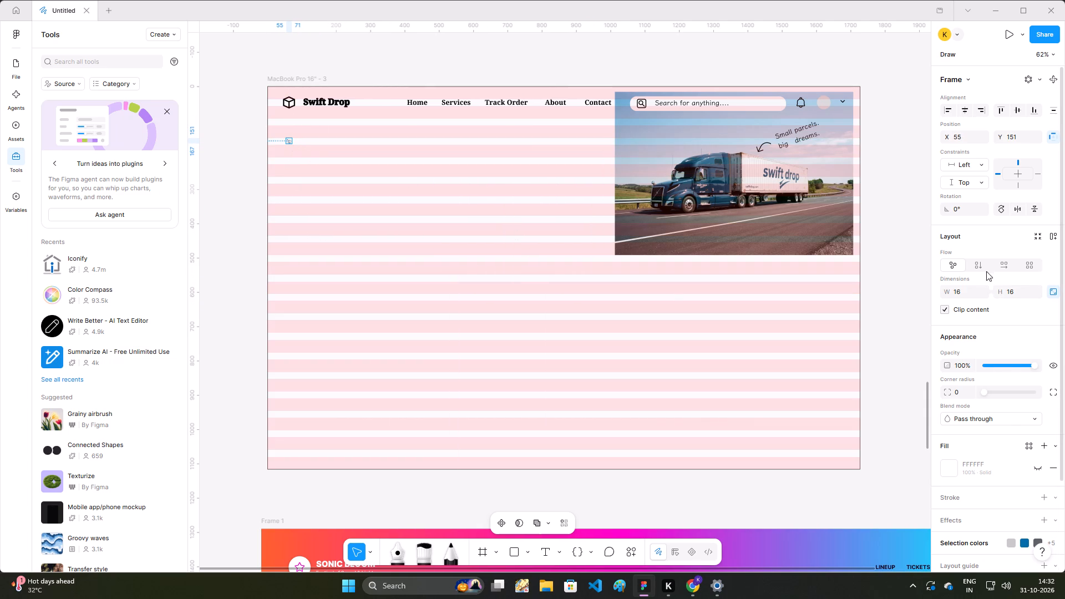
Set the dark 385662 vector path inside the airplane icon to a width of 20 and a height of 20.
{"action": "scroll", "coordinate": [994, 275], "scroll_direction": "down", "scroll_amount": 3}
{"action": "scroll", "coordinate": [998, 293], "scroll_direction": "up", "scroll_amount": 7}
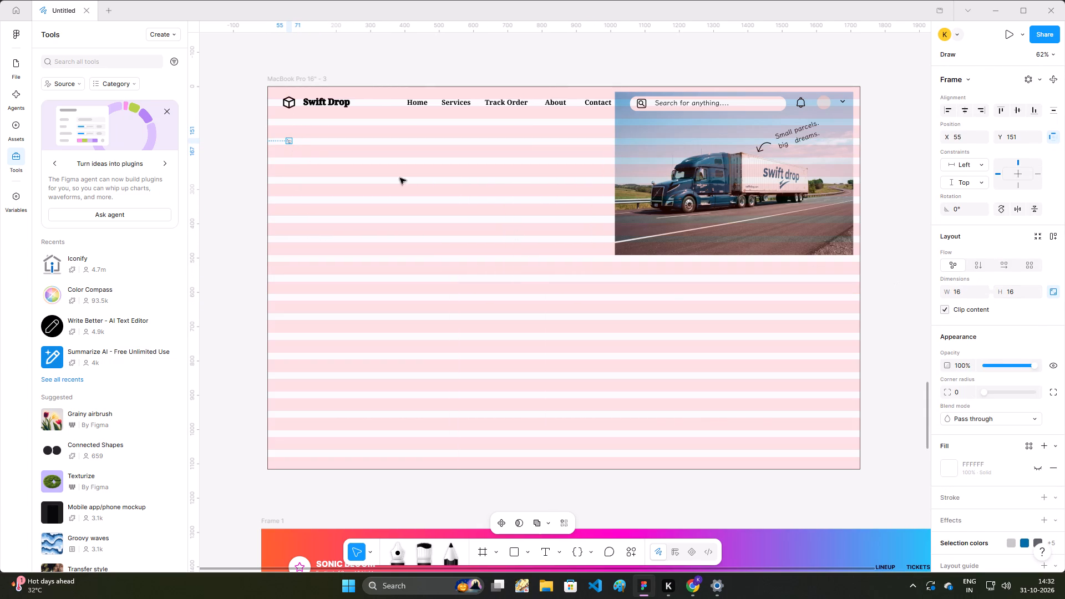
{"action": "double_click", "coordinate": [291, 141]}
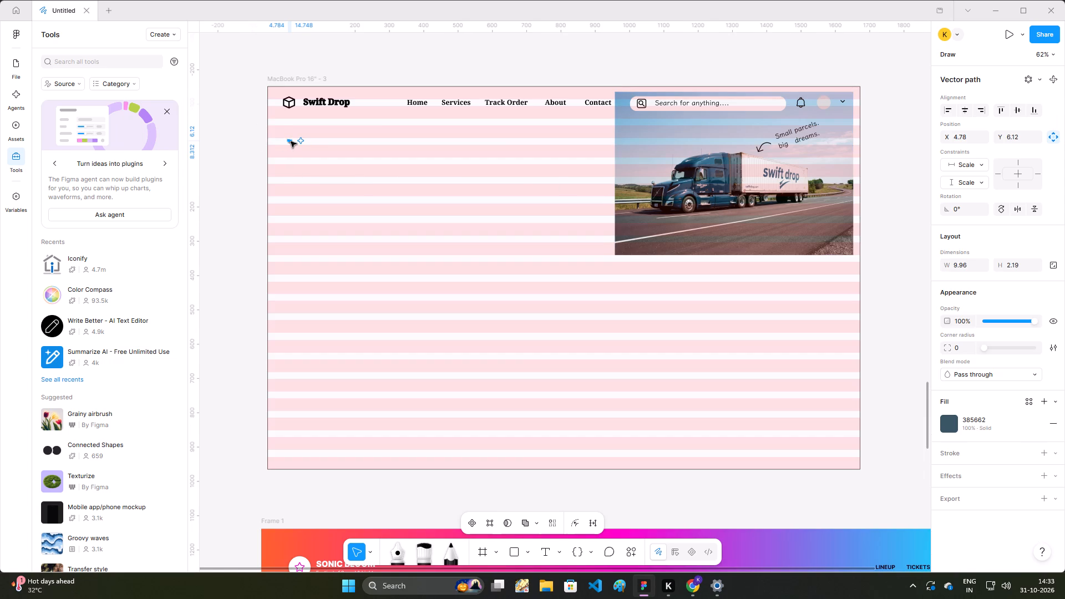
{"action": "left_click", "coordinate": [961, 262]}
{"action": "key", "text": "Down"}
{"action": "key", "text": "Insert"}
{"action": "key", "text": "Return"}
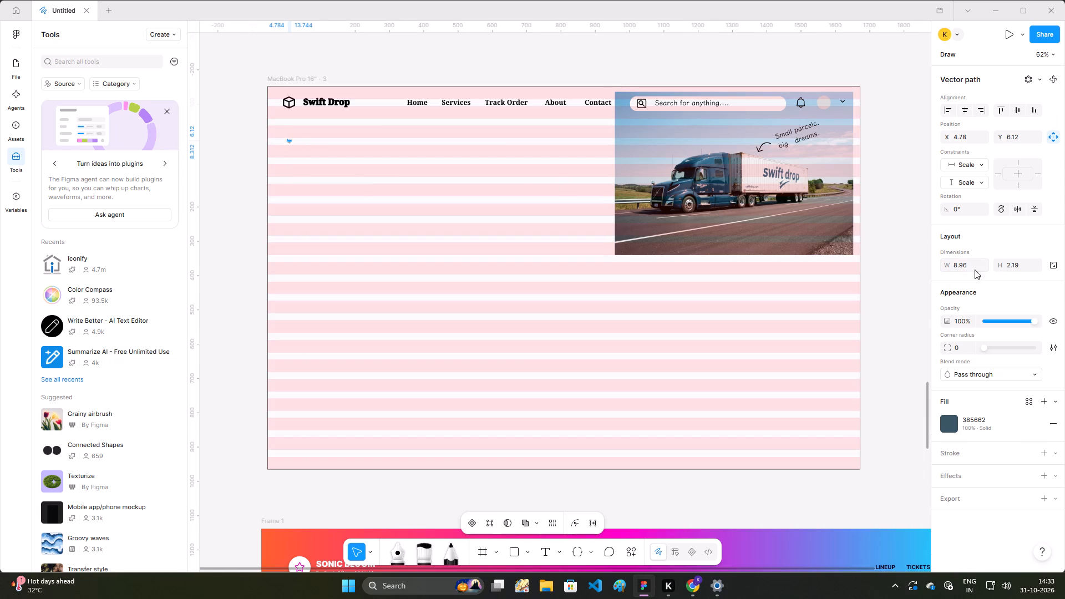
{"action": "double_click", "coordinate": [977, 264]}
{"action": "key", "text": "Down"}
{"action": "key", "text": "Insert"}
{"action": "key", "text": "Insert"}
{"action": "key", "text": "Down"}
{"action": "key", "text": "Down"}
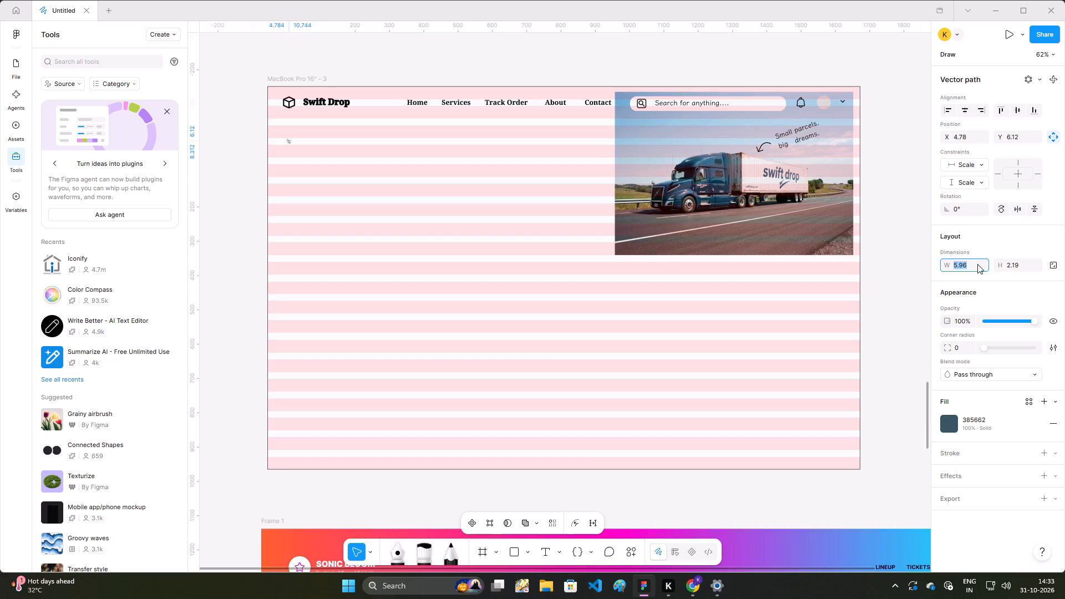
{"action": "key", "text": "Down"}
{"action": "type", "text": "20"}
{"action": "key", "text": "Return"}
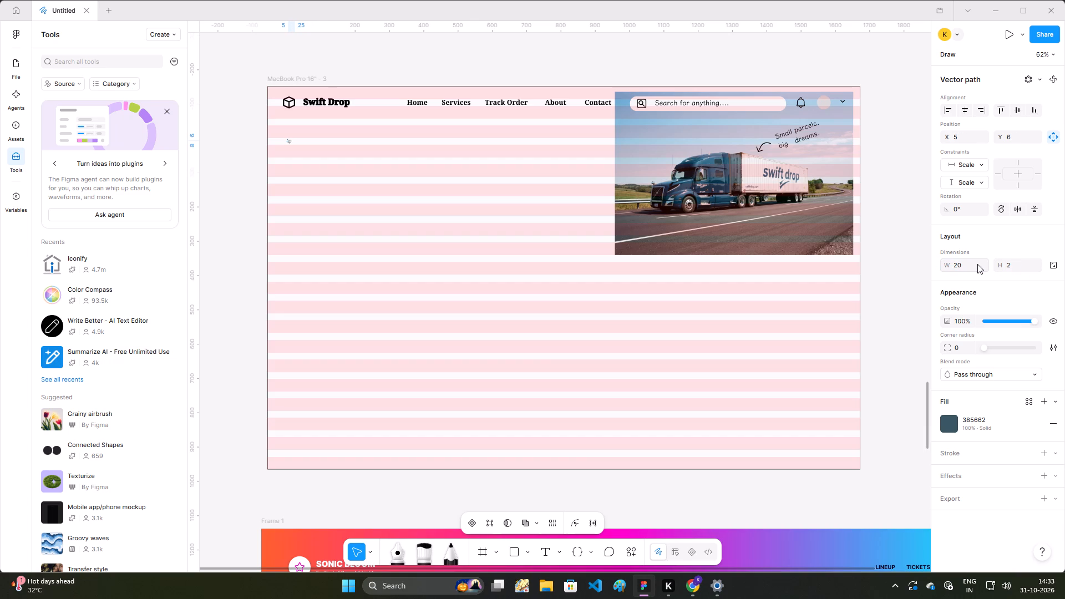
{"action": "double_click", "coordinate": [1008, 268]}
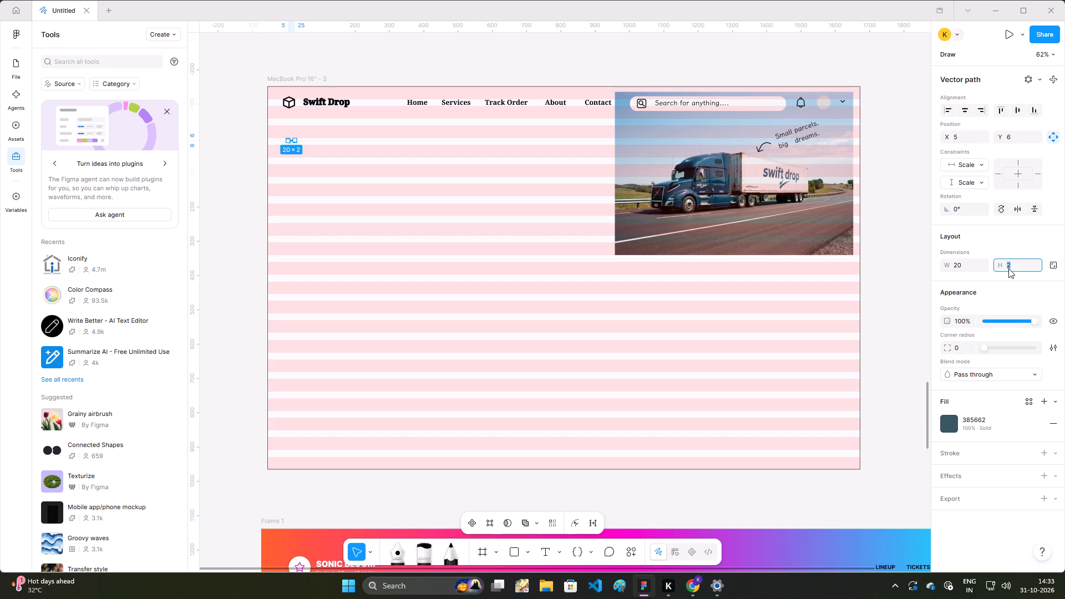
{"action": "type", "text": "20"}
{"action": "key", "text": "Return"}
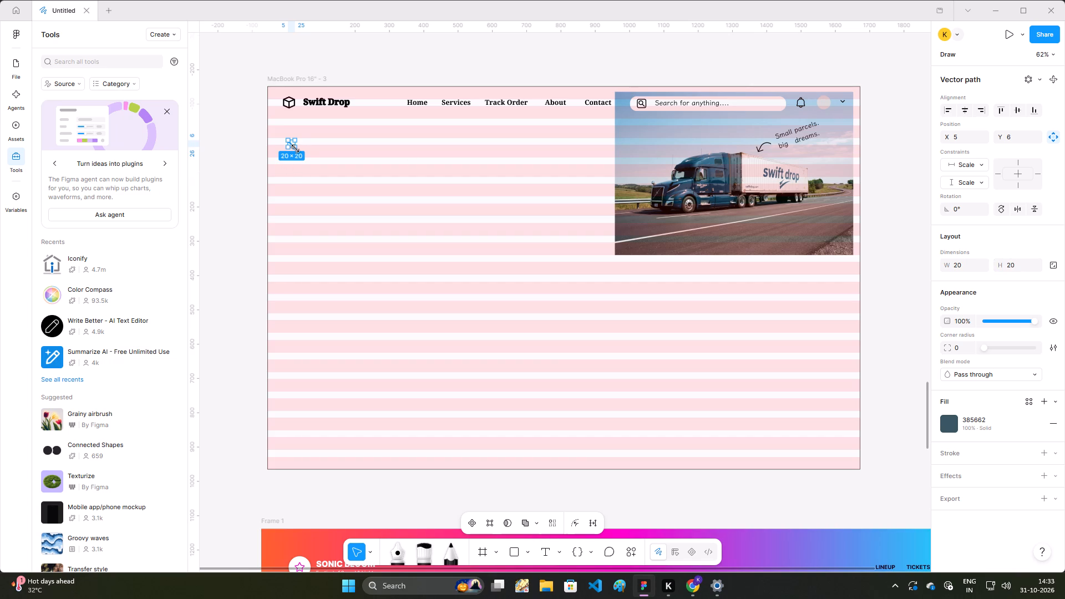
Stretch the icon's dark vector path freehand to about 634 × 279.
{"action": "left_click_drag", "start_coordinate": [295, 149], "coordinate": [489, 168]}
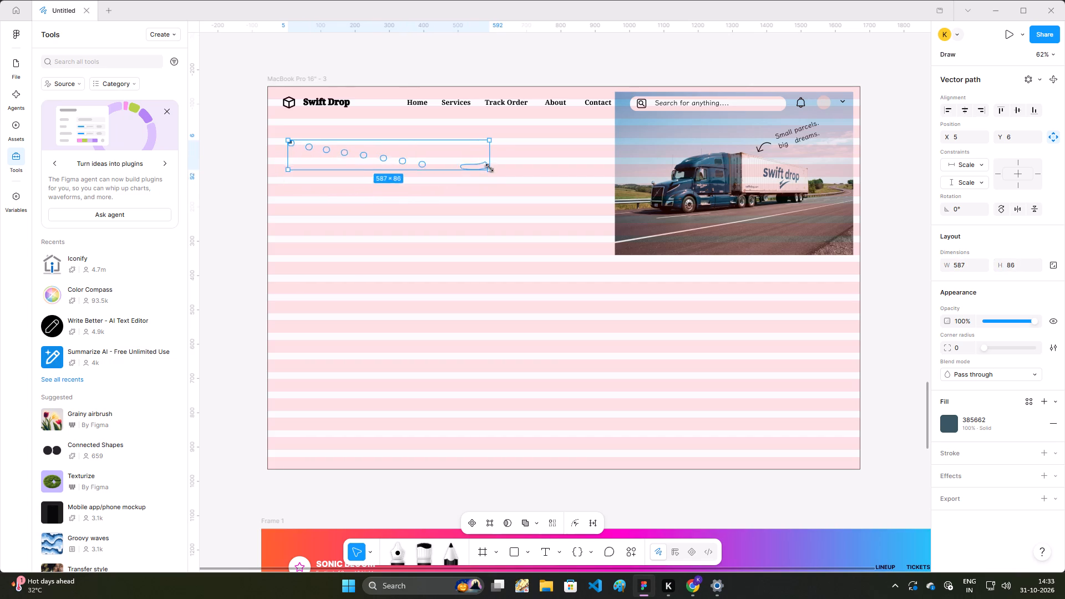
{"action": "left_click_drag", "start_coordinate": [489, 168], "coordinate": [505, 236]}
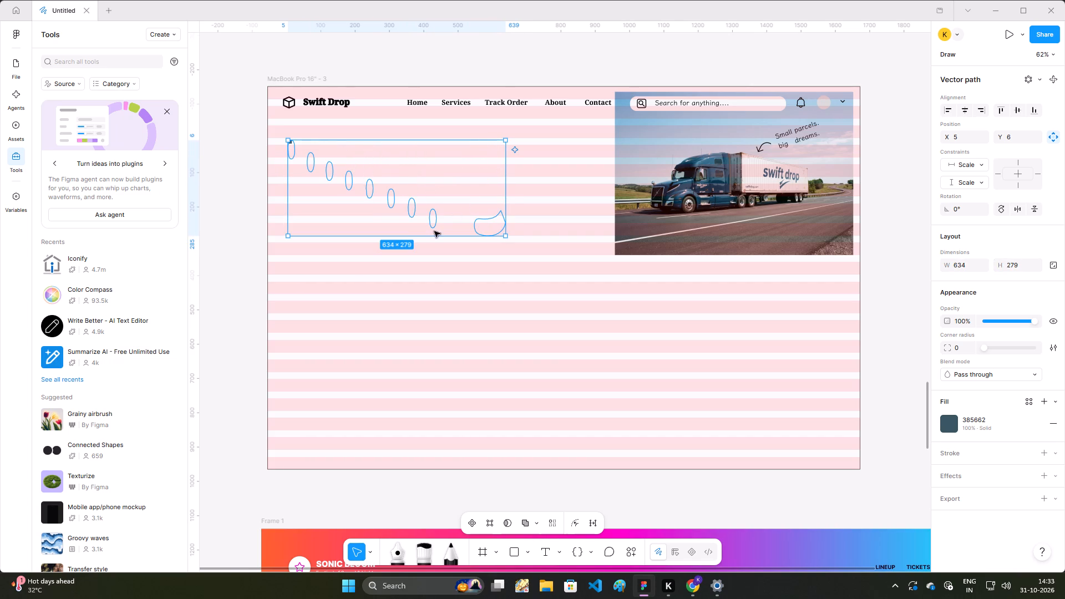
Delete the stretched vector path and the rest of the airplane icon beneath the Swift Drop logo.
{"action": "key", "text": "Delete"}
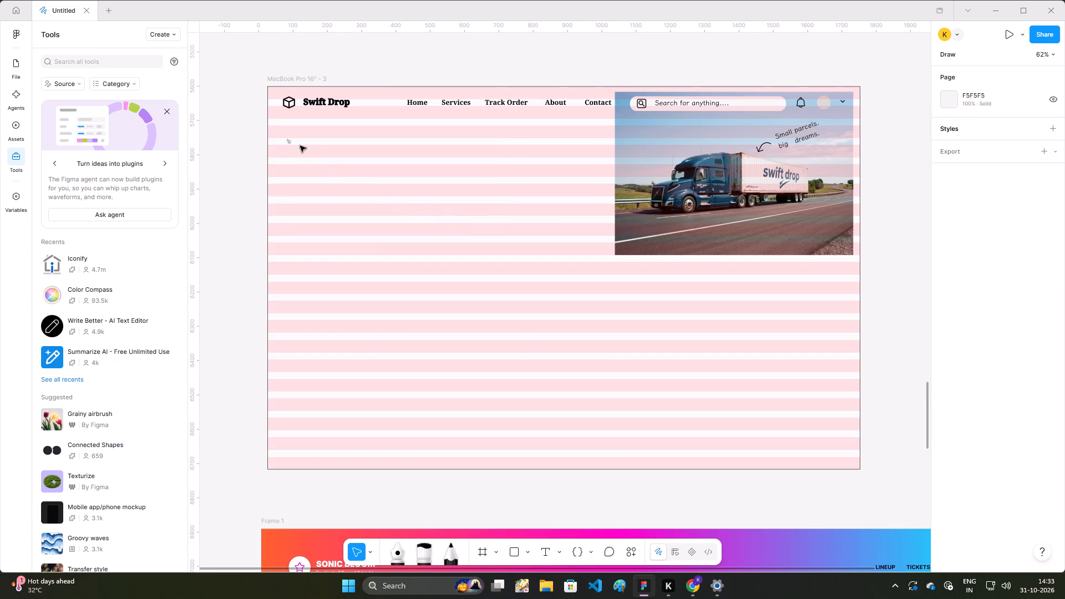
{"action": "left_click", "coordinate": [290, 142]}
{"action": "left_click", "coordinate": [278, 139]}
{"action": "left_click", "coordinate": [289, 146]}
Draw a small rectangle of about 25 × 26 below the Swift Drop logo, at about X 21, Y 151.
{"action": "key", "text": "r"}
{"action": "left_click_drag", "start_coordinate": [275, 139], "coordinate": [288, 143]}
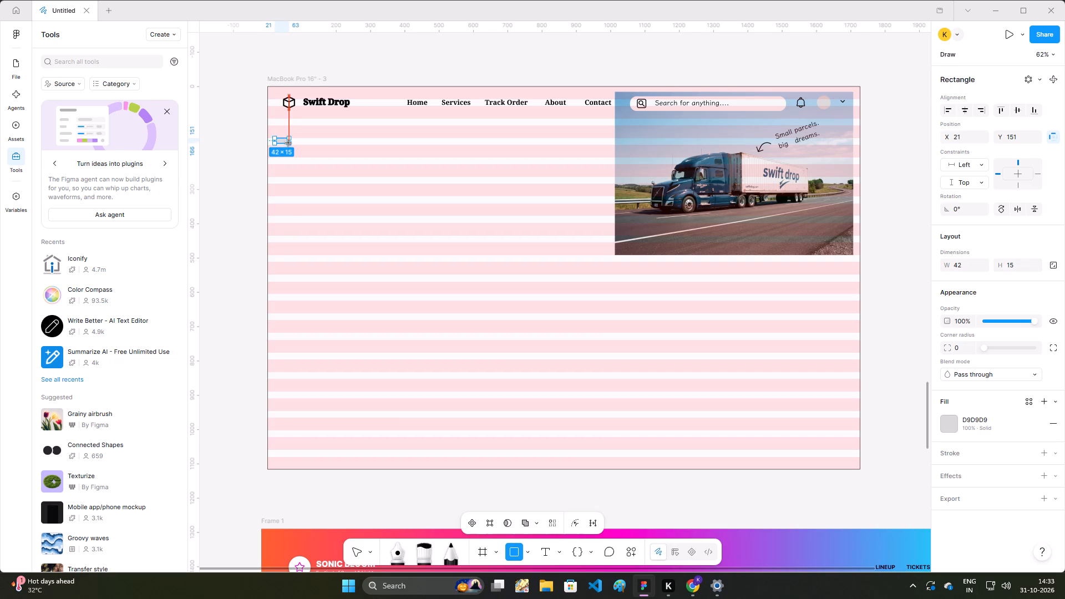
{"action": "left_click_drag", "start_coordinate": [288, 143], "coordinate": [288, 144]}
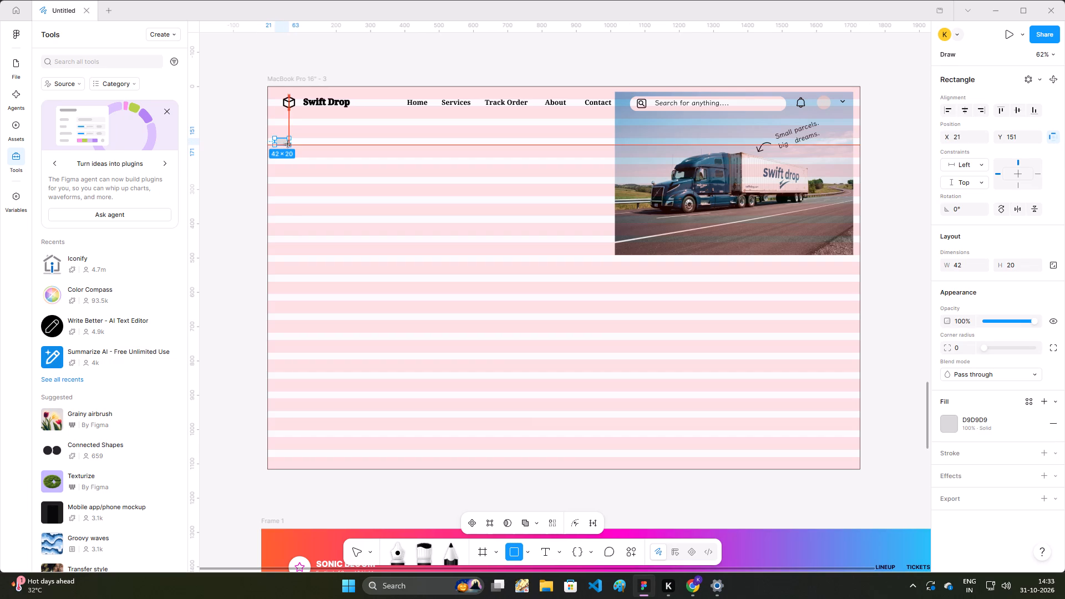
{"action": "left_click_drag", "start_coordinate": [288, 144], "coordinate": [288, 147]}
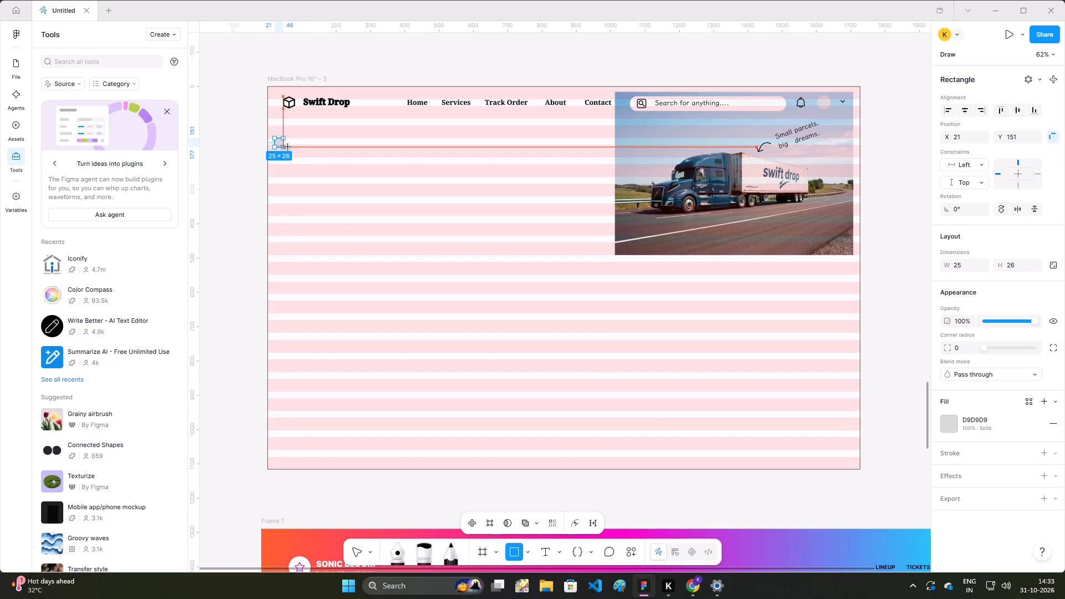
{"action": "left_click_drag", "start_coordinate": [288, 147], "coordinate": [284, 147]}
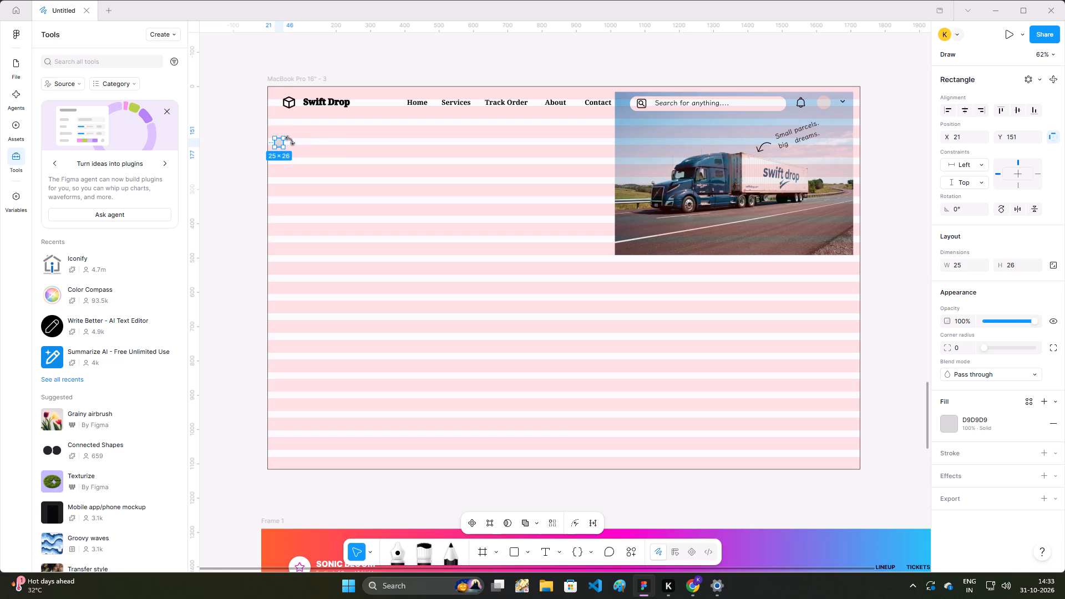
Ask the AI agent to replace the small rectangle with an airplane icon, starting the prompt with "YAHA PE EK AIRO".
{"action": "left_click", "coordinate": [293, 144]}
{"action": "left_click", "coordinate": [283, 144]}
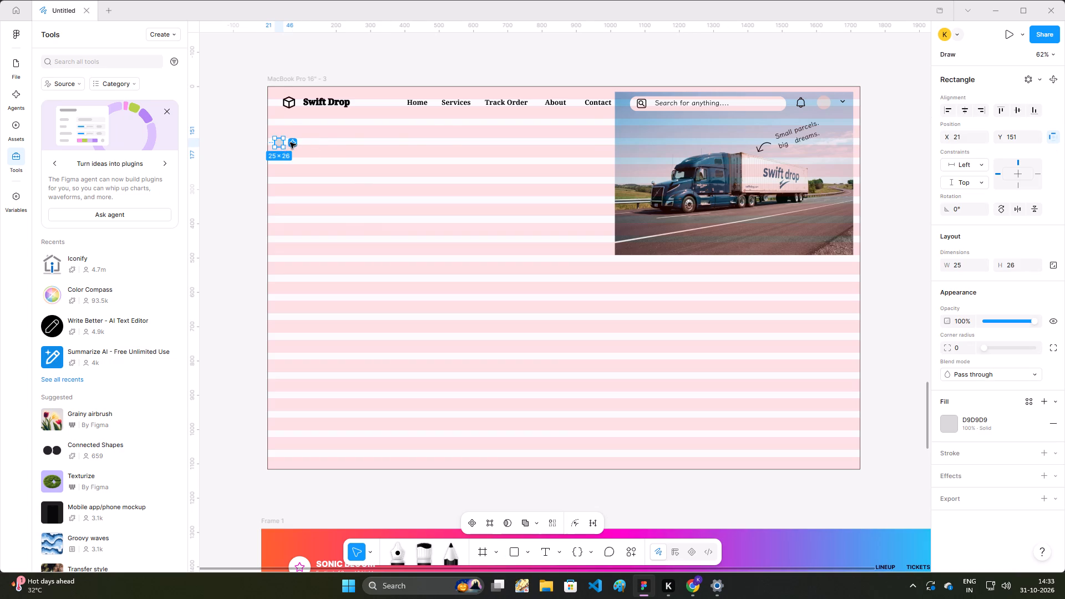
{"action": "left_click", "coordinate": [290, 143]}
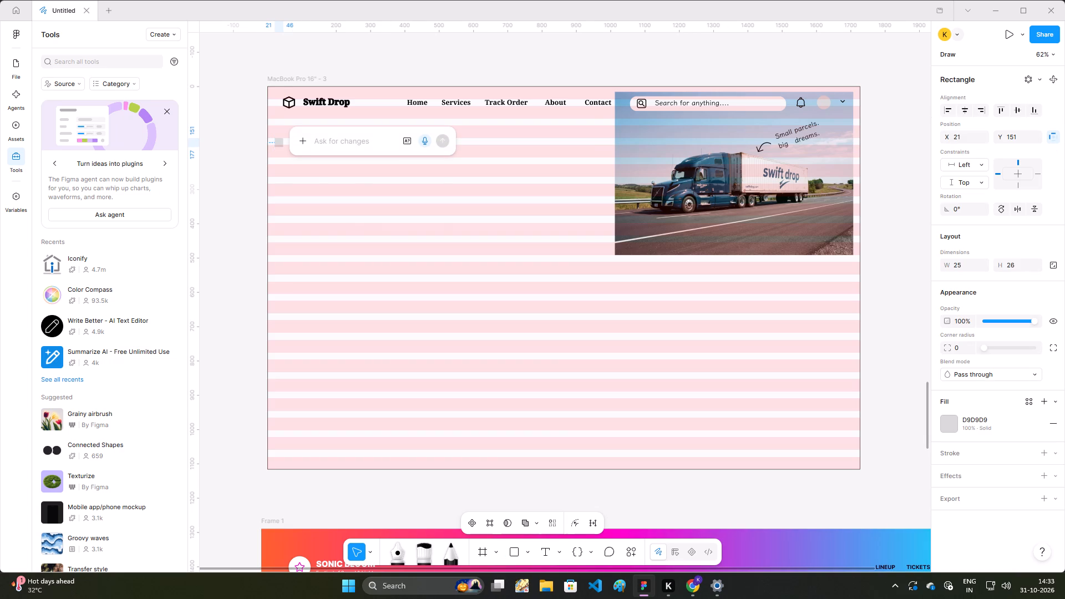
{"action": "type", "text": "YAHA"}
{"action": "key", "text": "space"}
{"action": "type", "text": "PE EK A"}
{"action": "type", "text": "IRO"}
Complete the AI agent prompt with "AIROPLANE BANO" and submit it for the small rectangle below the Swift Drop logo.
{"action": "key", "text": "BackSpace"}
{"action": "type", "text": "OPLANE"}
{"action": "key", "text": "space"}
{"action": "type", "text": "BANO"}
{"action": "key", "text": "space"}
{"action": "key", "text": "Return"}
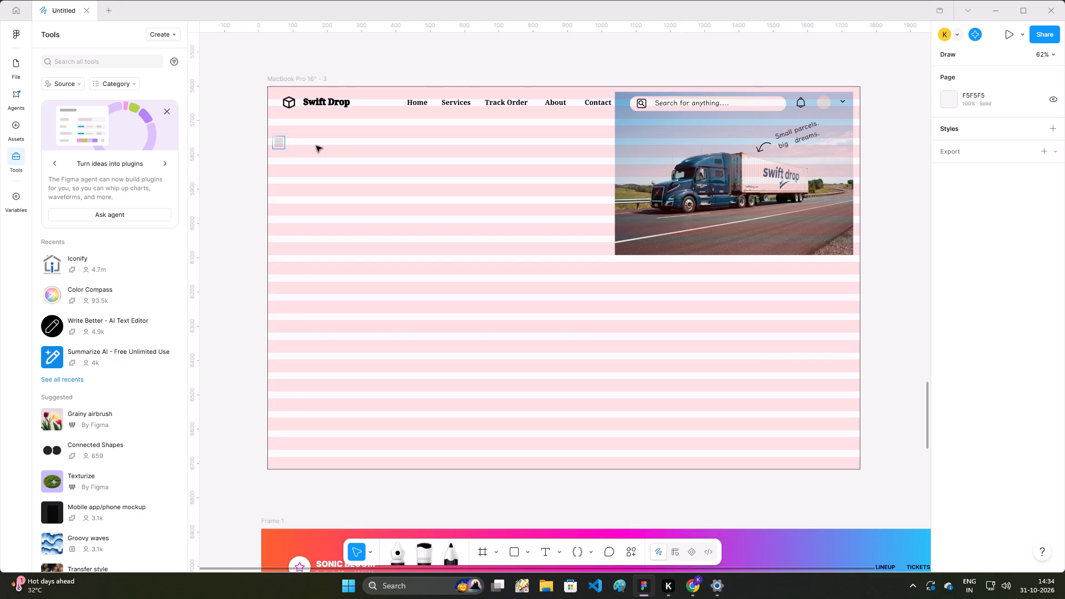
Add a text layer beginning with "FAS" beside the small rectangle, at about X 77, Y 154.
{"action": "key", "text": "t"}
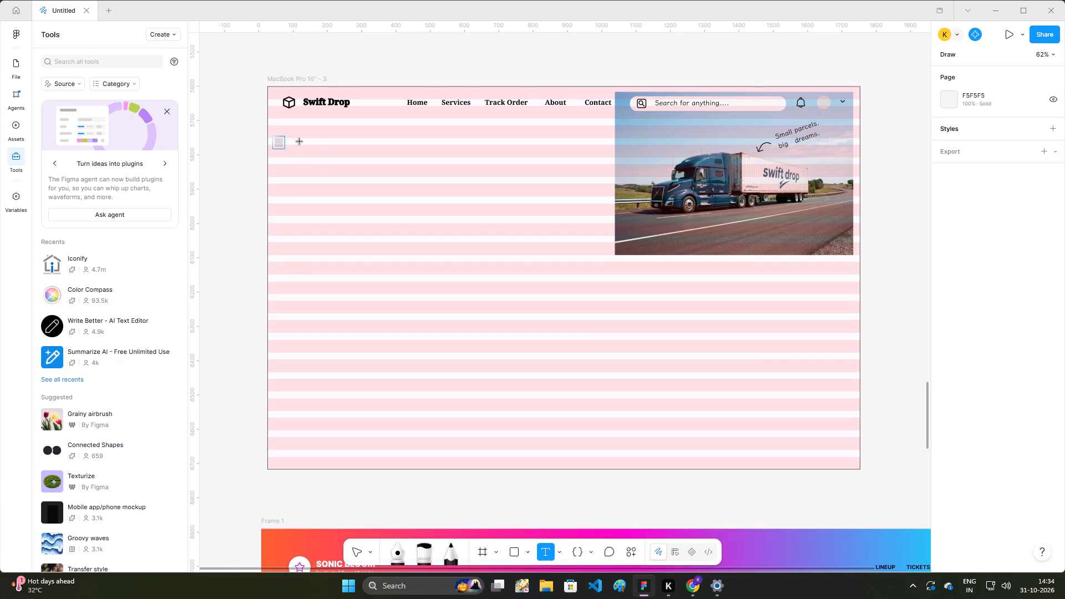
{"action": "left_click", "coordinate": [294, 139]}
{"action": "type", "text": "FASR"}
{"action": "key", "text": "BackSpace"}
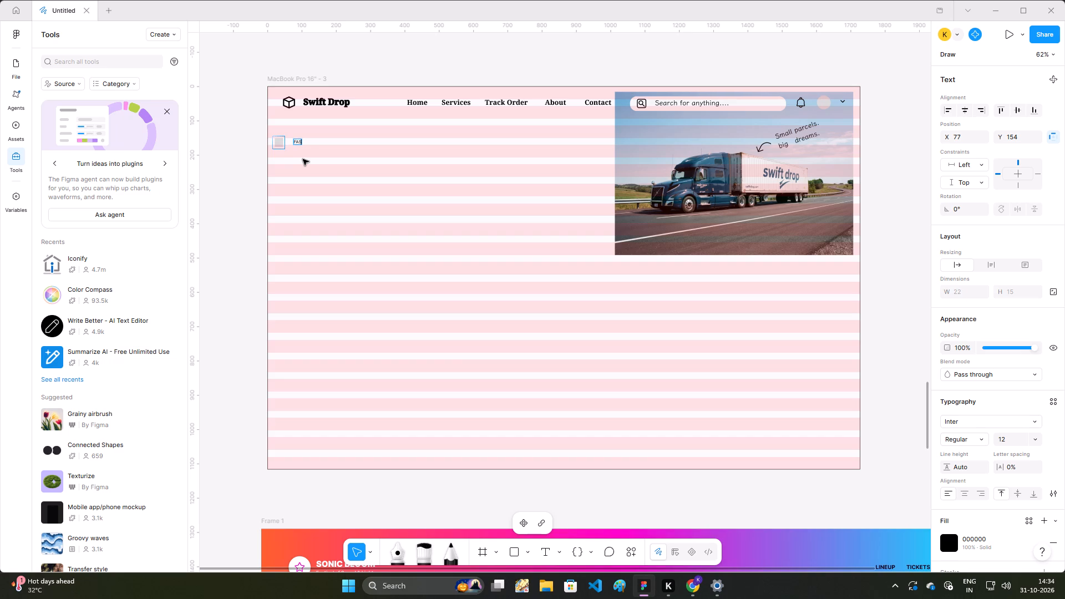
Write the tagline words FAST, SAFE and RELATABLE, separated by wide spaces, beside the airplane icon at X 77, Y 154.
{"action": "type", "text": "T"}
{"action": "key", "text": "space"}
{"action": "key", "text": "space"}
{"action": "key", "text": "space"}
{"action": "key", "text": "space"}
{"action": "key", "text": "space"}
{"action": "key", "text": "space"}
{"action": "type", "text": "SA"}
{"action": "type", "text": "FE"}
{"action": "key", "text": "space"}
{"action": "key", "text": "space"}
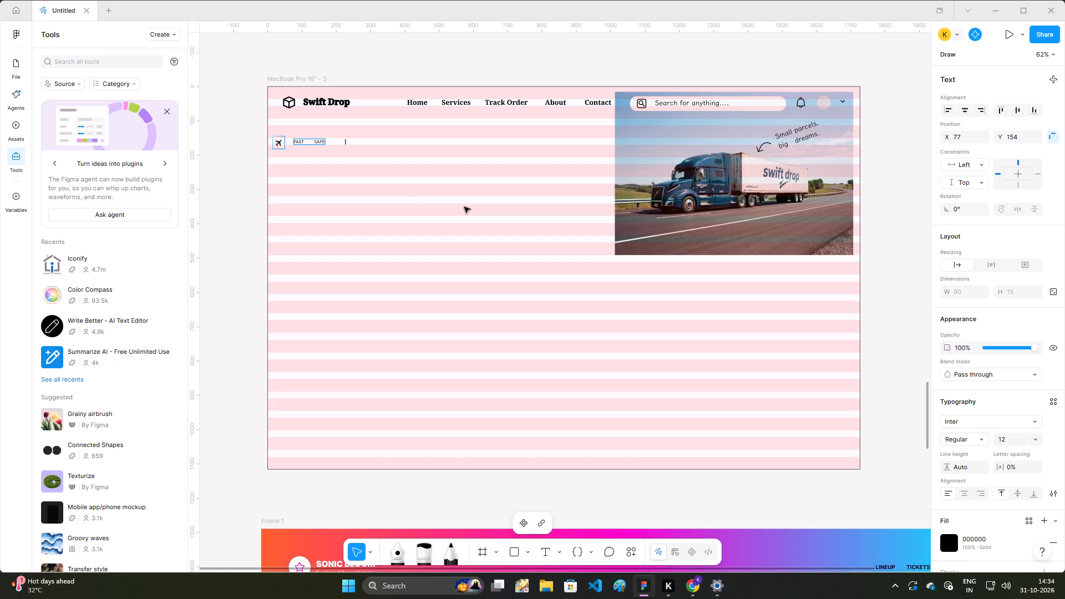
{"action": "key", "text": "BackSpace"}
{"action": "key", "text": "BackSpace"}
{"action": "key", "text": "BackSpace"}
{"action": "type", "text": "RE"}
{"action": "type", "text": "LATABLE"}
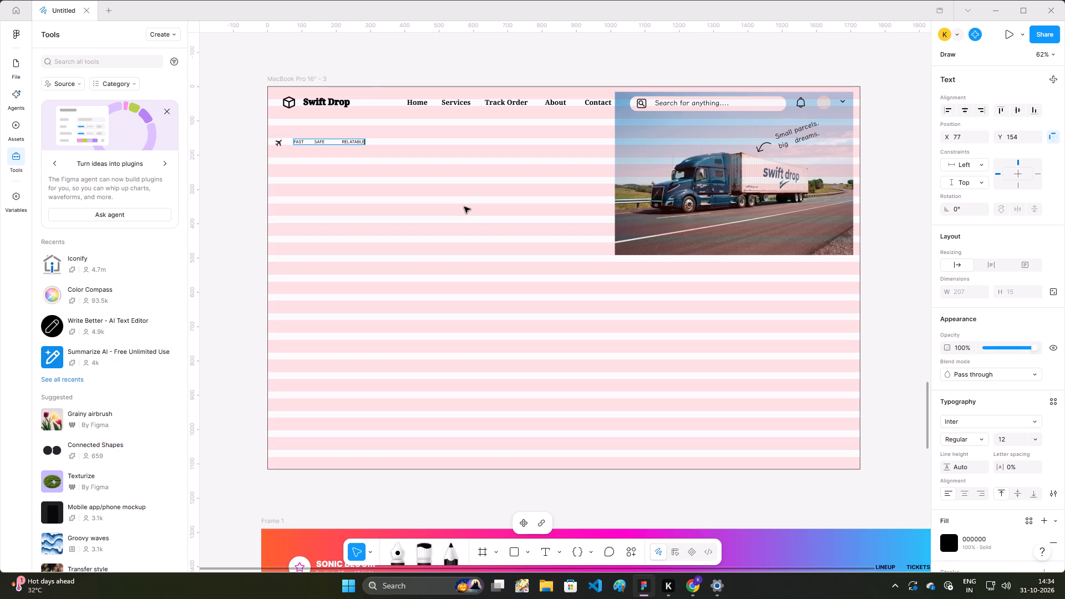
Remove the surplus spaces before RELATABLE to tighten the gap after SAFE in the tagline.
{"action": "key", "text": "Left"}
{"action": "key", "text": "Left"}
{"action": "key", "text": "Left"}
{"action": "key", "text": "Left"}
{"action": "key", "text": "Left"}
{"action": "key", "text": "Left"}
{"action": "key", "text": "Left"}
{"action": "key", "text": "Left"}
{"action": "key", "text": "Left"}
{"action": "key", "text": "BackSpace"}
{"action": "key", "text": "BackSpace"}
{"action": "key", "text": "BackSpace"}
{"action": "key", "text": "BackSpace"}
{"action": "key", "text": "BackSpace"}
{"action": "key", "text": "BackSpace"}
Set the font size of the whole FAST SAFE RELATABLE tagline to 18.
{"action": "key", "text": "ctrl+a"}
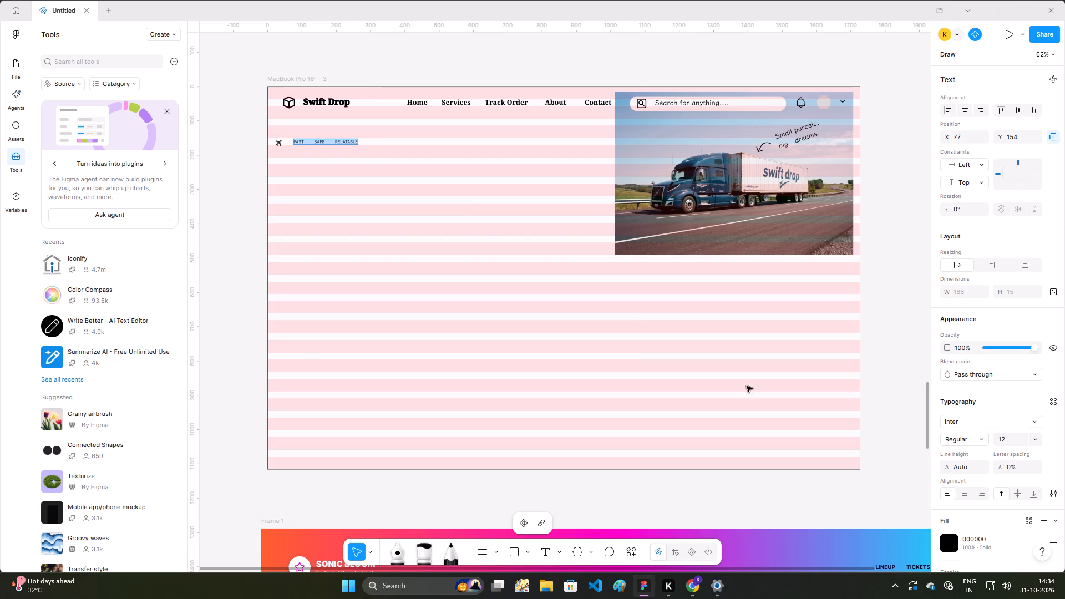
{"action": "double_click", "coordinate": [1006, 443]}
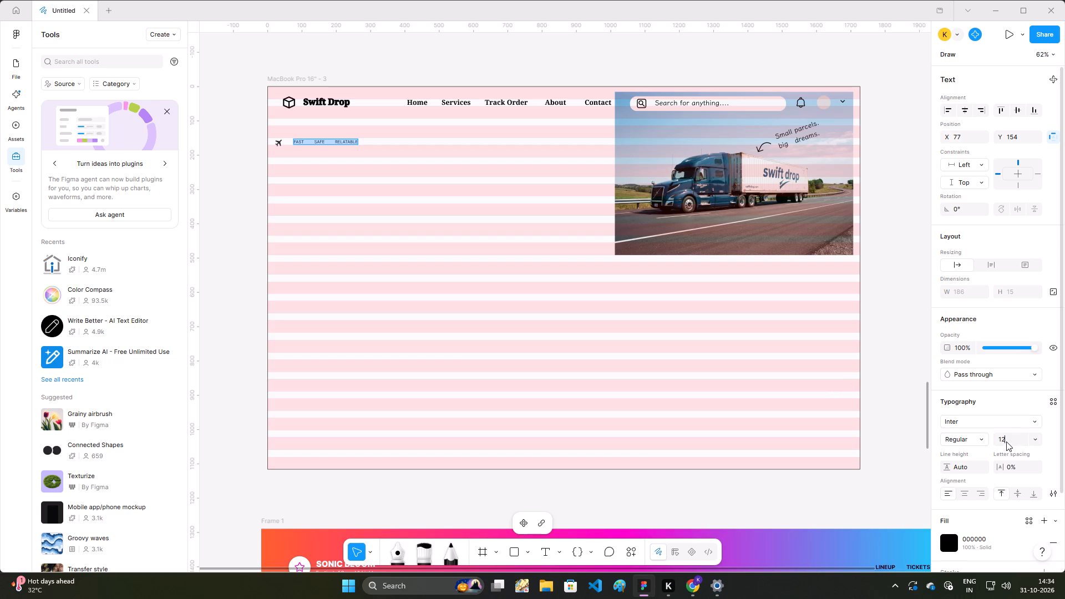
{"action": "type", "text": "18"}
{"action": "key", "text": "Return"}
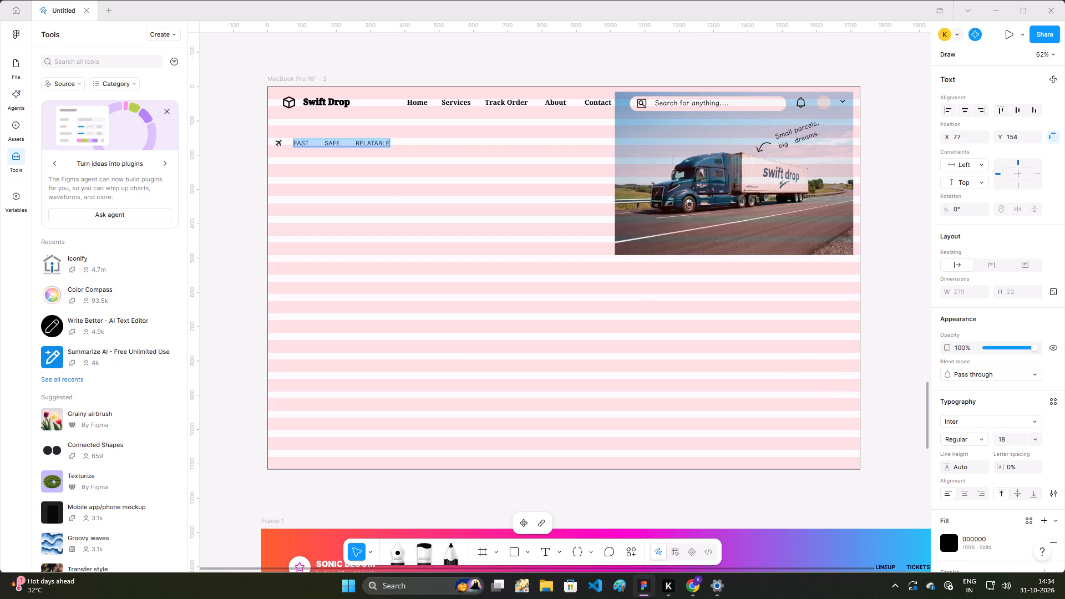
Nudge the tagline text up to Y 149.
{"action": "key", "text": "Up"}
{"action": "key", "text": "Up"}
{"action": "key", "text": "Up"}
{"action": "key", "text": "Up"}
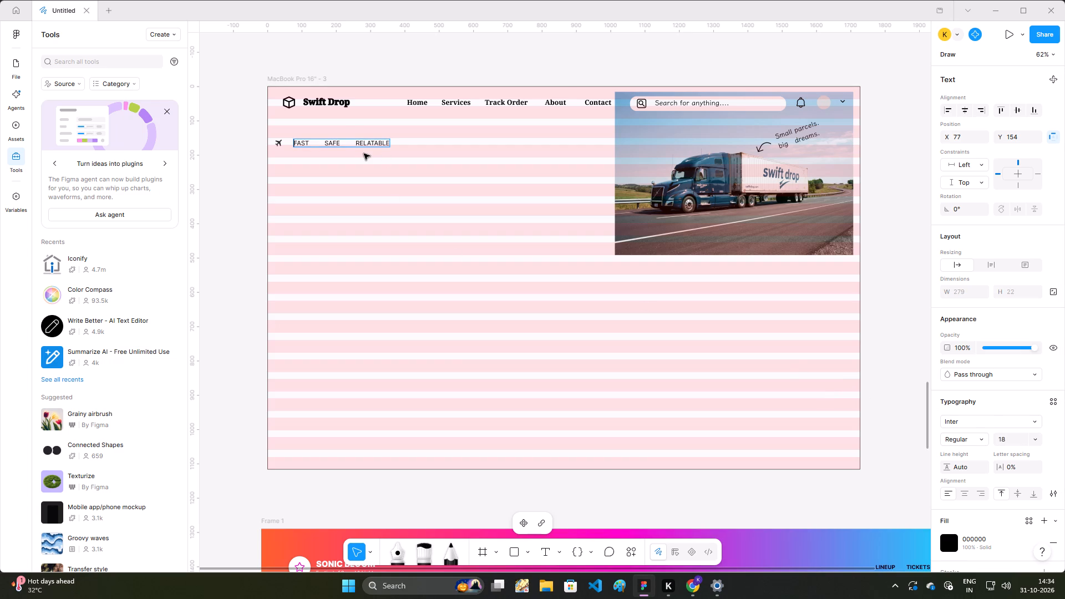
{"action": "key", "text": "Up"}
{"action": "left_click", "coordinate": [364, 151]}
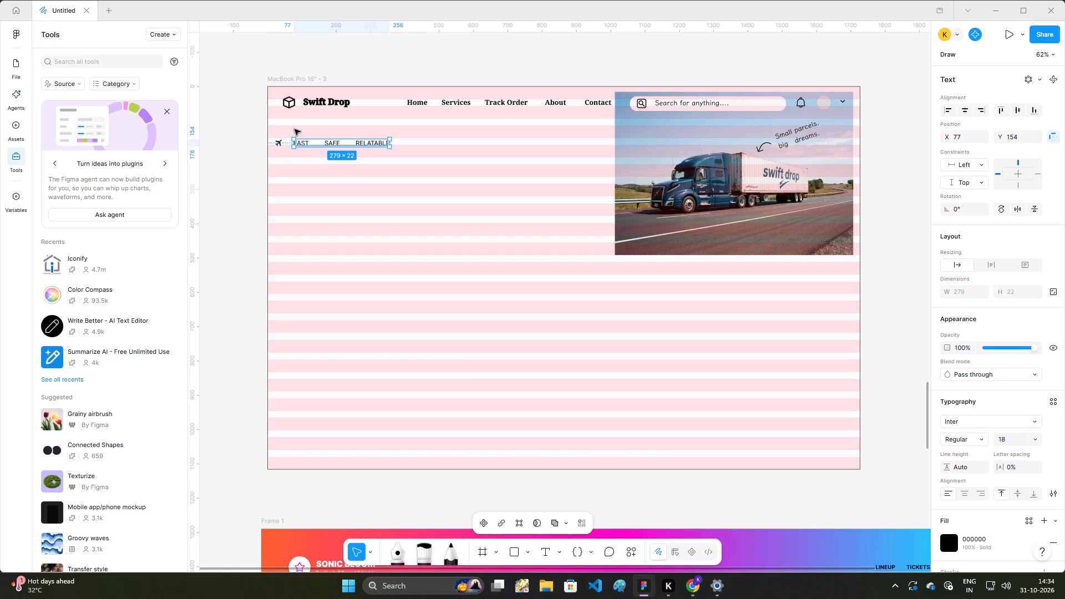
{"action": "key", "text": "Up"}
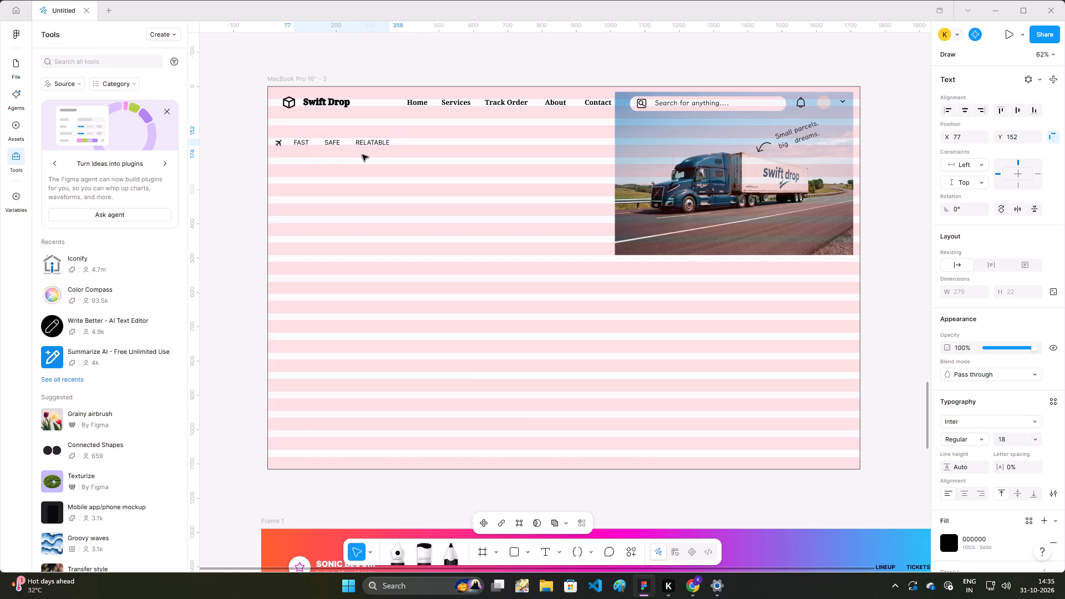
{"action": "key", "text": "Up"}
{"action": "key", "text": "Up"}
{"action": "key", "text": "Up"}
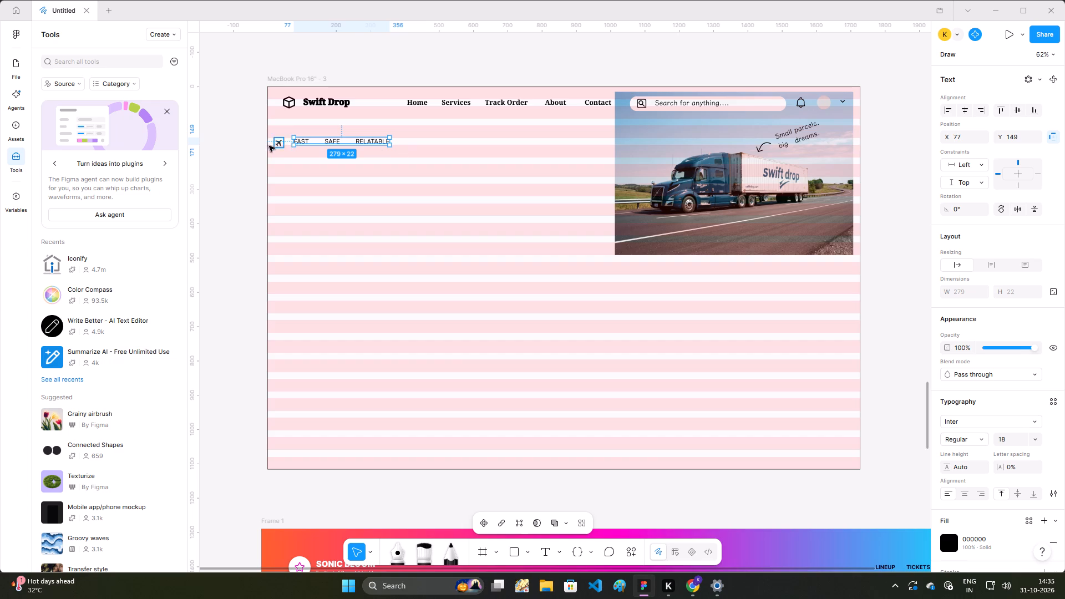
{"action": "left_click", "coordinate": [386, 143]}
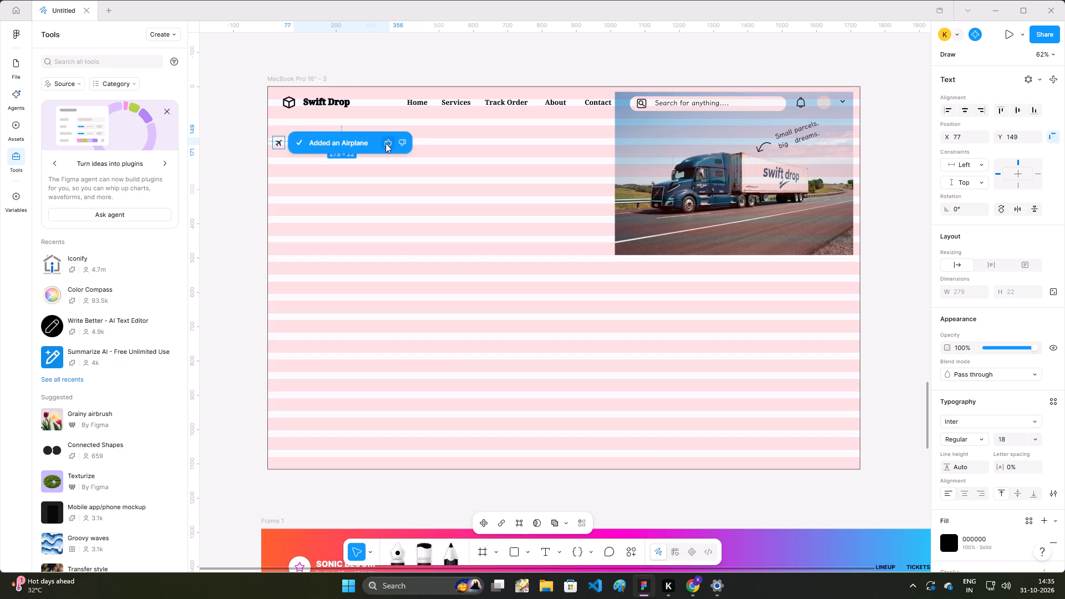
Nudge the airplane icon up to Y 149, level with the tagline.
{"action": "left_click", "coordinate": [278, 146]}
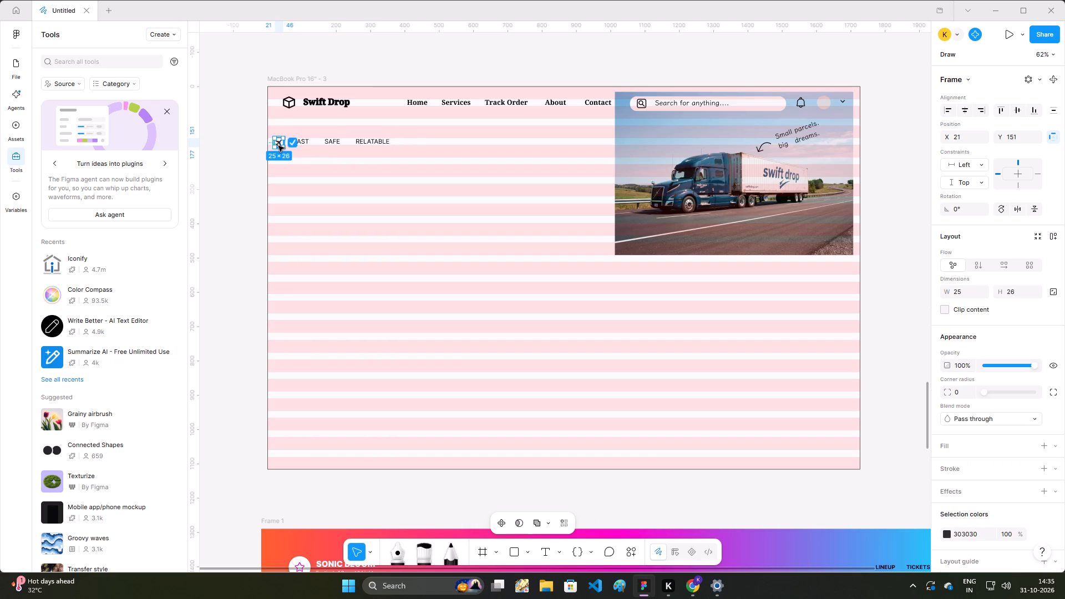
{"action": "key", "text": "Up"}
{"action": "left_click", "coordinate": [332, 176]}
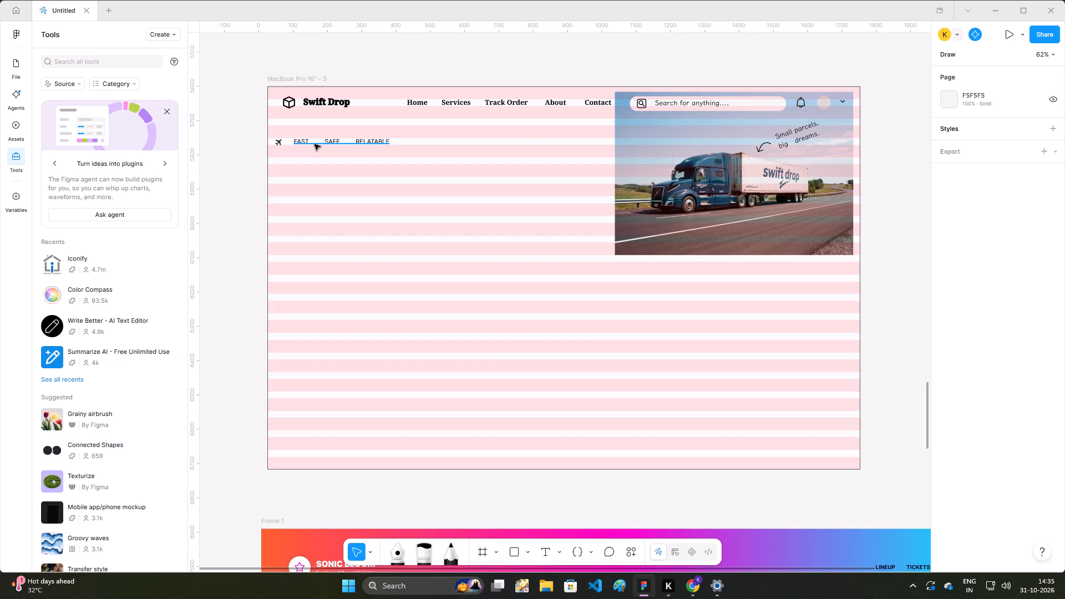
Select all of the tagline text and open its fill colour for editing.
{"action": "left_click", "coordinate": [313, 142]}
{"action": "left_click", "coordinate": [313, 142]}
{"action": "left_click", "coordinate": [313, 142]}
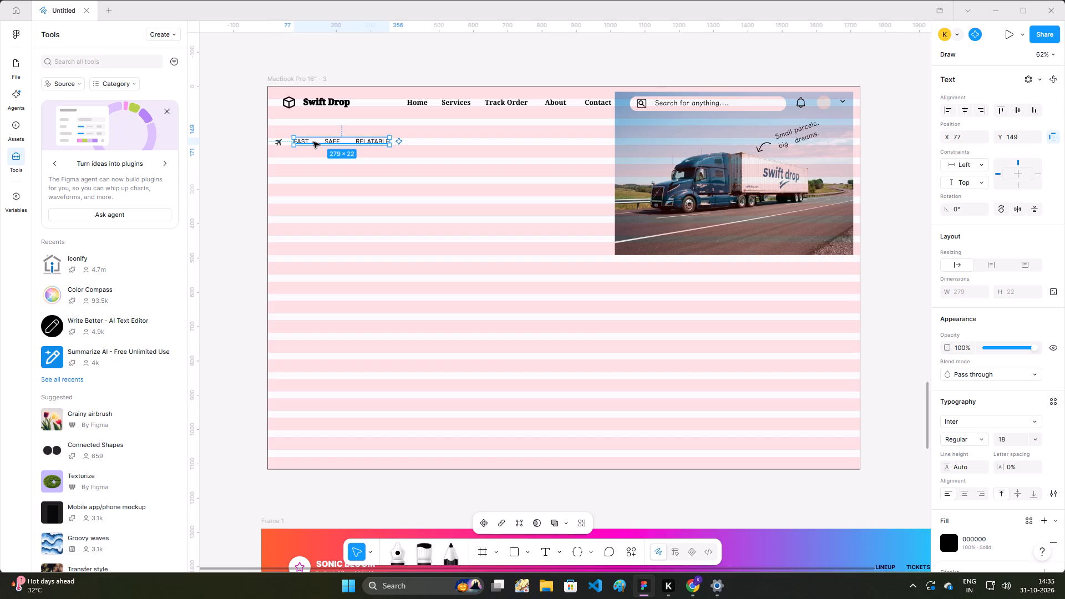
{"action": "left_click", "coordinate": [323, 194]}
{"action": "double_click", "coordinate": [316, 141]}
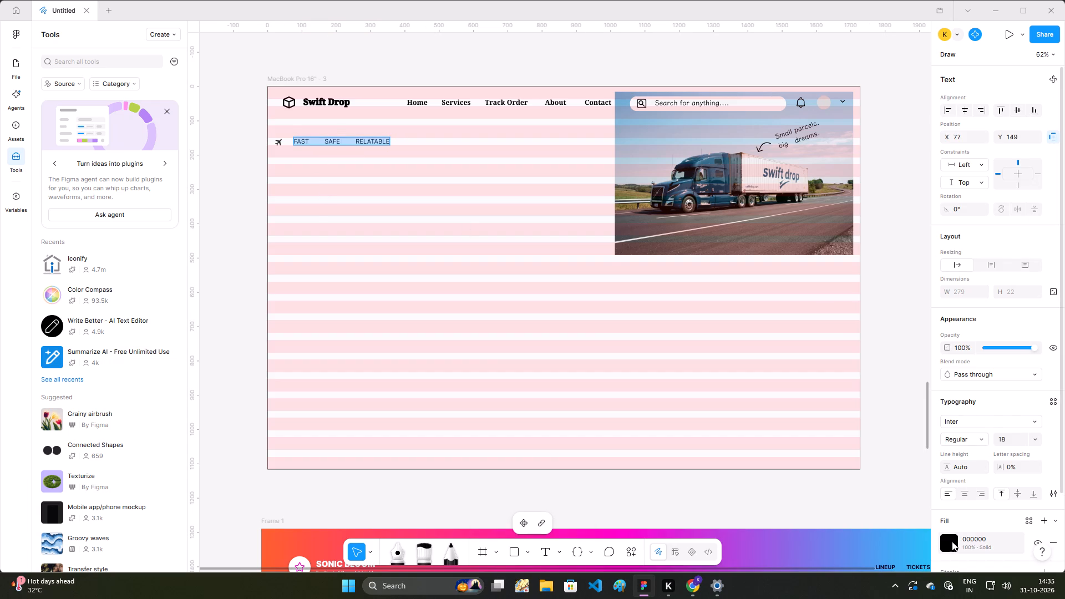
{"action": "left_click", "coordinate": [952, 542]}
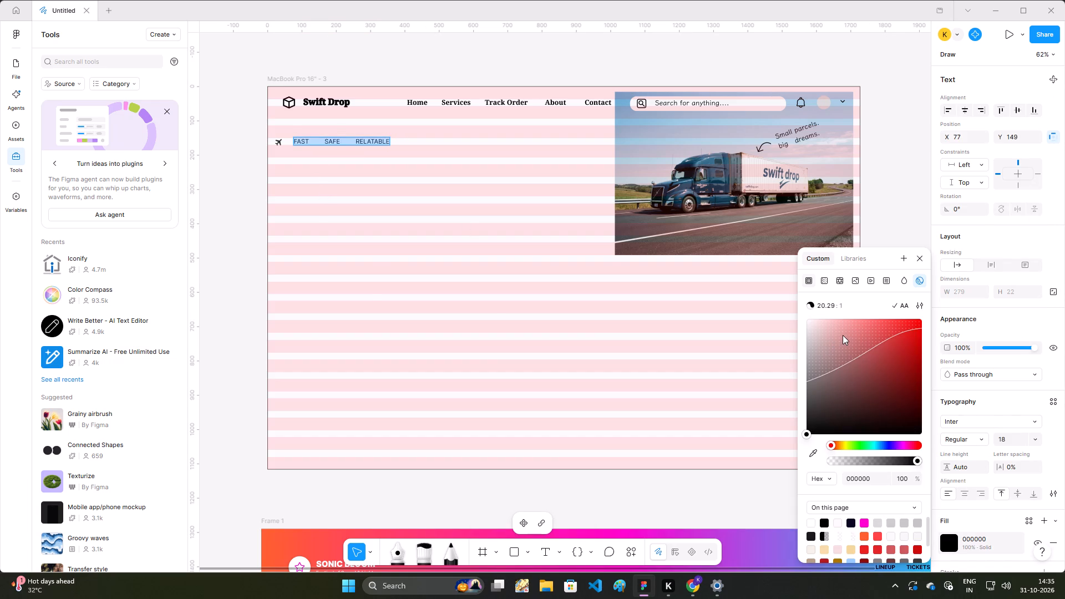
Switch to WhatsApp in Chrome and examine the tagline separators in the SwiftDrop reference design.
{"action": "key", "text": "alt+Tab"}
{"action": "key", "text": "alt+Tab"}
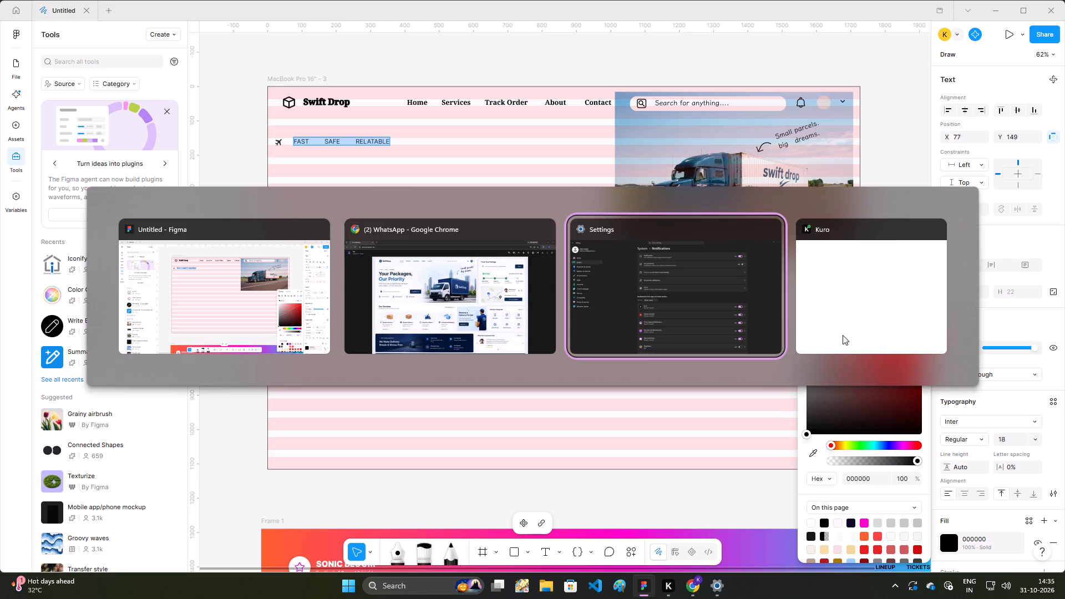
{"action": "key", "text": "alt+Tab"}
{"action": "key", "text": "alt+Tab"}
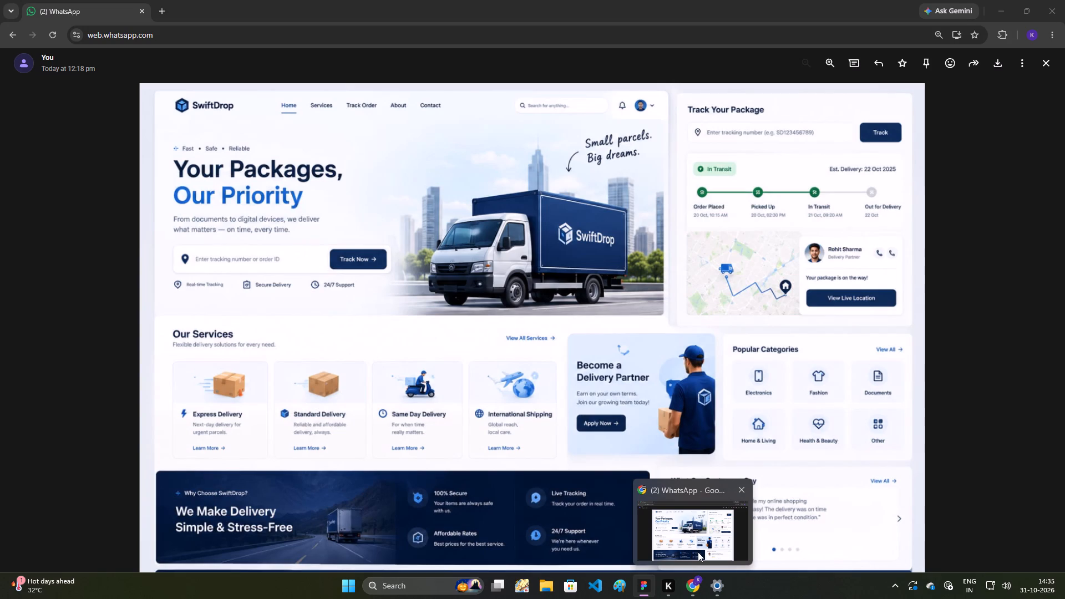
Insert a letter O as the separator between FAST and SAFE in the tagline, closing up the extra spaces before it.
{"action": "left_click", "coordinate": [310, 145]}
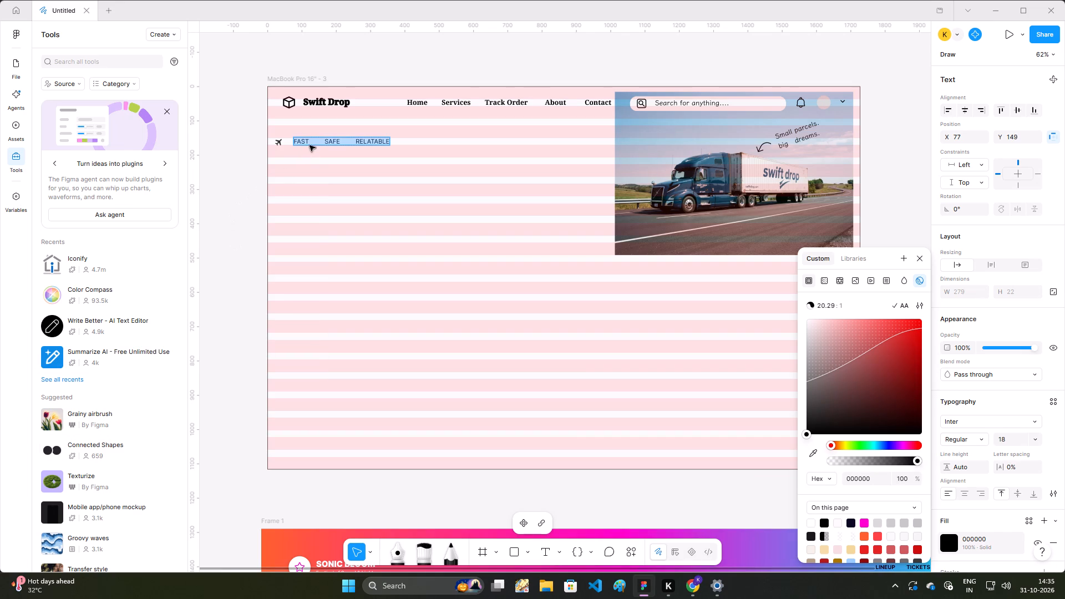
{"action": "double_click", "coordinate": [315, 138]}
{"action": "left_click", "coordinate": [317, 140]}
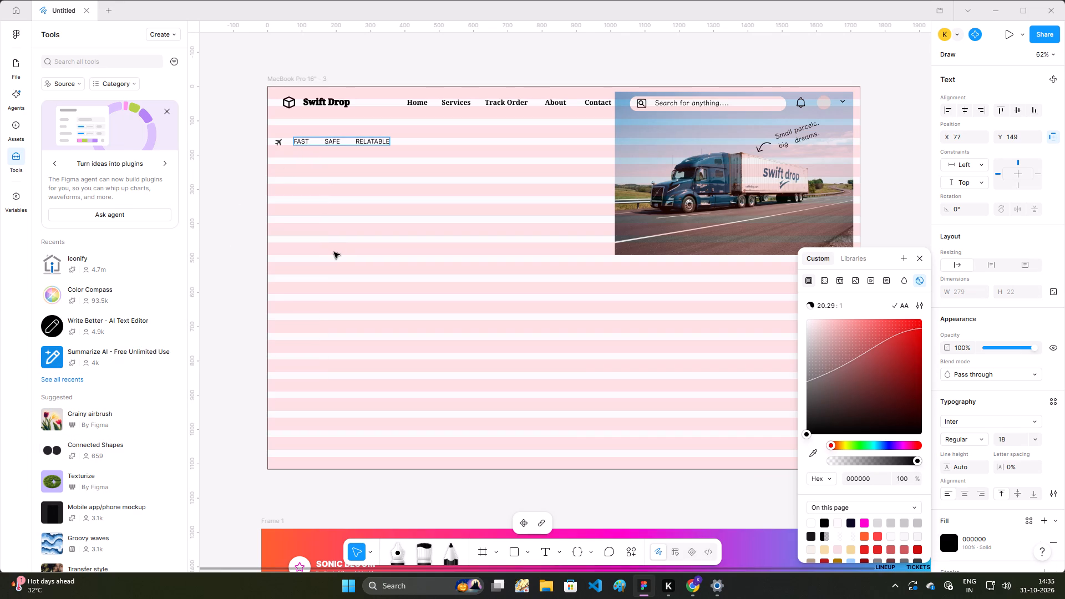
{"action": "key", "text": "period"}
{"action": "key", "text": "BackSpace"}
{"action": "key", "text": "BackSpace"}
{"action": "key", "text": "BackSpace"}
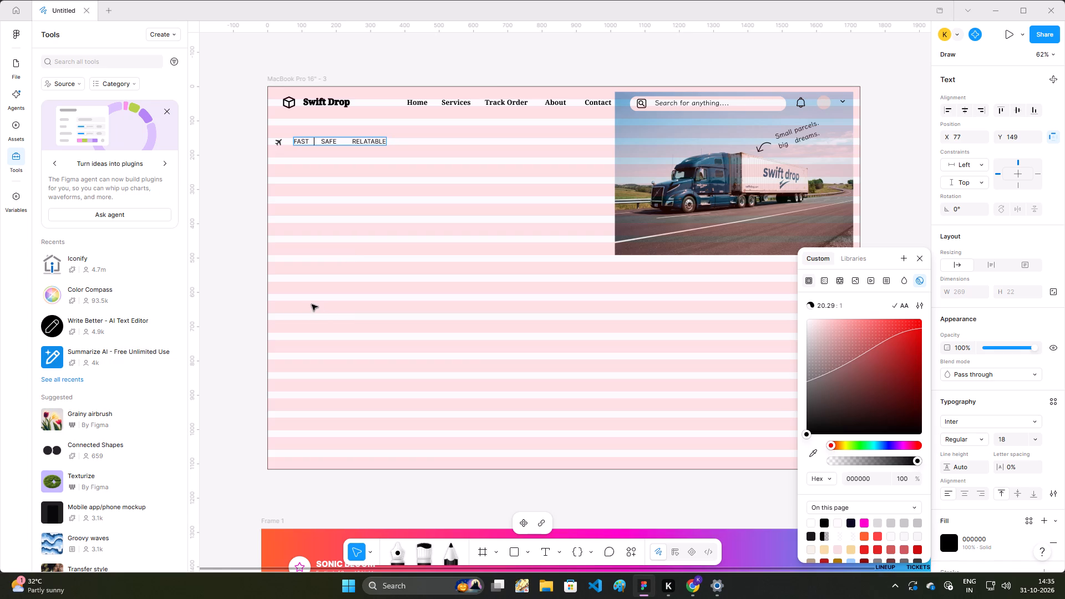
{"action": "key", "text": "o"}
Insert a letter O as the separator between SAFE and RELATABLE, preceded by an extra space, and finish the text editing.
{"action": "left_click", "coordinate": [342, 137]}
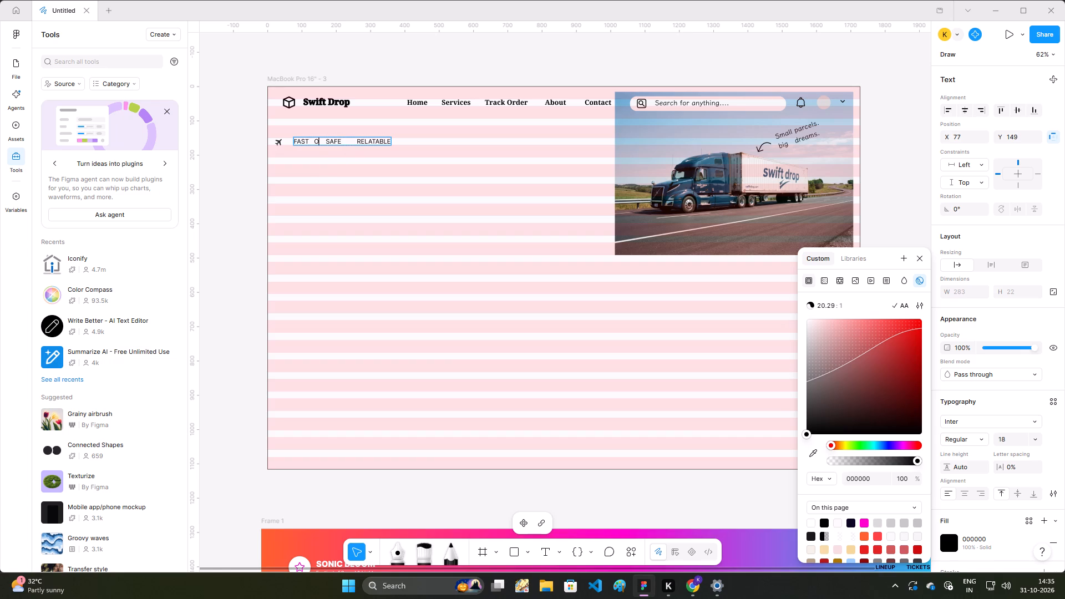
{"action": "left_click", "coordinate": [347, 141]}
{"action": "key", "text": "space"}
{"action": "key", "text": "o"}
{"action": "left_click", "coordinate": [420, 200]}
{"action": "left_click", "coordinate": [387, 266]}
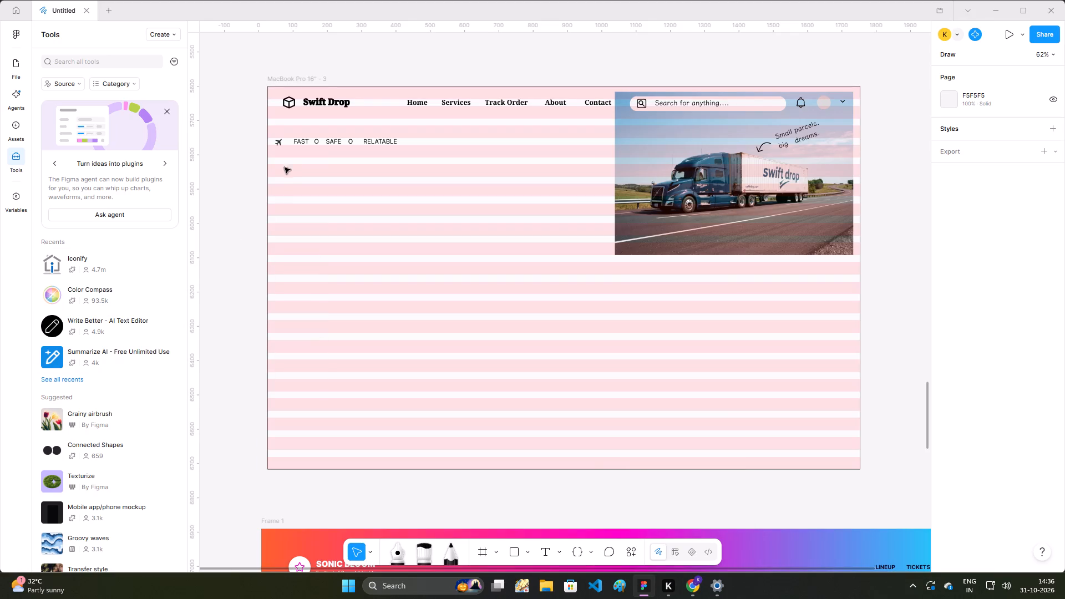
Add a text object below the tagline and start the heading with YOUR PACKAGE.
{"action": "key", "text": "t"}
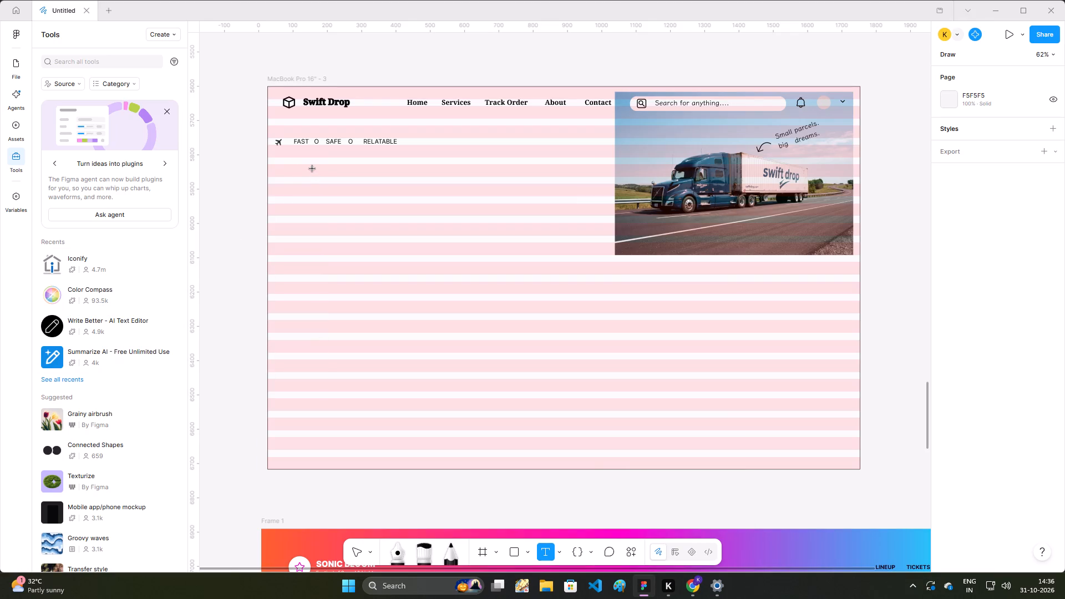
{"action": "left_click", "coordinate": [311, 165]}
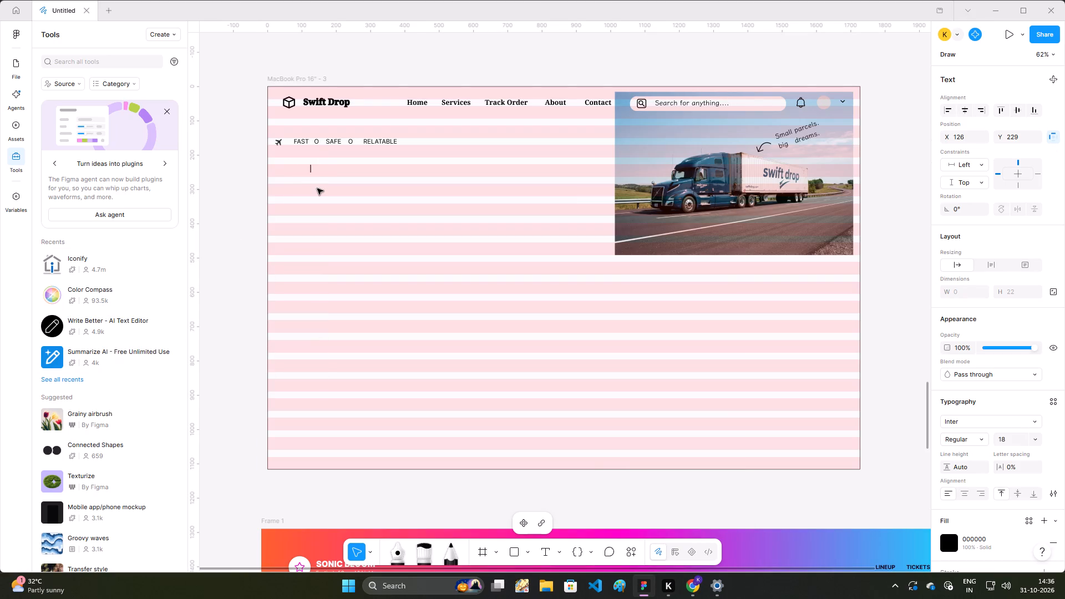
{"action": "key", "text": "y"}
{"action": "type", "text": "OU"}
{"action": "type", "text": "R"}
{"action": "key", "text": "space"}
{"action": "type", "text": "PACKAGE"}
{"action": "key", "text": "space"}
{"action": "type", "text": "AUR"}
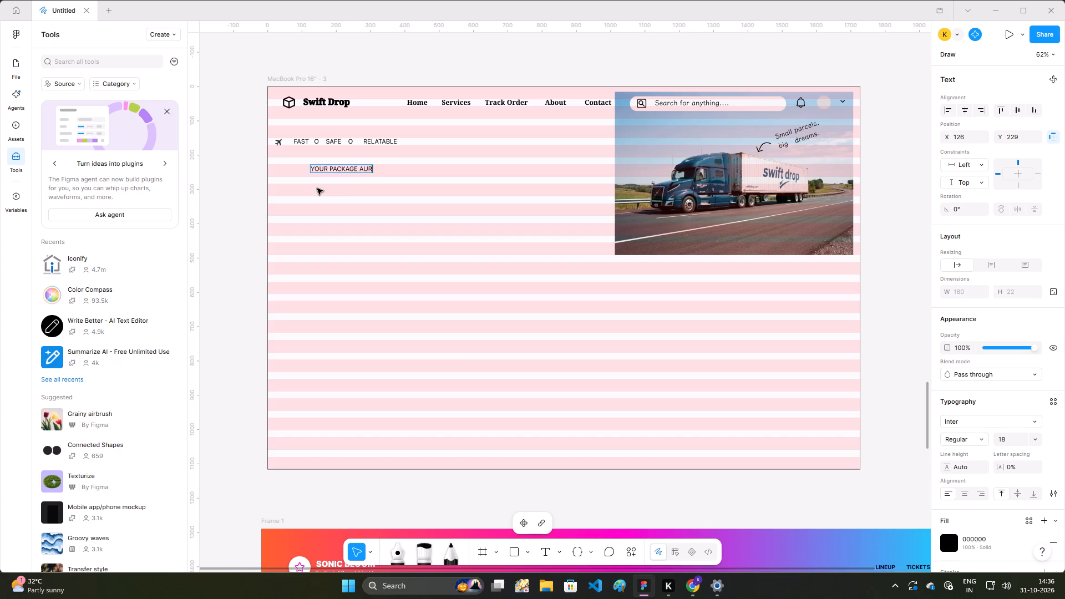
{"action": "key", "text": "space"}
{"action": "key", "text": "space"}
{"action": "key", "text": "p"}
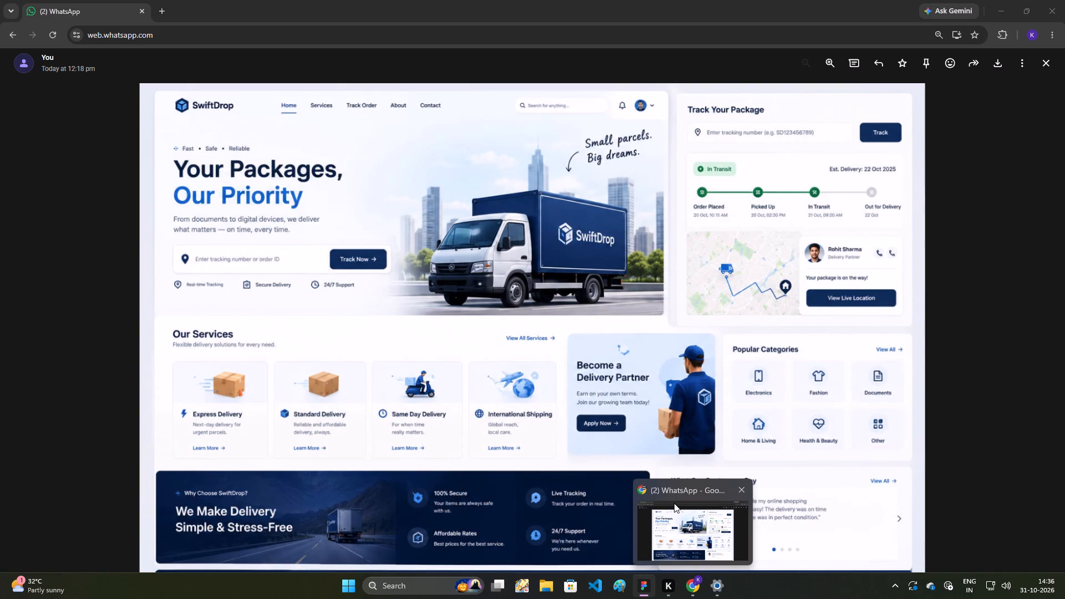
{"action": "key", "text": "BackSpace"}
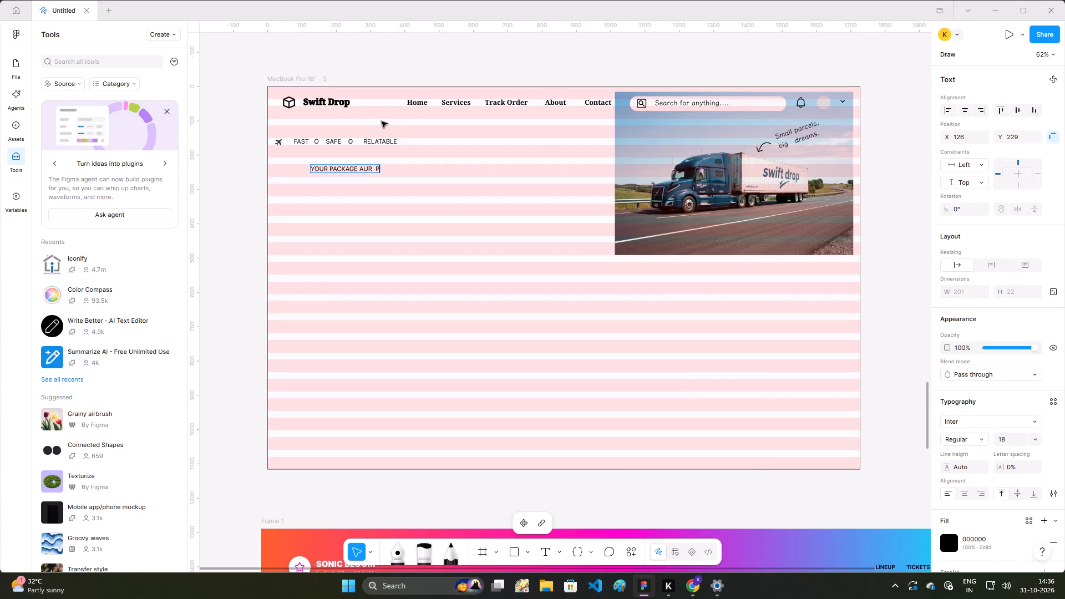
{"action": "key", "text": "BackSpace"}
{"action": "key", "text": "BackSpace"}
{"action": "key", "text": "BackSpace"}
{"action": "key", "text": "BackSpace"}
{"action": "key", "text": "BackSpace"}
Complete the heading by adding OUR PRIORITY after YOUR PACKAGE.
{"action": "type", "text": "OUR"}
{"action": "key", "text": "space"}
{"action": "type", "text": "PY"}
{"action": "key", "text": "BackSpace"}
{"action": "type", "text": "RIOT"}
{"action": "key", "text": "BackSpace"}
{"action": "key", "text": "r"}
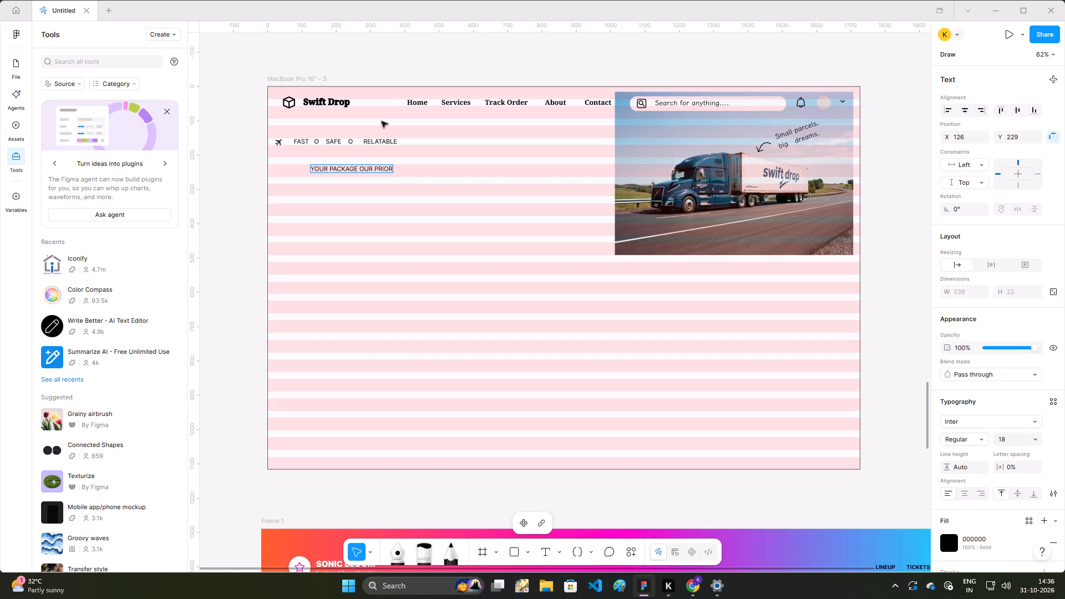
{"action": "key", "text": "BackSpace"}
{"action": "type", "text": "RI"}
{"action": "type", "text": "TY"}
Split the heading into two lines before OUR PRIORITY and remove the leading space on the second line.
{"action": "left_click", "coordinate": [357, 170]}
{"action": "key", "text": "Return"}
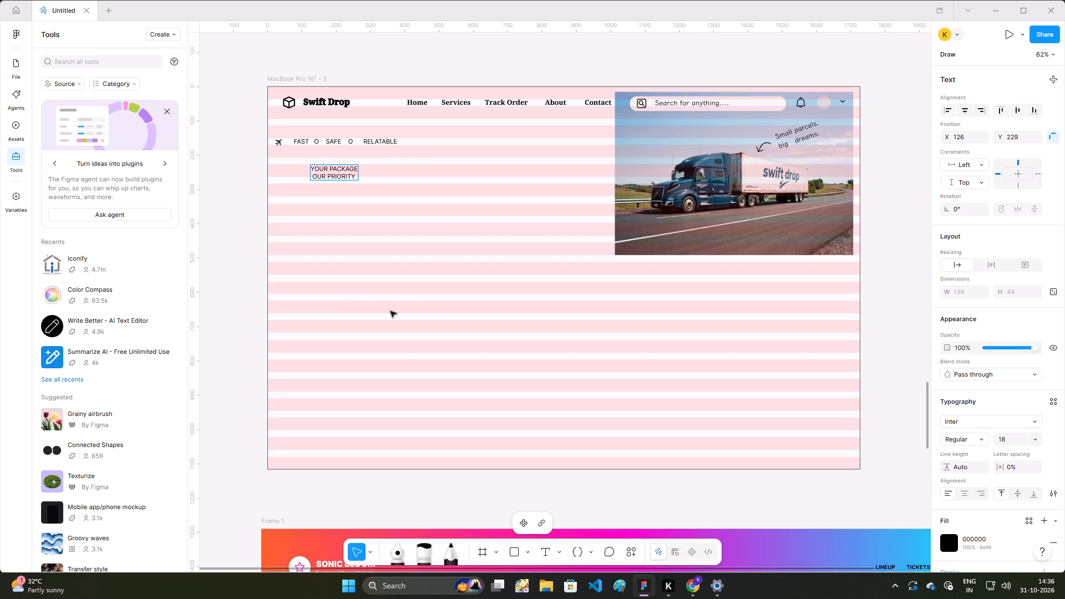
{"action": "key", "text": "Right"}
{"action": "key", "text": "BackSpace"}
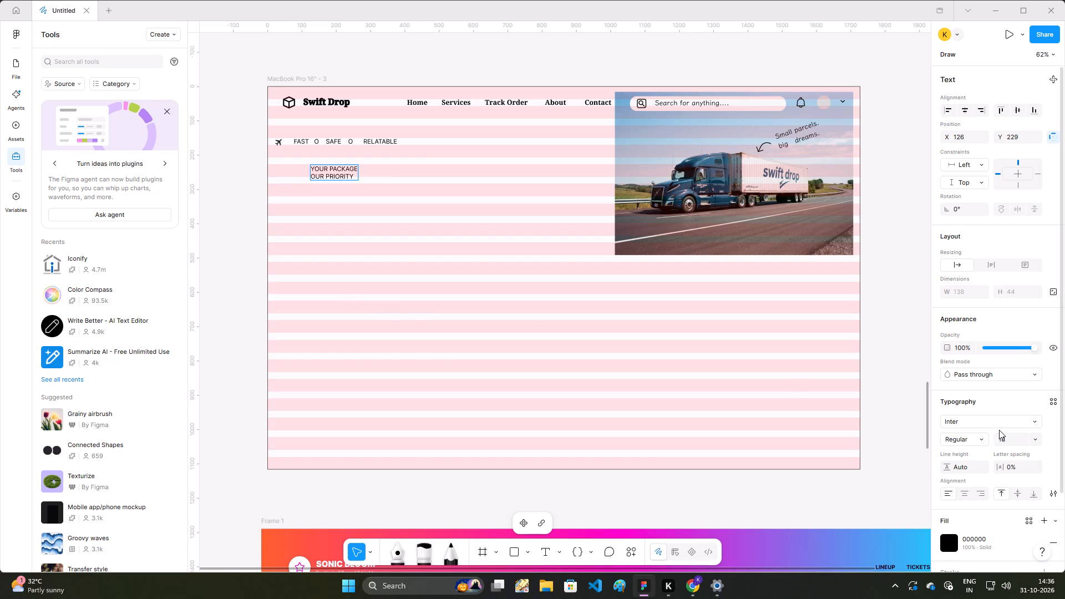
Set the font size of the whole YOUR PACKAGE OUR PRIORITY heading to 35.
{"action": "key", "text": "ctrl+a"}
{"action": "double_click", "coordinate": [1014, 442]}
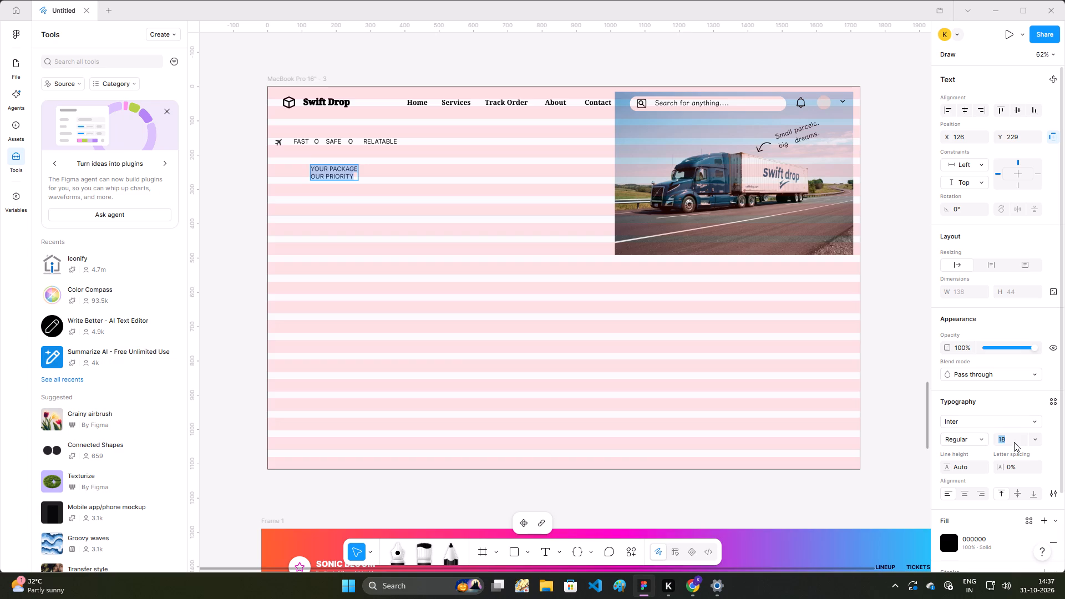
{"action": "type", "text": "35"}
{"action": "key", "text": "Return"}
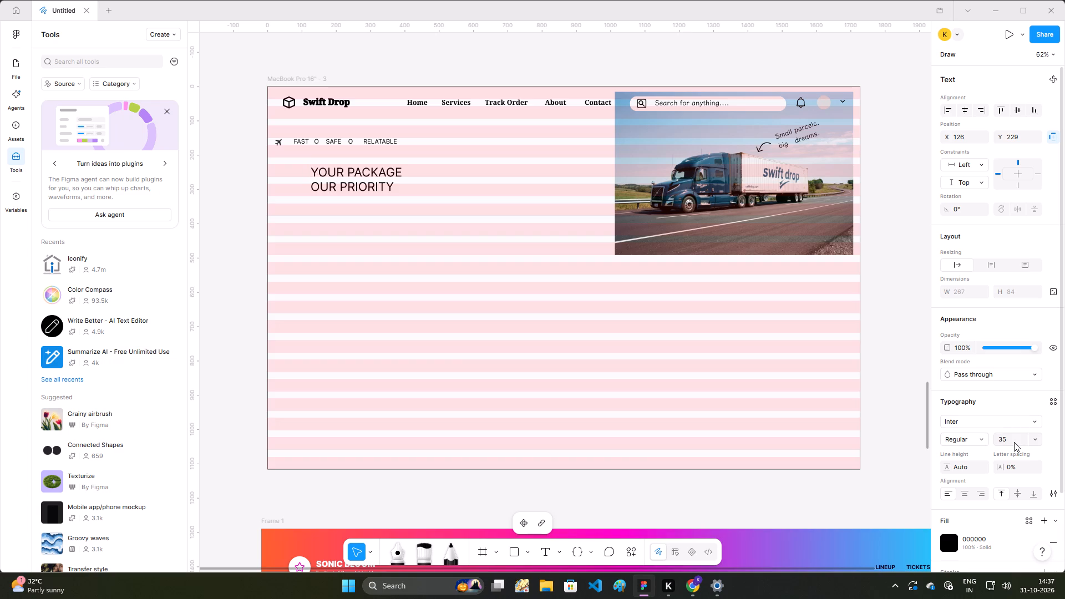
Open the font weight choices for the heading text.
{"action": "left_click", "coordinate": [968, 438]}
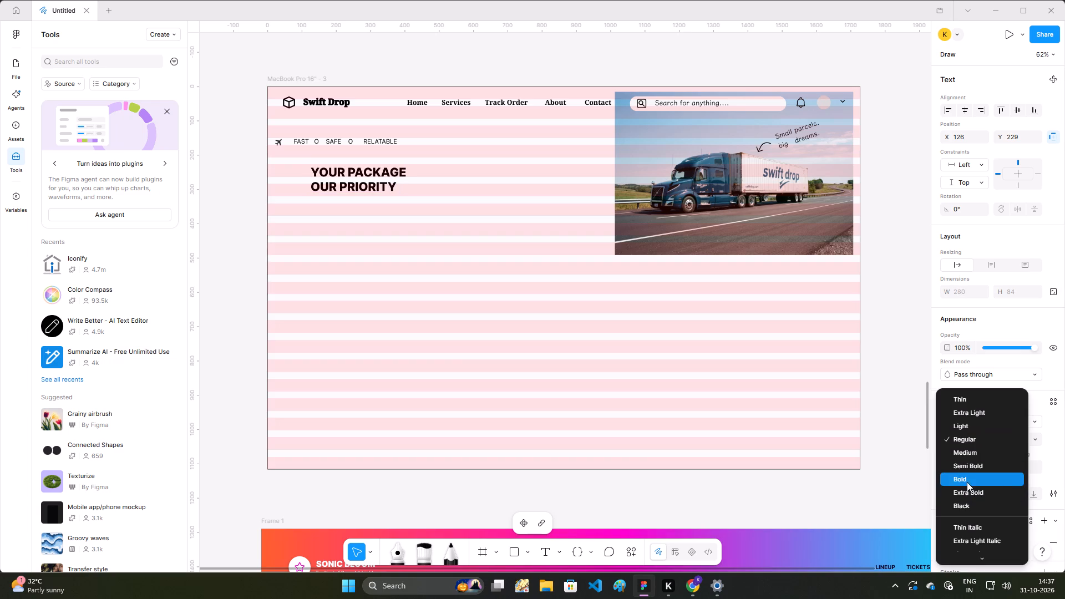
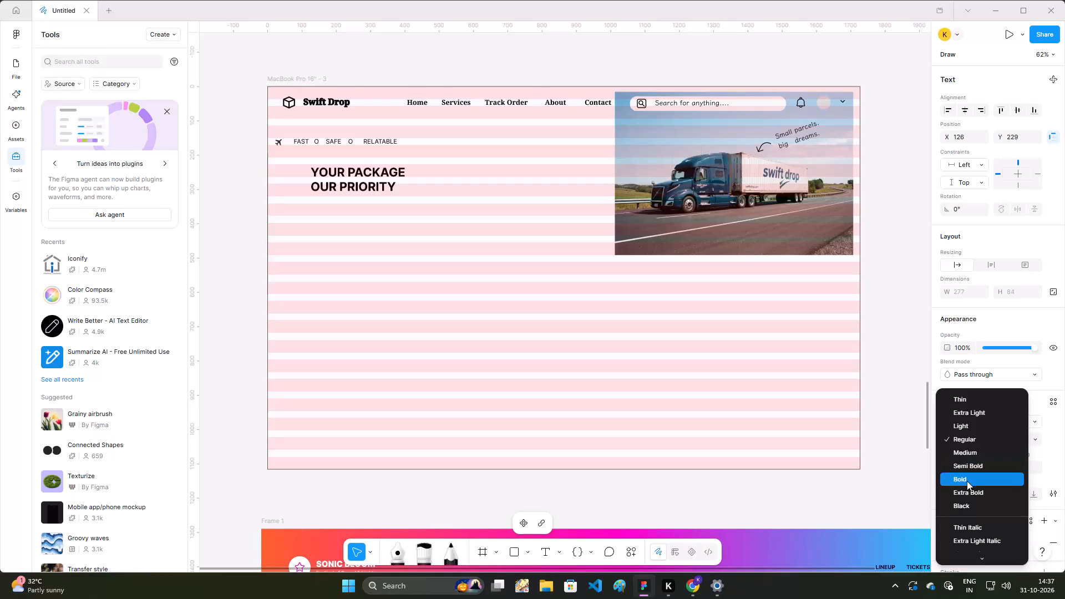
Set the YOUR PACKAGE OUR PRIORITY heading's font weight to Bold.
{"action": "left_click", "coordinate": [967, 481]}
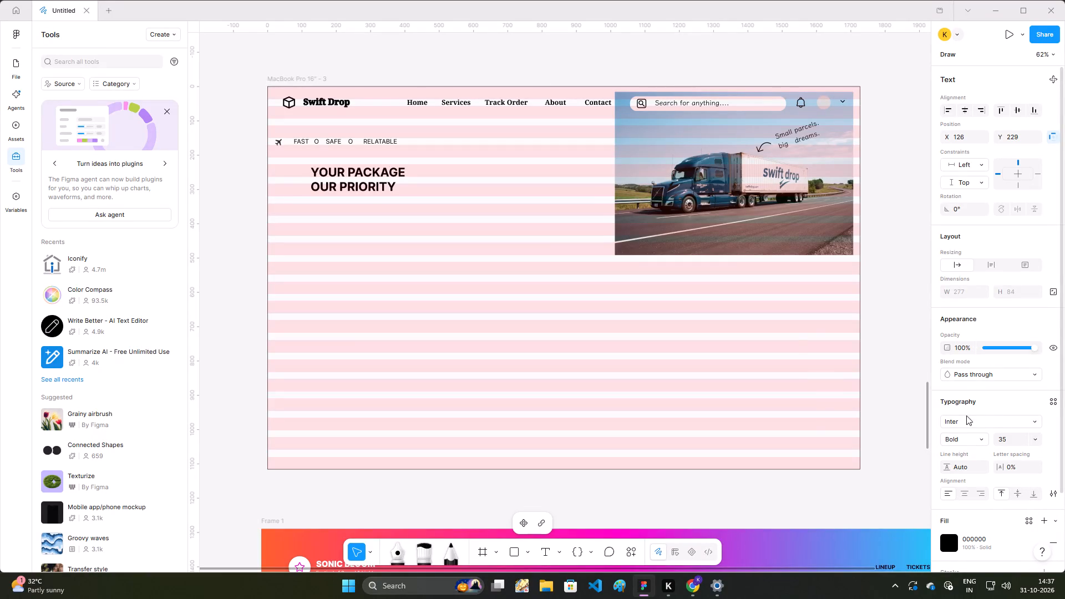
Change the YOUR PACKAGE OUR PRIORITY heading's font to Love Ya Like A Sister.
{"action": "left_click", "coordinate": [966, 424]}
{"action": "scroll", "coordinate": [865, 415], "scroll_direction": "down", "scroll_amount": 8}
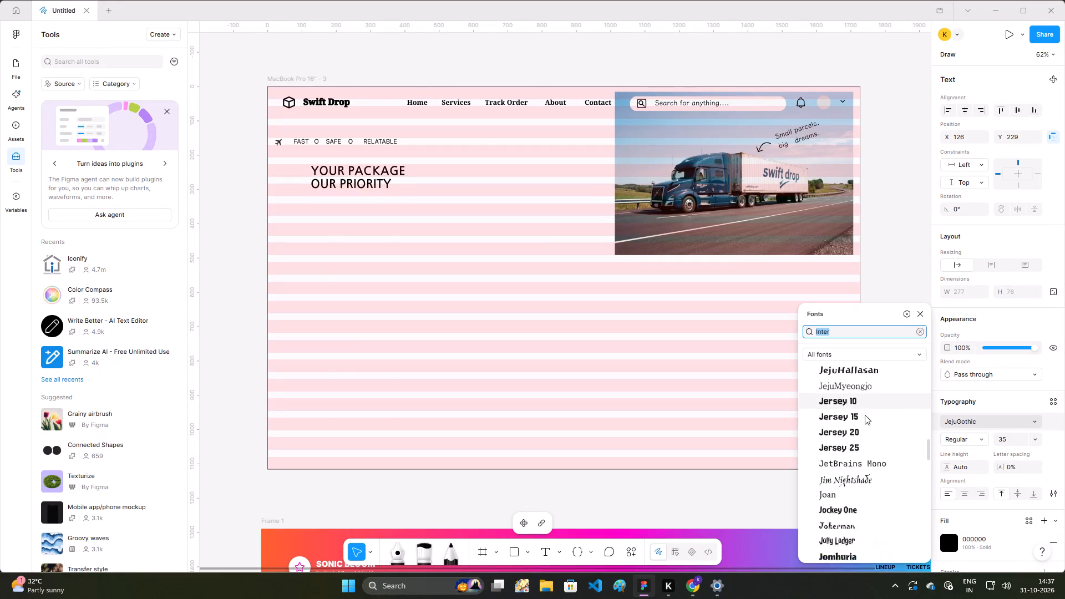
{"action": "scroll", "coordinate": [865, 415], "scroll_direction": "down", "scroll_amount": 8}
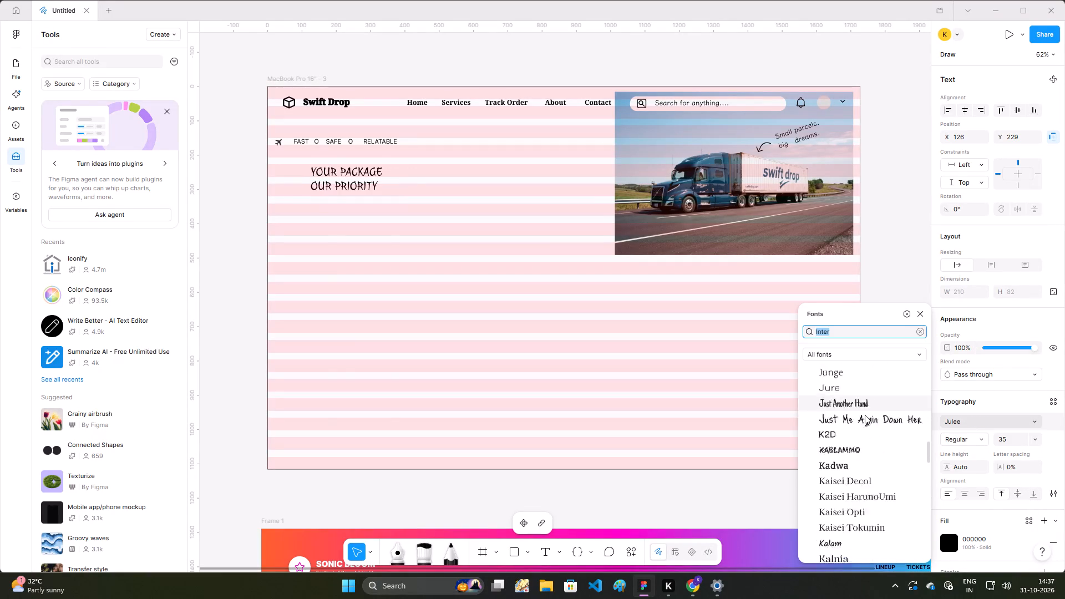
{"action": "scroll", "coordinate": [865, 415], "scroll_direction": "down", "scroll_amount": 9}
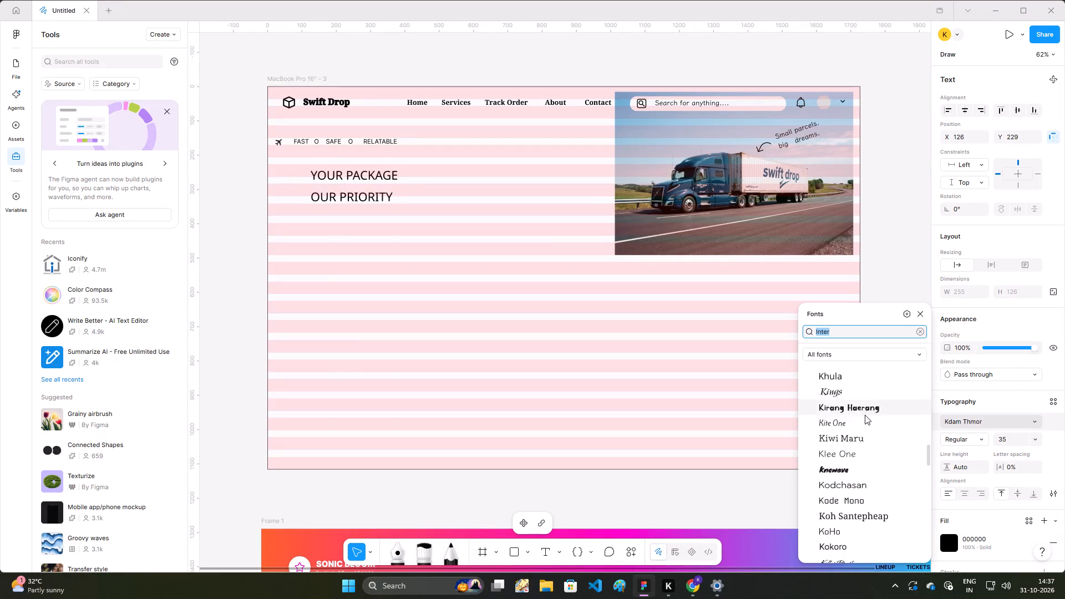
{"action": "scroll", "coordinate": [865, 415], "scroll_direction": "down", "scroll_amount": 5}
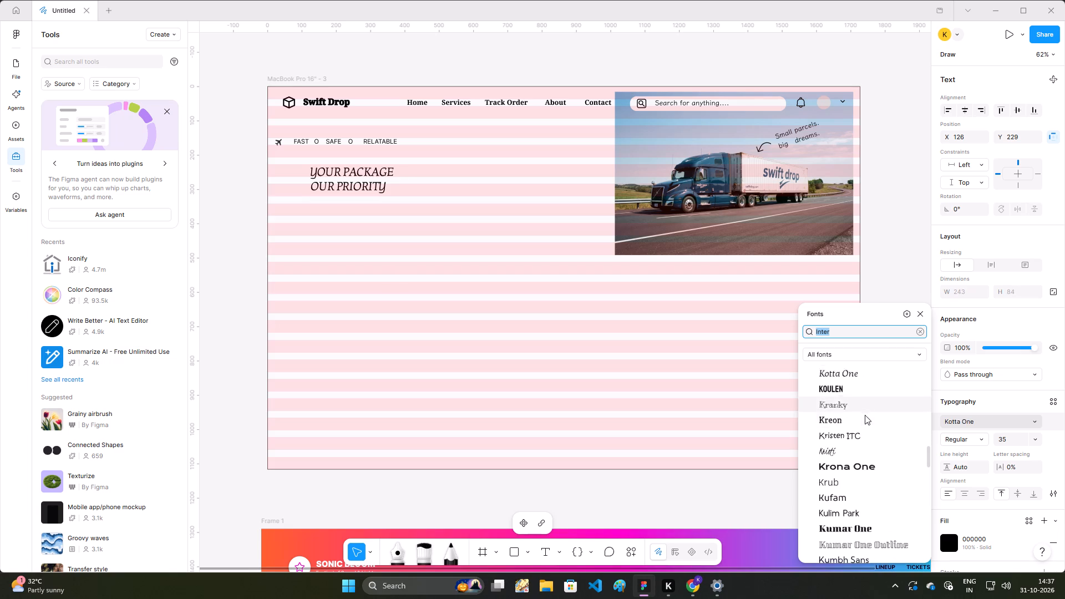
{"action": "scroll", "coordinate": [865, 415], "scroll_direction": "down", "scroll_amount": 4}
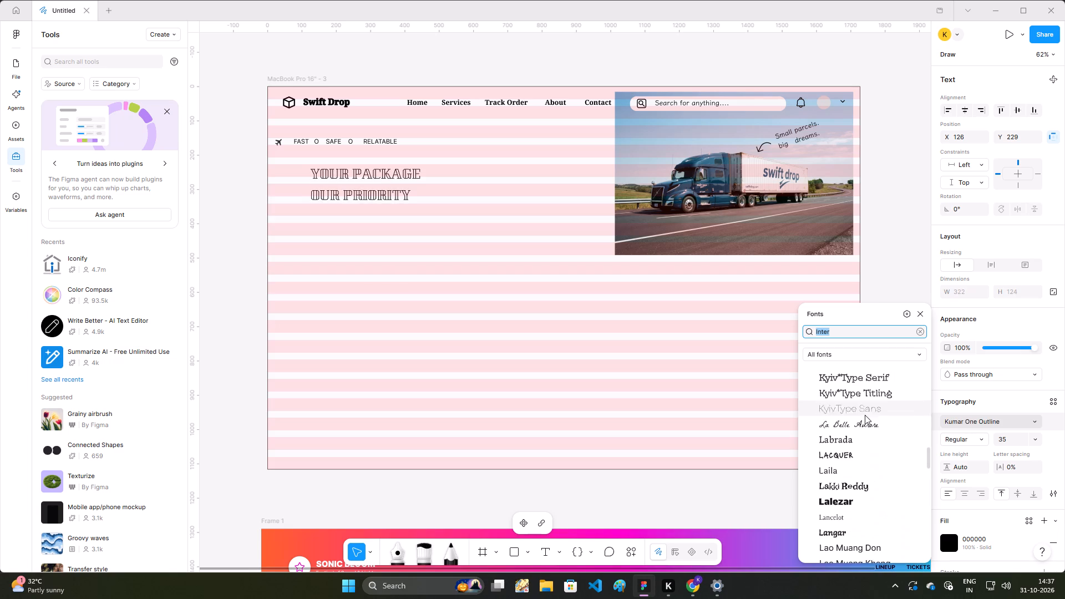
{"action": "scroll", "coordinate": [865, 415], "scroll_direction": "down", "scroll_amount": 5}
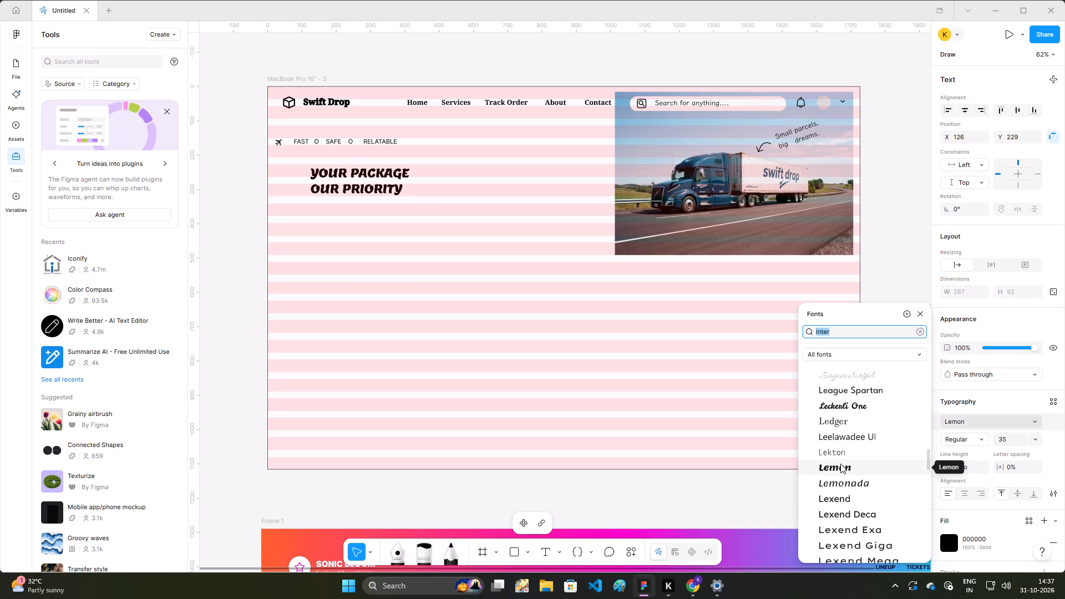
{"action": "scroll", "coordinate": [840, 464], "scroll_direction": "down", "scroll_amount": 4}
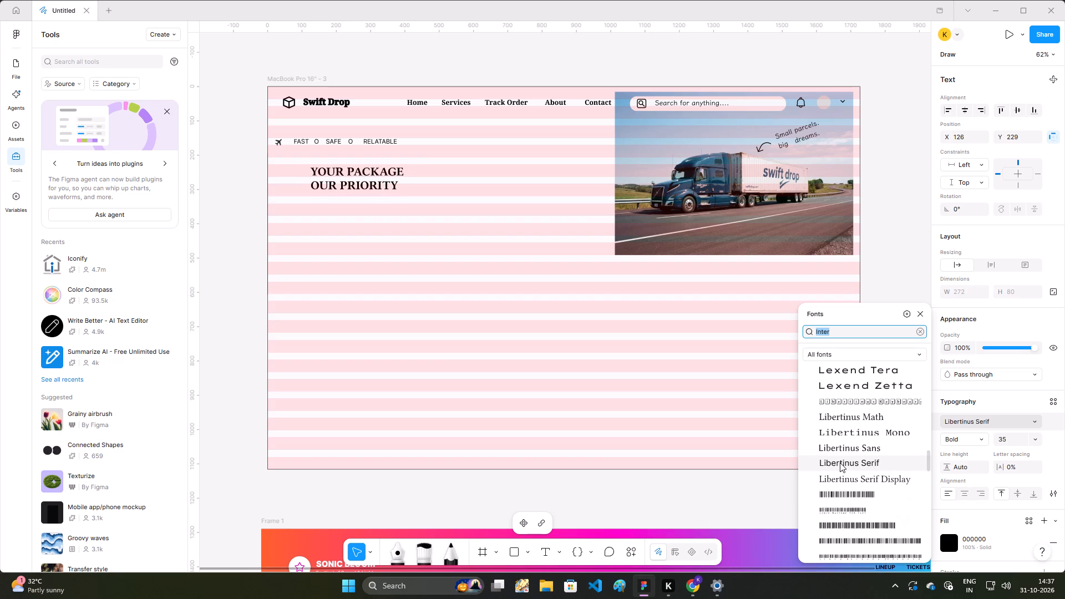
{"action": "scroll", "coordinate": [839, 463], "scroll_direction": "down", "scroll_amount": 3}
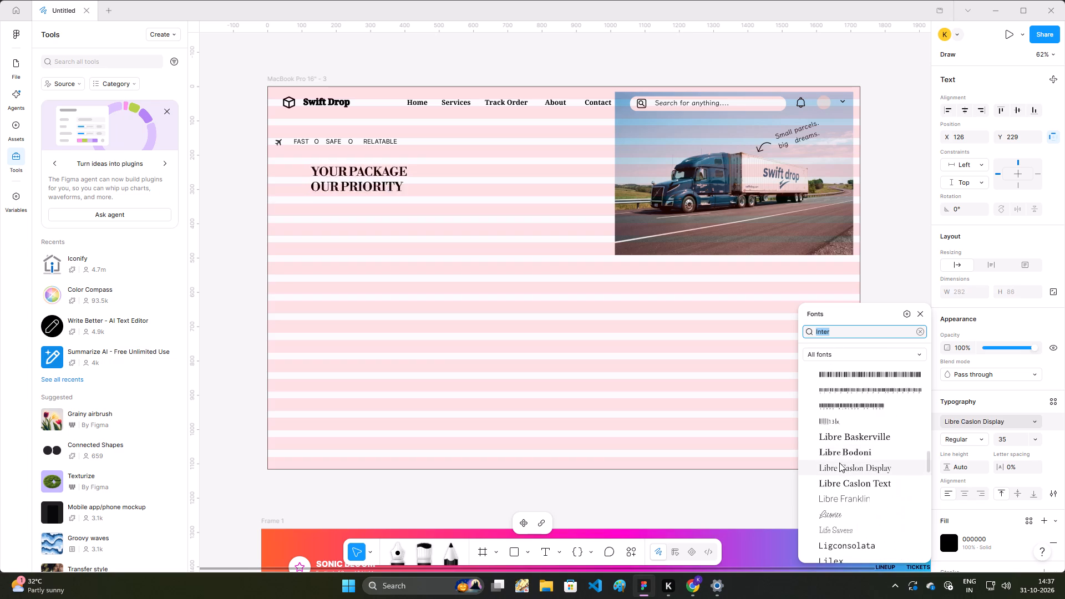
{"action": "scroll", "coordinate": [833, 448], "scroll_direction": "down", "scroll_amount": 5}
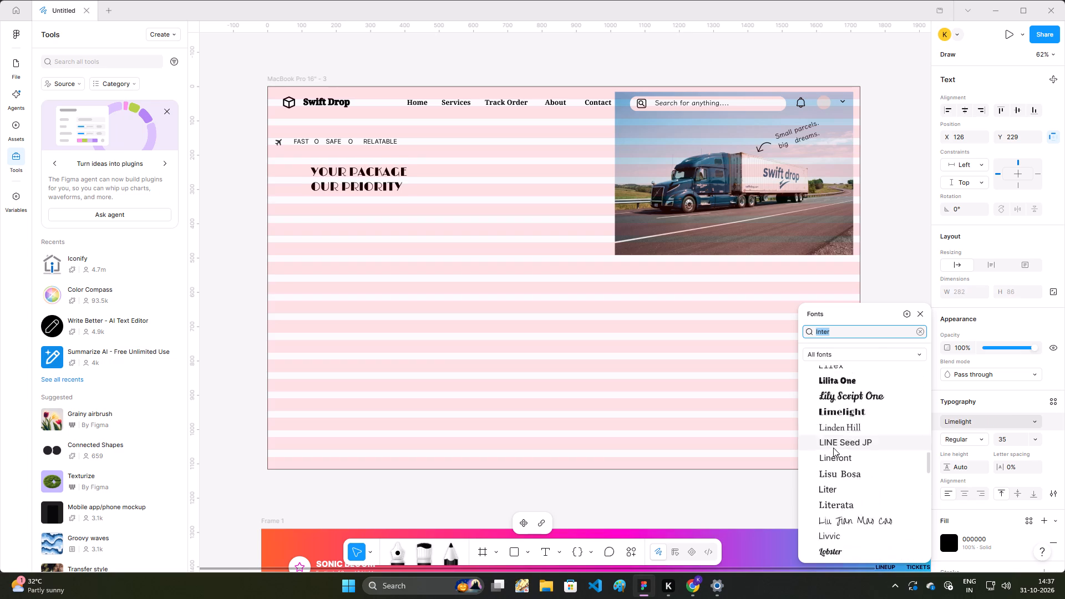
{"action": "scroll", "coordinate": [833, 448], "scroll_direction": "down", "scroll_amount": 4}
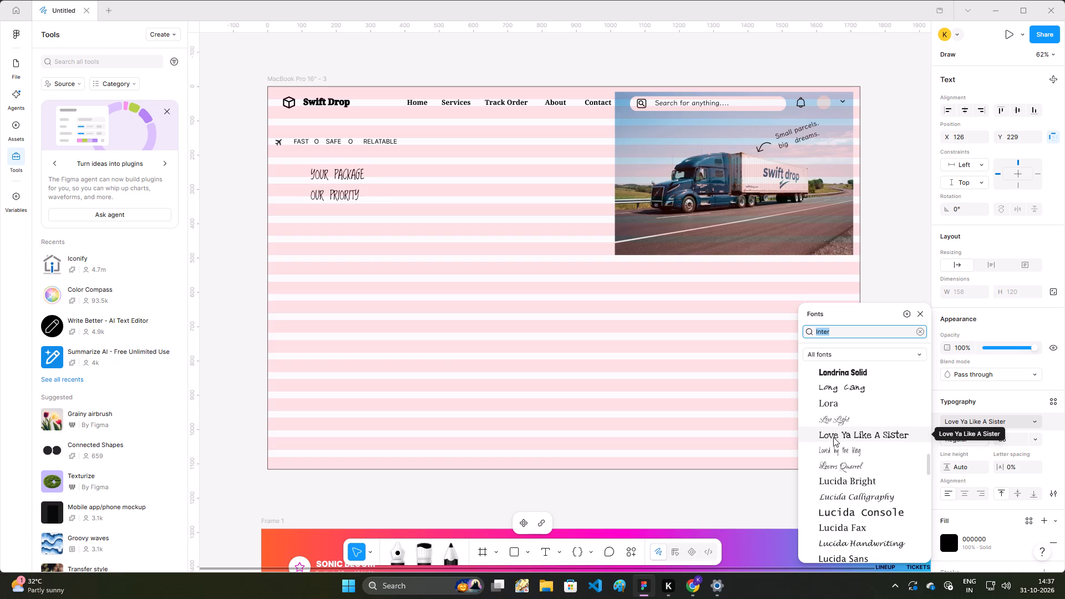
{"action": "left_click", "coordinate": [833, 437]}
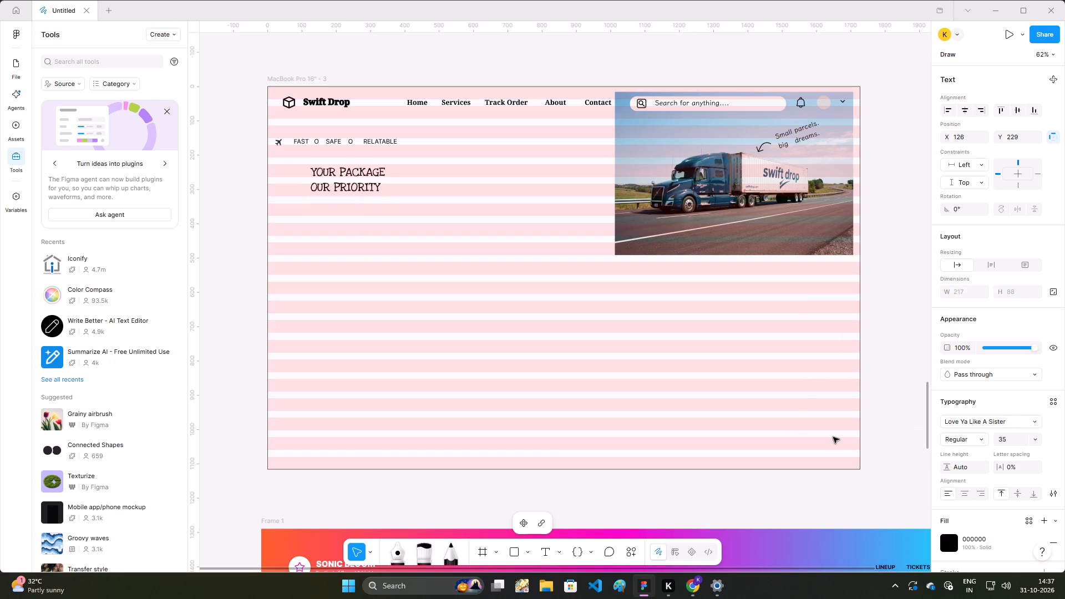
Set the heading's font size to 40.
{"action": "left_click", "coordinate": [1001, 436]}
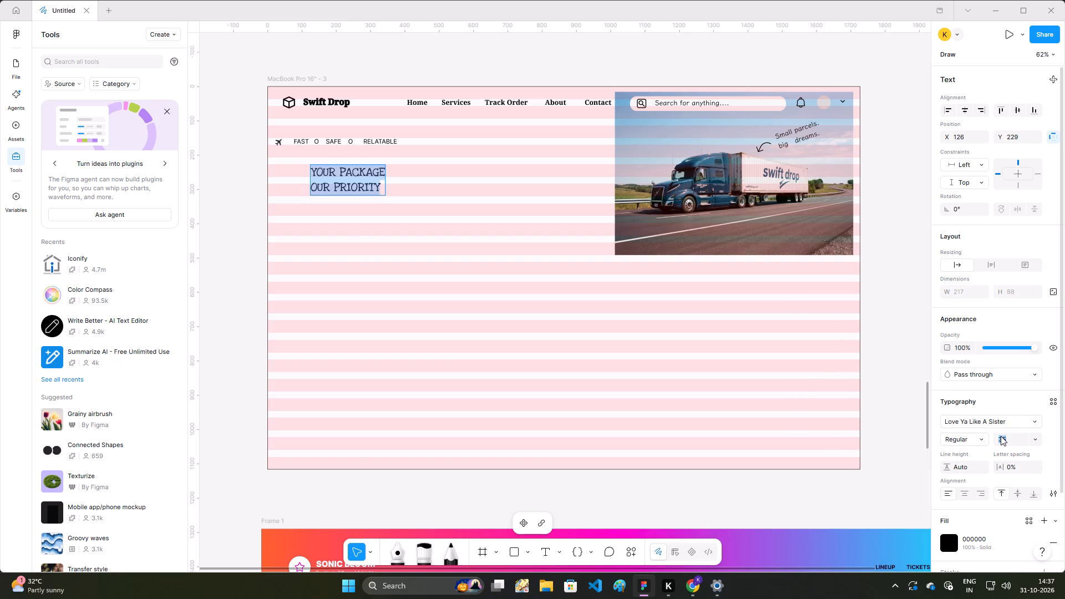
{"action": "type", "text": "40"}
{"action": "key", "text": "Return"}
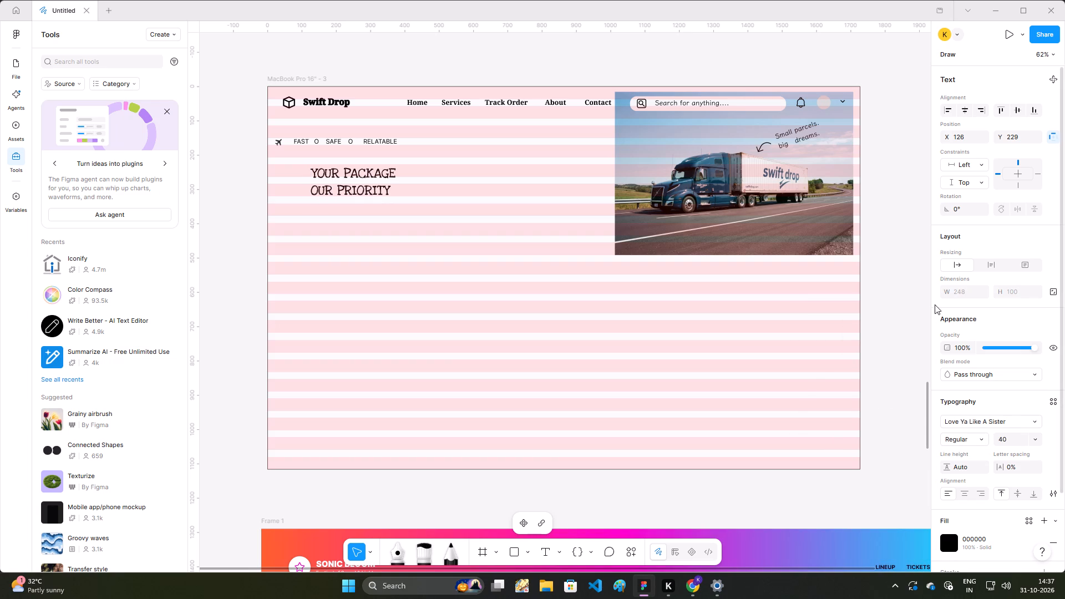
Preview the Swift Drop page as a prototype to check how the restyled heading looks.
{"action": "left_click", "coordinate": [1008, 33]}
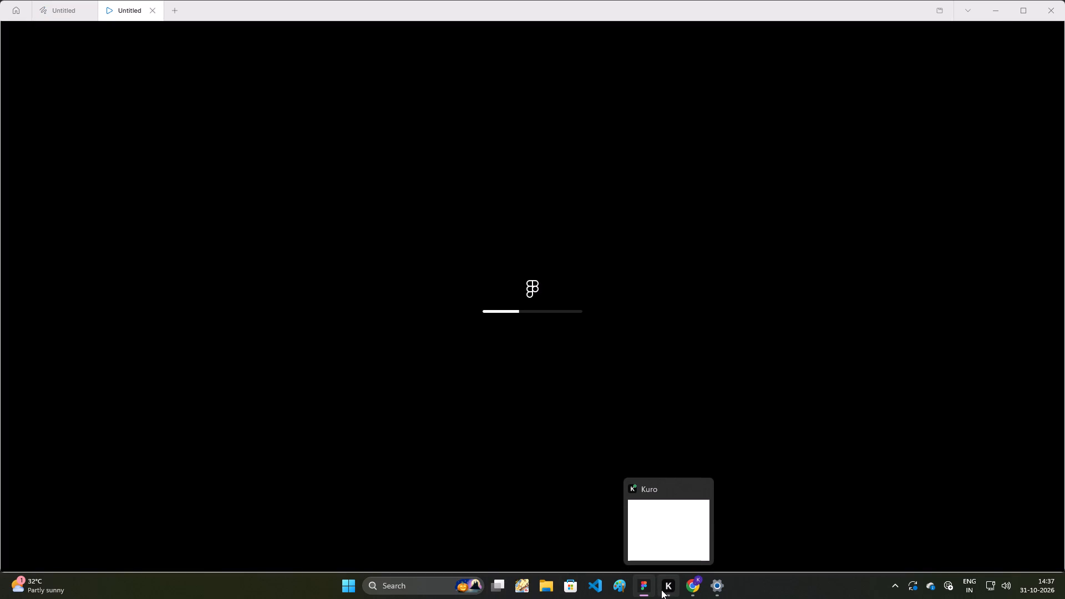
{"action": "left_click", "coordinate": [268, 377]}
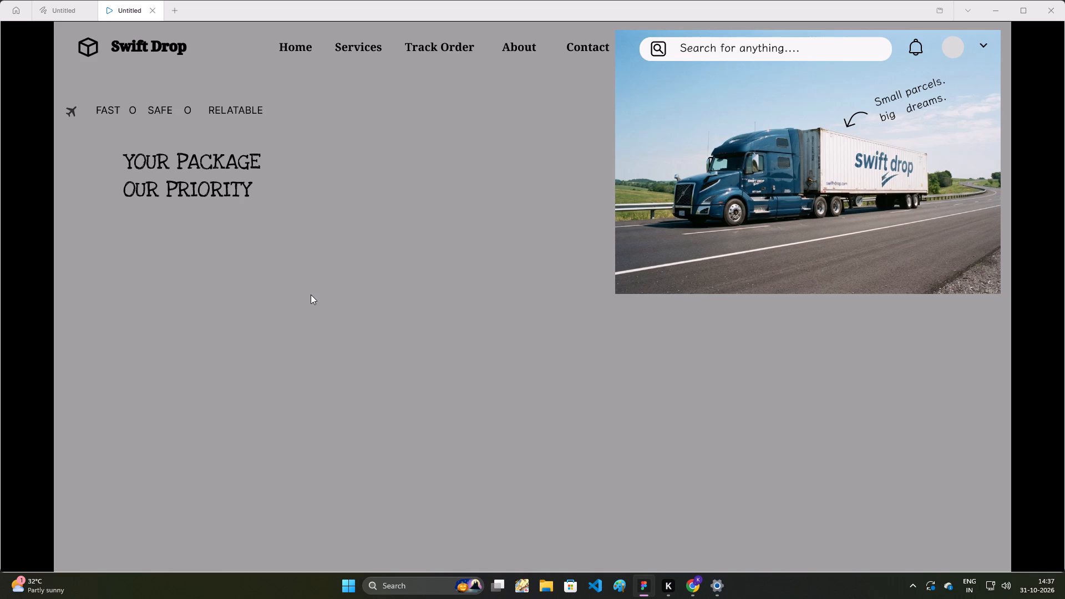
{"action": "key", "text": "Down"}
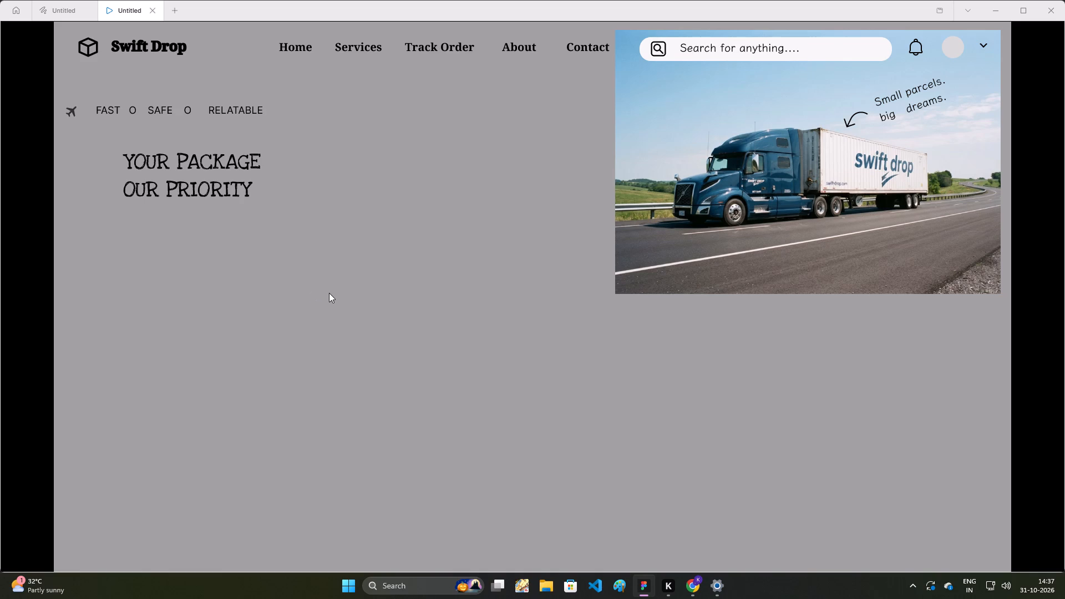
{"action": "left_click", "coordinate": [331, 291]}
{"action": "left_click", "coordinate": [560, 468]}
{"action": "left_click", "coordinate": [521, 549]}
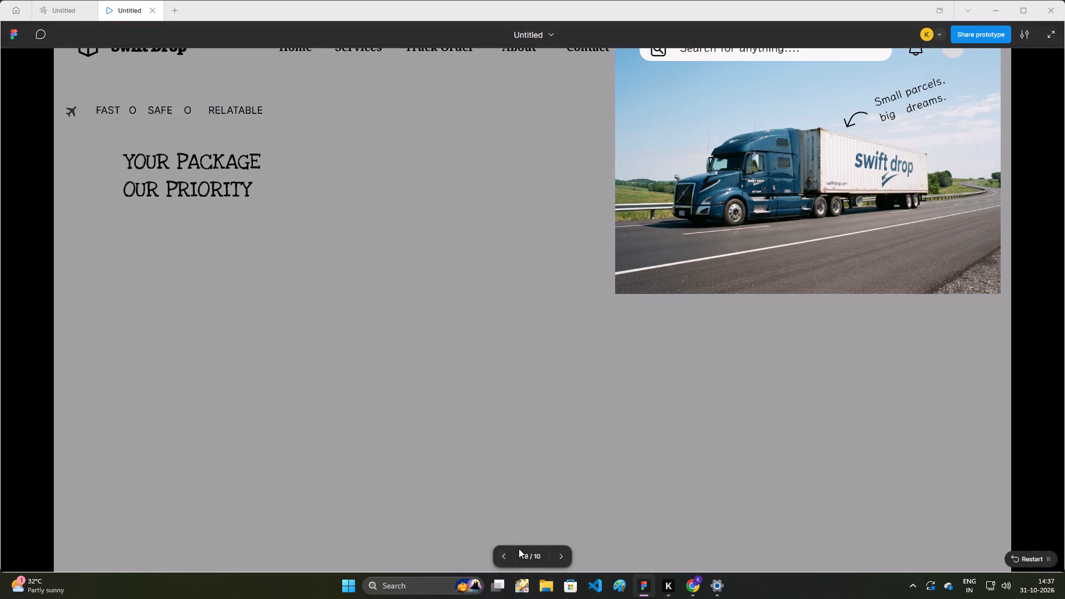
Page back and forth through the other frames in the prototype preview, and return to the design file.
{"action": "left_click", "coordinate": [507, 555]}
{"action": "triple_click", "coordinate": [507, 555]}
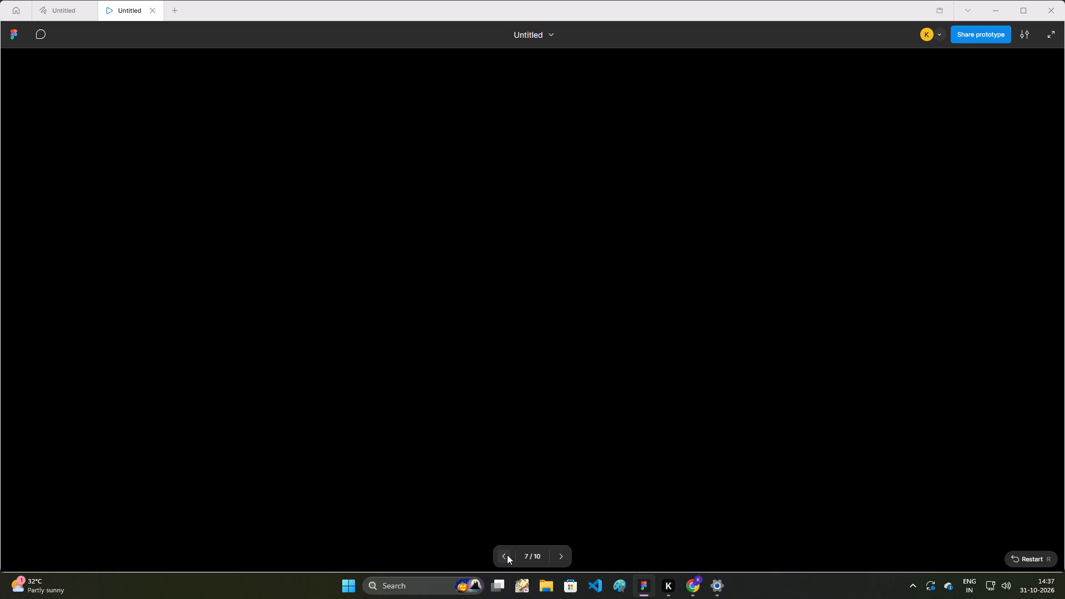
{"action": "left_click", "coordinate": [566, 559]}
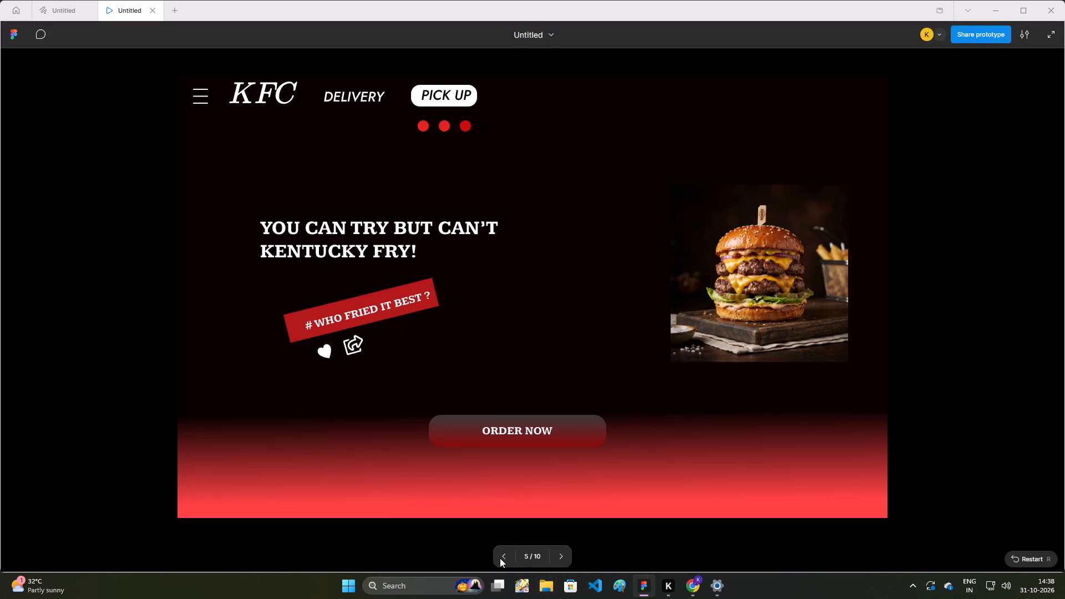
{"action": "left_click", "coordinate": [529, 466]}
{"action": "left_click", "coordinate": [543, 409]}
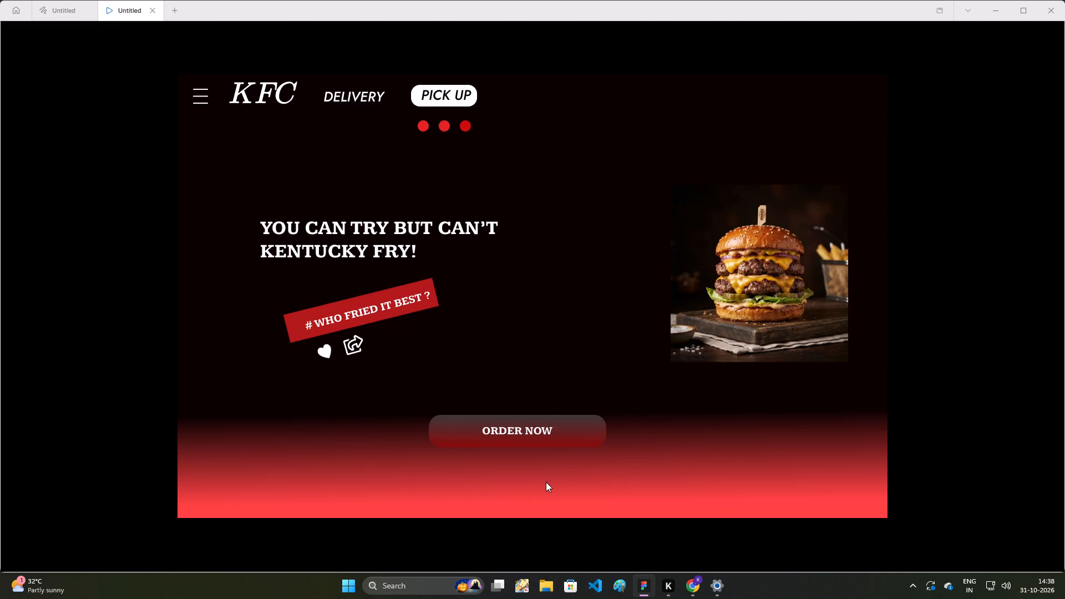
{"action": "left_click", "coordinate": [485, 537]}
{"action": "left_click", "coordinate": [505, 554]}
{"action": "left_click", "coordinate": [505, 554]}
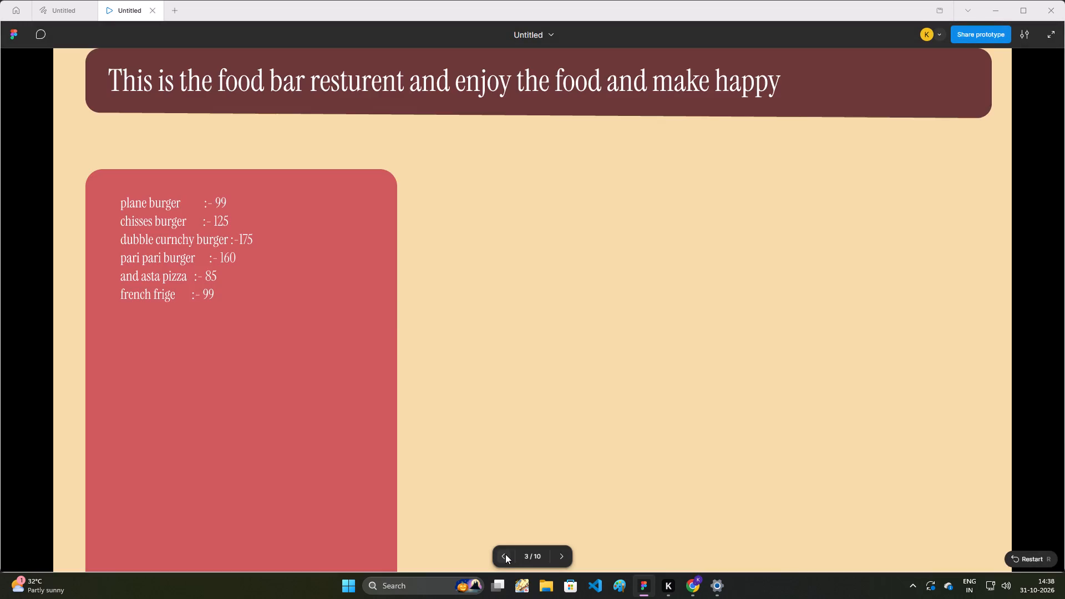
{"action": "triple_click", "coordinate": [505, 554]}
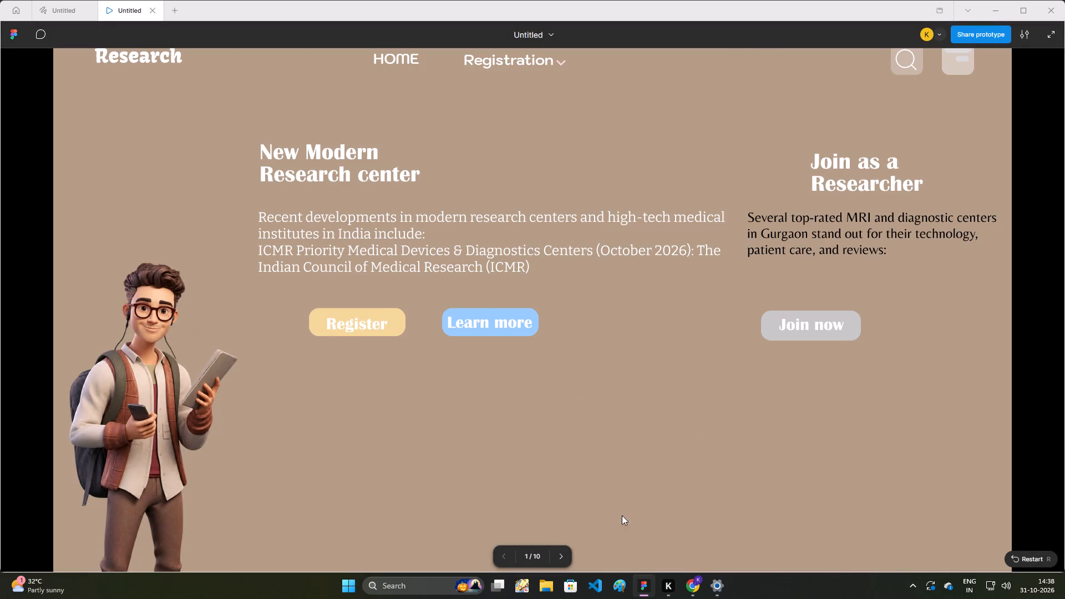
{"action": "triple_click", "coordinate": [566, 550]}
{"action": "left_click", "coordinate": [565, 548]}
{"action": "left_click", "coordinate": [564, 545]}
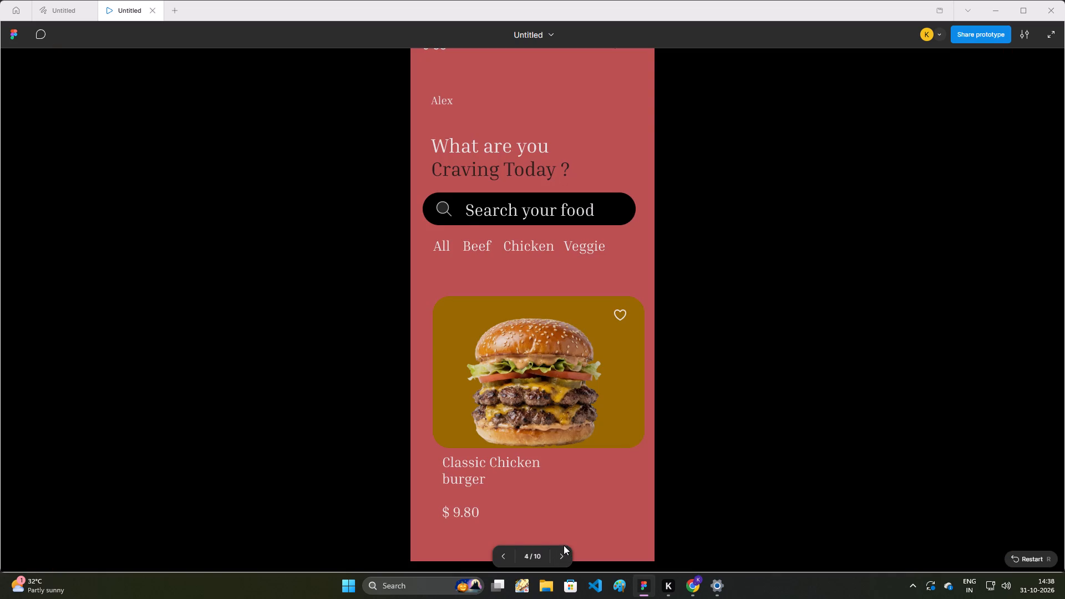
{"action": "left_click", "coordinate": [557, 550]}
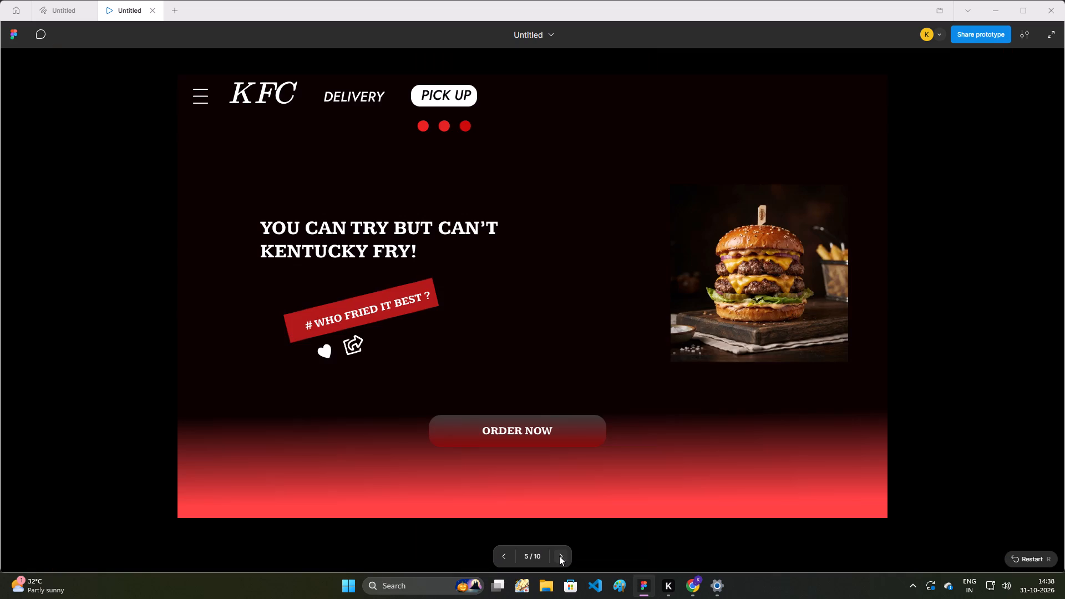
{"action": "left_click", "coordinate": [68, 17]}
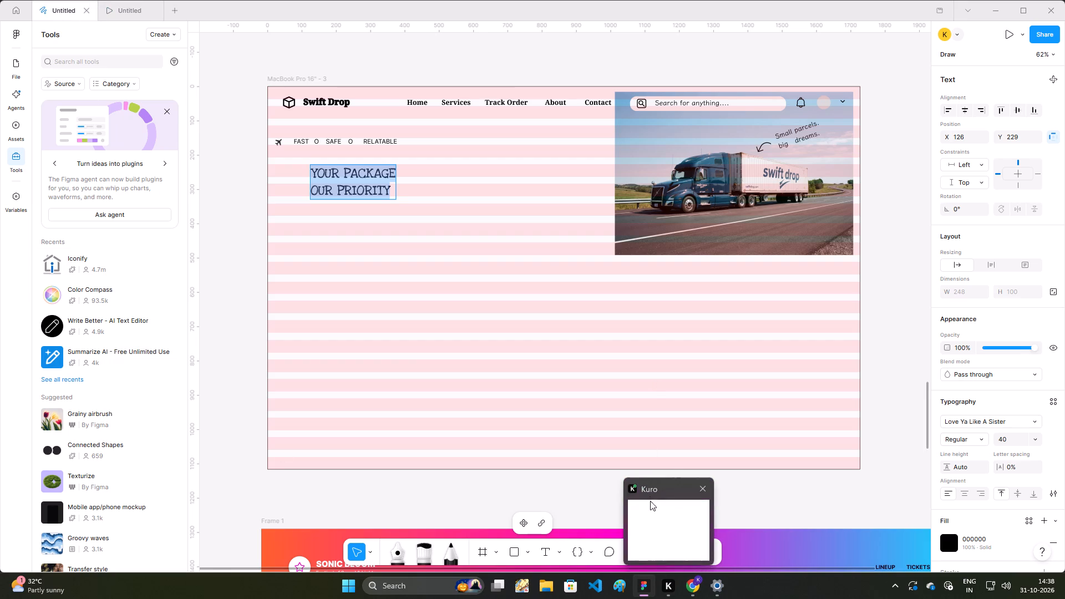
Deselect the heading and start a new text layer below OUR PRIORITY at about X 132, Y 385.
{"action": "left_click", "coordinate": [336, 304]}
{"action": "left_click", "coordinate": [382, 243]}
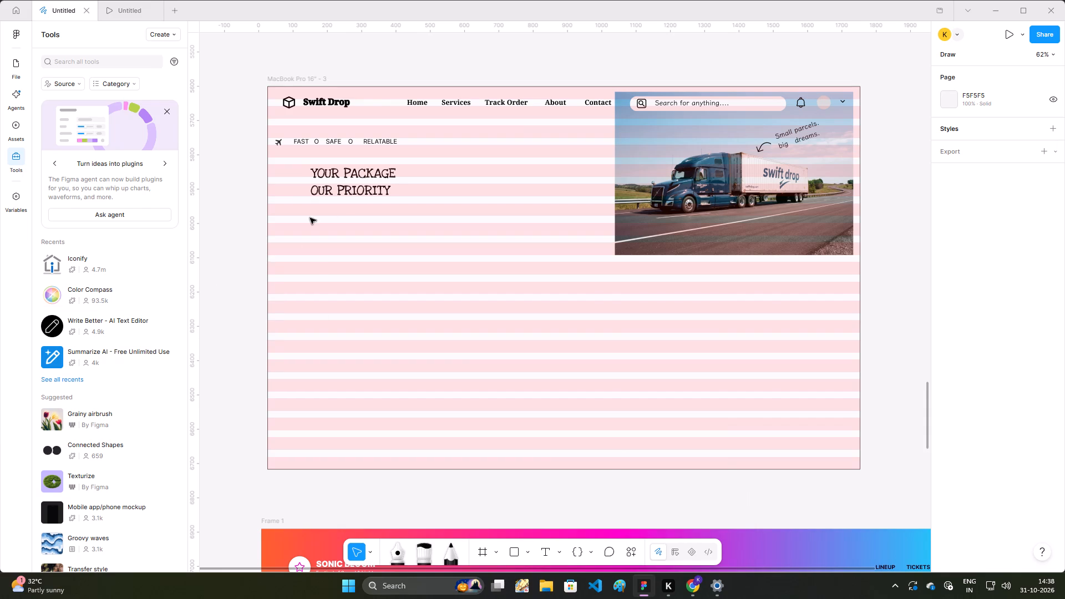
{"action": "key", "text": "t"}
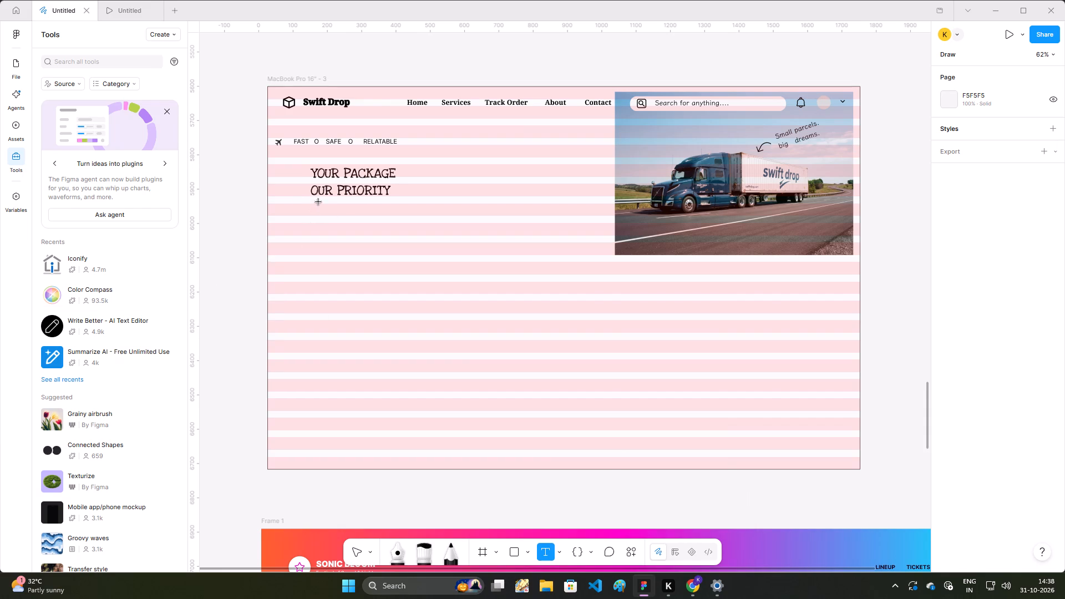
{"action": "left_click", "coordinate": [313, 219]}
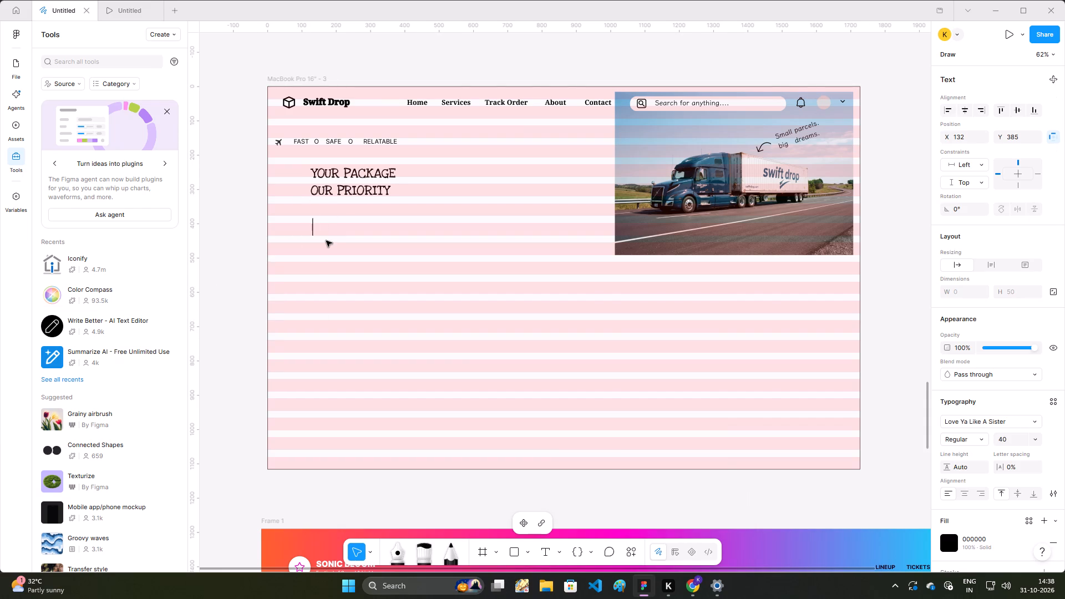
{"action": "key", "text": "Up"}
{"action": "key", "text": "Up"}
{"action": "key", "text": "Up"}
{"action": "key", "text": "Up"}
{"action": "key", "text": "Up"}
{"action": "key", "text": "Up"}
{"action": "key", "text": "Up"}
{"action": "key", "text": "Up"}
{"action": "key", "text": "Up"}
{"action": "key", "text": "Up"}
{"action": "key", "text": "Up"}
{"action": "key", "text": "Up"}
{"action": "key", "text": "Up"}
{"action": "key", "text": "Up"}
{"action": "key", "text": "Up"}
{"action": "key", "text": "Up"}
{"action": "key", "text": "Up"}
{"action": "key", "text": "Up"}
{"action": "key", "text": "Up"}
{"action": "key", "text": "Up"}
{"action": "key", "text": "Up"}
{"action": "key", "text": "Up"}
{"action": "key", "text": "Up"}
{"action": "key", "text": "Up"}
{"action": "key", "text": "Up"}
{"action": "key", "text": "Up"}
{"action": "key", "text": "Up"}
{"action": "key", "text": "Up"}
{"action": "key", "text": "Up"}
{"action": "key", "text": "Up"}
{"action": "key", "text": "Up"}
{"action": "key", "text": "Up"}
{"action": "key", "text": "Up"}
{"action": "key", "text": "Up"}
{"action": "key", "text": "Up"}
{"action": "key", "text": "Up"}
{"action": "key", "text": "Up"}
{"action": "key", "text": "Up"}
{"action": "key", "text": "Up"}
Enter FROM DOCUMENT TO DIGITAL DIVICE as the text of the new line below the heading.
{"action": "type", "text": "FROM"}
{"action": "key", "text": "space"}
{"action": "type", "text": "DOCUMEN"}
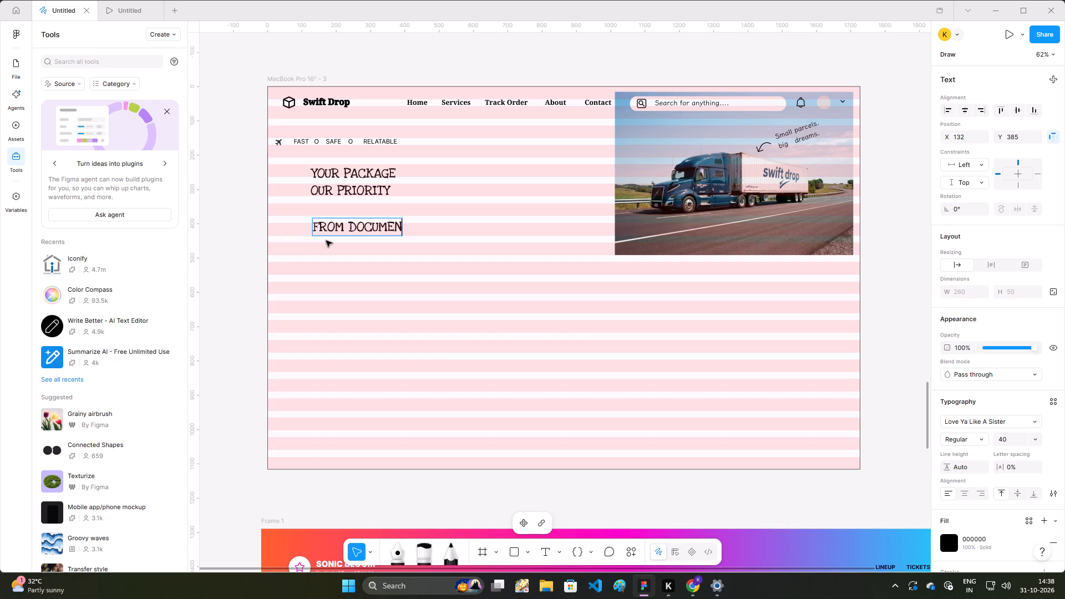
{"action": "type", "text": "T"}
{"action": "key", "text": "space"}
{"action": "type", "text": "TO"}
{"action": "key", "text": "space"}
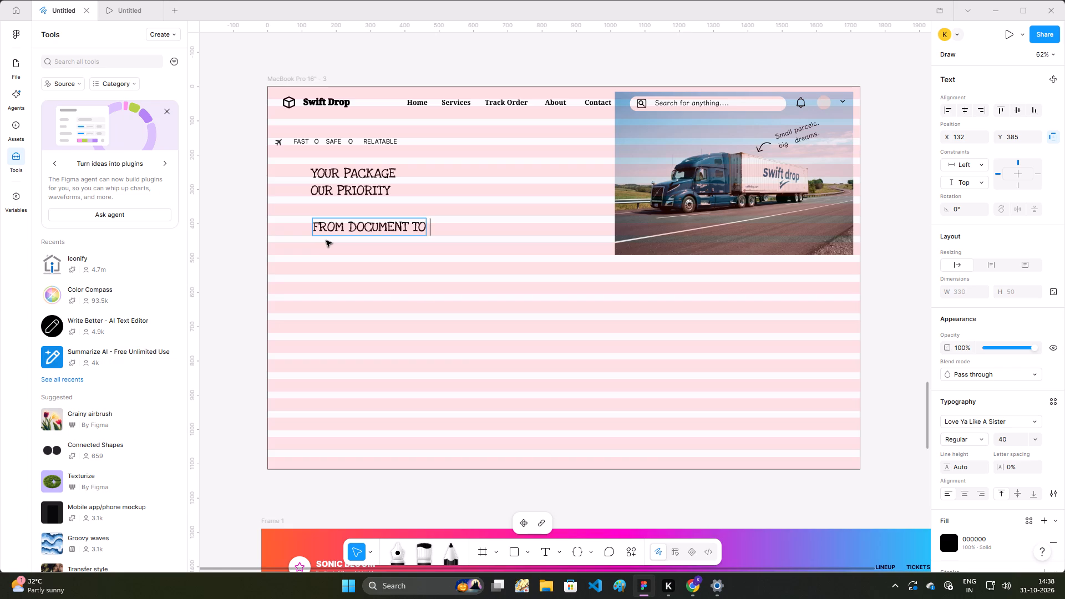
{"action": "type", "text": "DIGI"}
{"action": "type", "text": "TAL"}
{"action": "key", "text": "space"}
{"action": "type", "text": "DIVI"}
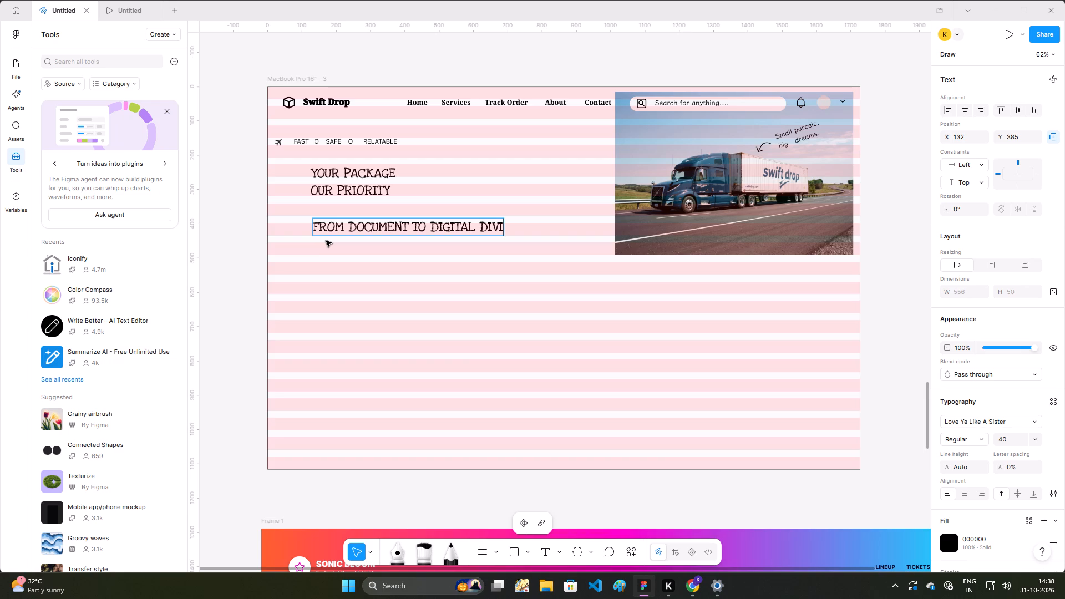
{"action": "type", "text": "CE"}
Continue the supporting text's first line with ,WE DELIVER and start a second line.
{"action": "key", "text": "comma"}
{"action": "type", "text": "WE"}
{"action": "key", "text": "space"}
{"action": "type", "text": "DE"}
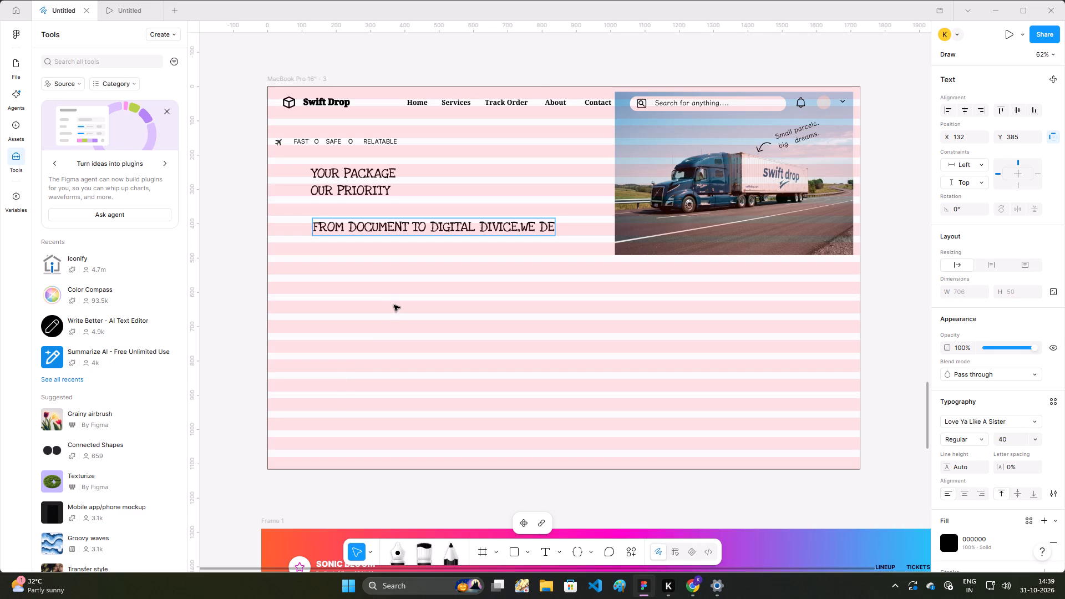
{"action": "type", "text": "LIVER"}
{"action": "key", "text": "Return"}
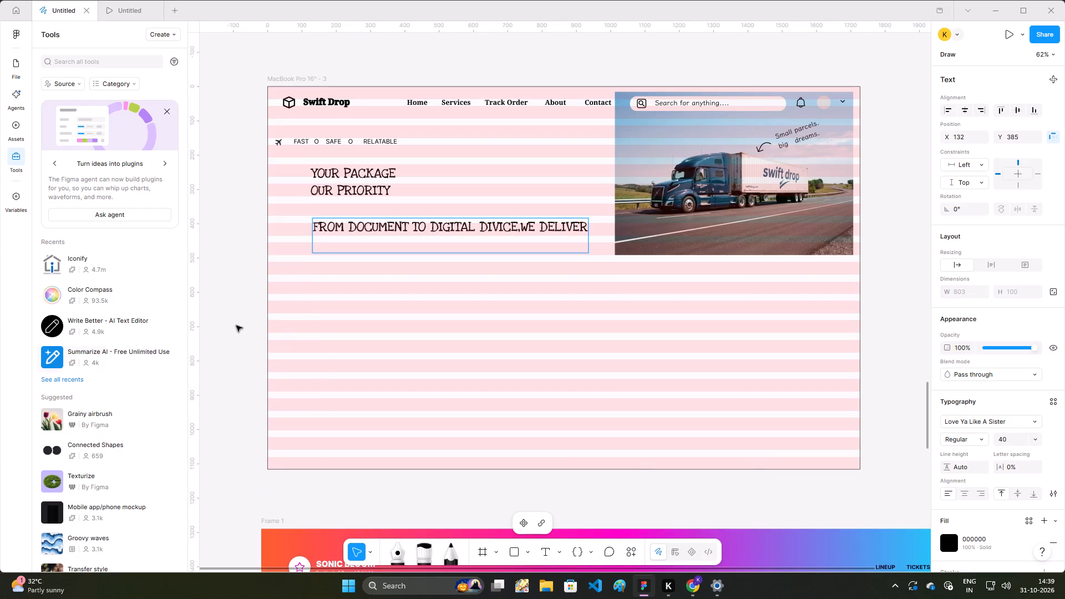
Enter WHAT --MATTER ON TIME,EVERY TIME as the second line of the supporting text.
{"action": "type", "text": "WHAT"}
{"action": "key", "text": "space"}
{"action": "type", "text": "--"}
{"action": "type", "text": "MATYT"}
{"action": "key", "text": "BackSpace"}
{"action": "key", "text": "BackSpace"}
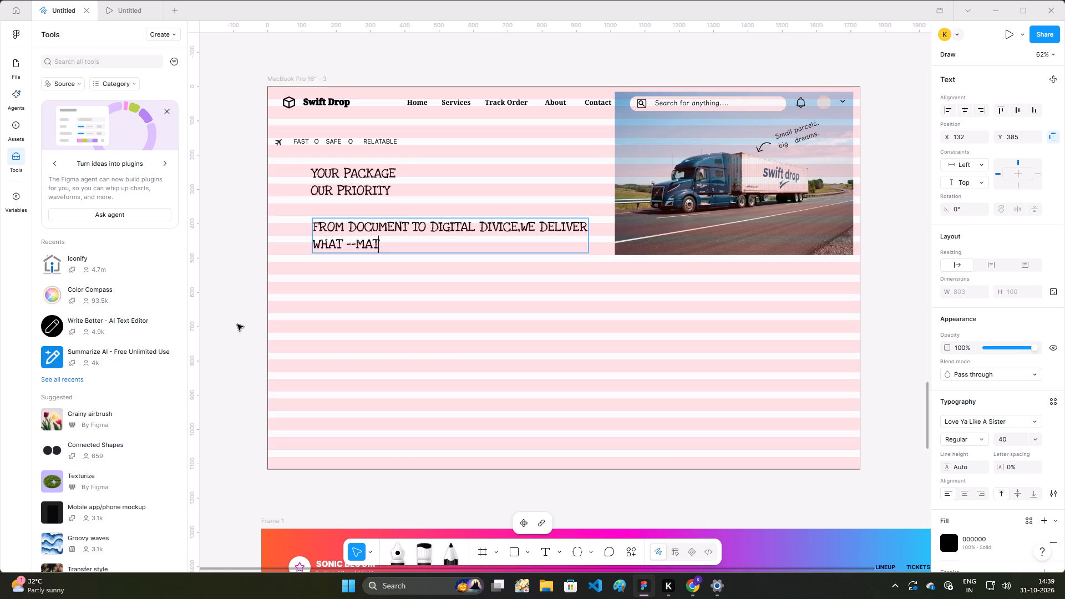
{"action": "type", "text": "TER"}
{"action": "key", "text": "space"}
{"action": "type", "text": "ON TIMR"}
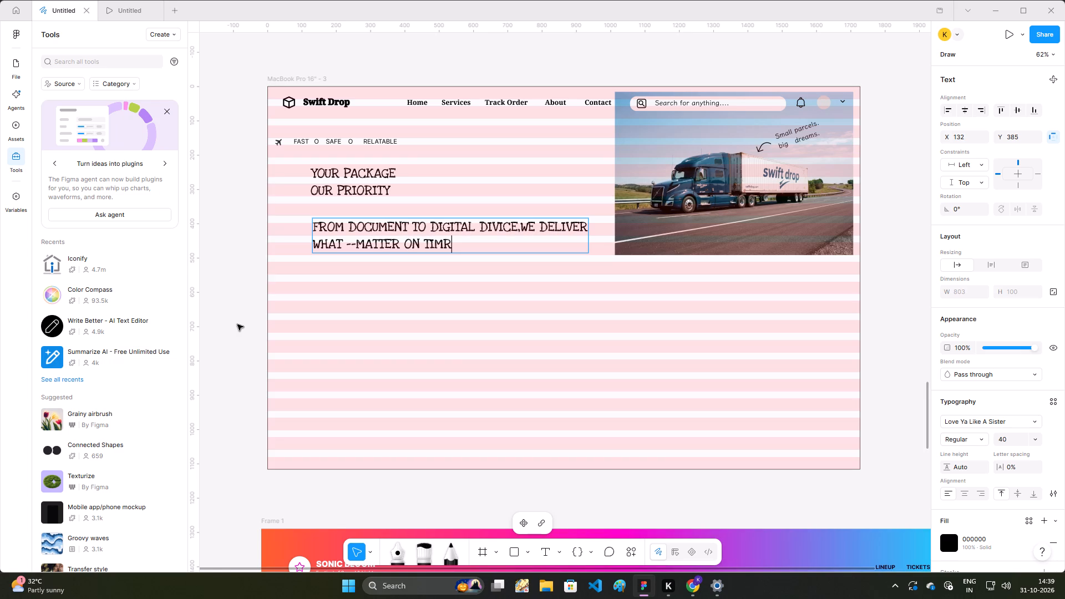
{"action": "key", "text": "BackSpace"}
{"action": "key", "text": "e"}
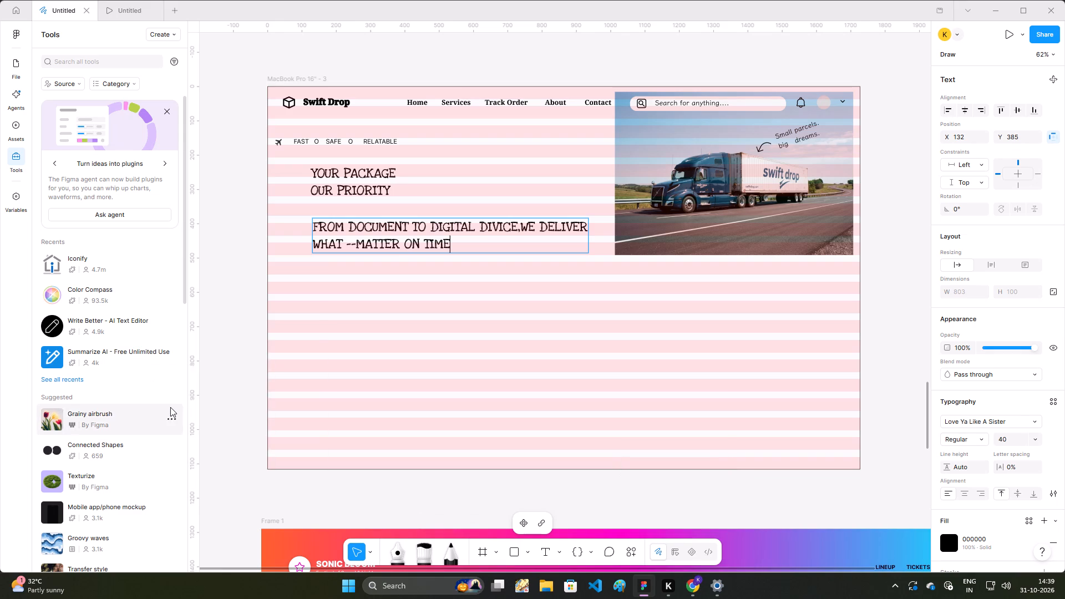
{"action": "key", "text": "comma"}
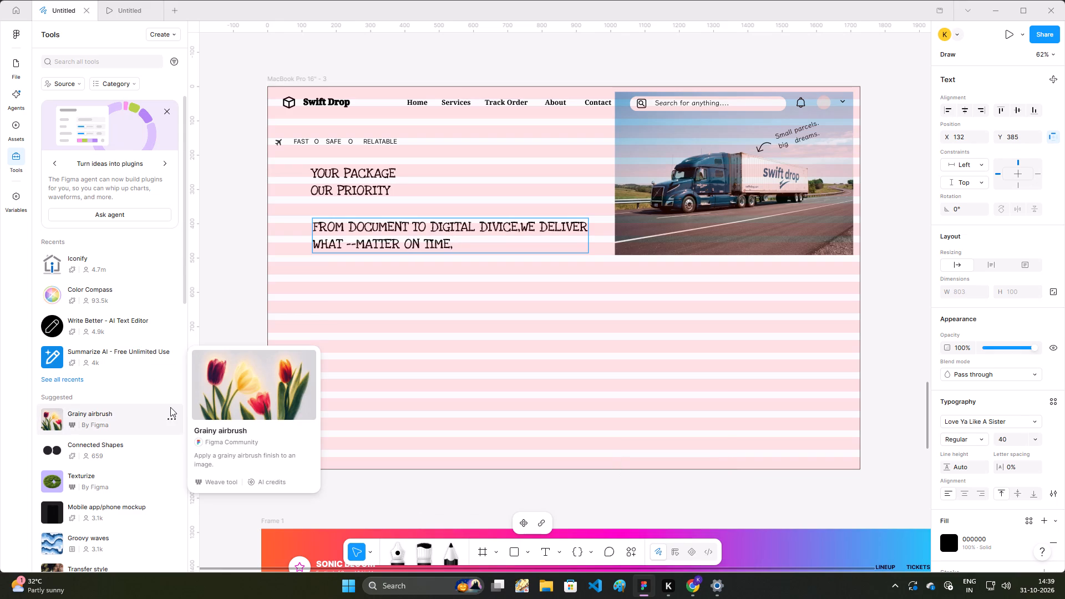
{"action": "type", "text": "EVER"}
{"action": "type", "text": "Y"}
{"action": "key", "text": "space"}
{"action": "type", "text": "TIME"}
{"action": "key", "text": "space"}
Set the font size of the whole two-line supporting text to 20.
{"action": "key", "text": "ctrl+a"}
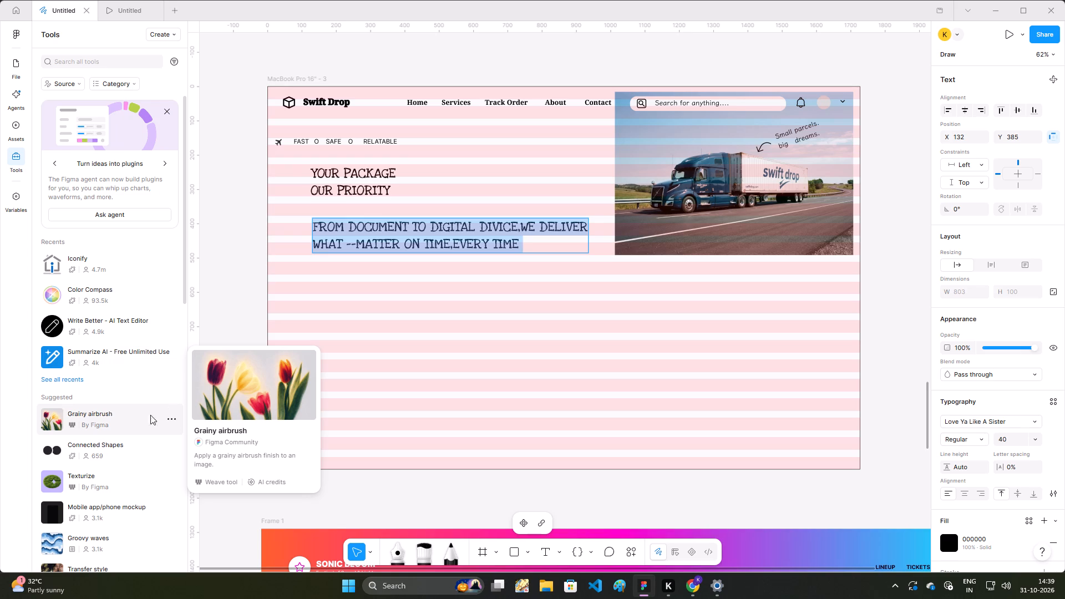
{"action": "double_click", "coordinate": [1006, 442]}
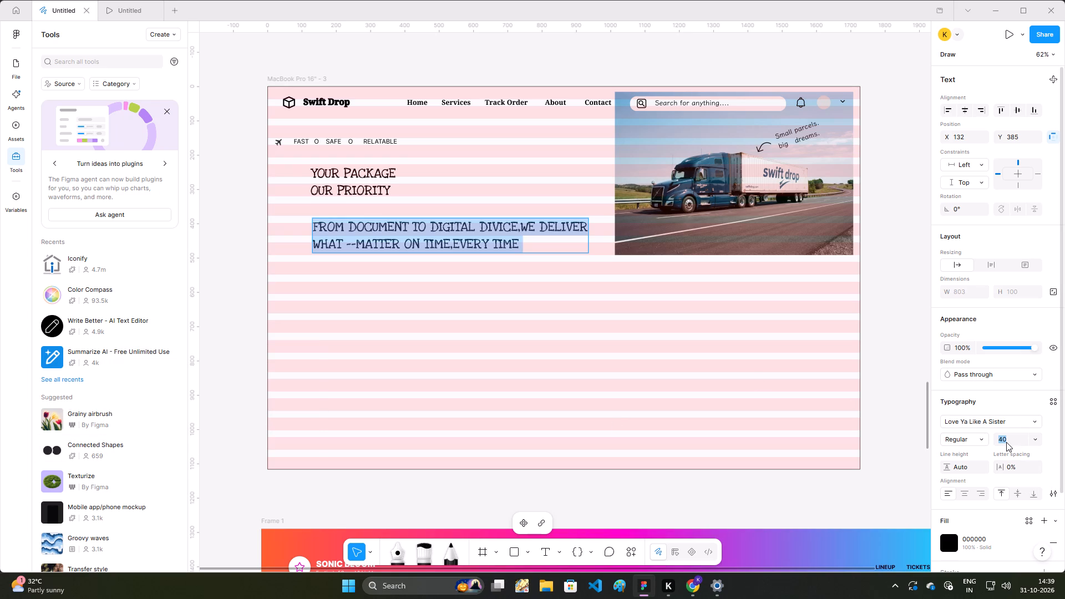
{"action": "type", "text": "20"}
{"action": "key", "text": "Return"}
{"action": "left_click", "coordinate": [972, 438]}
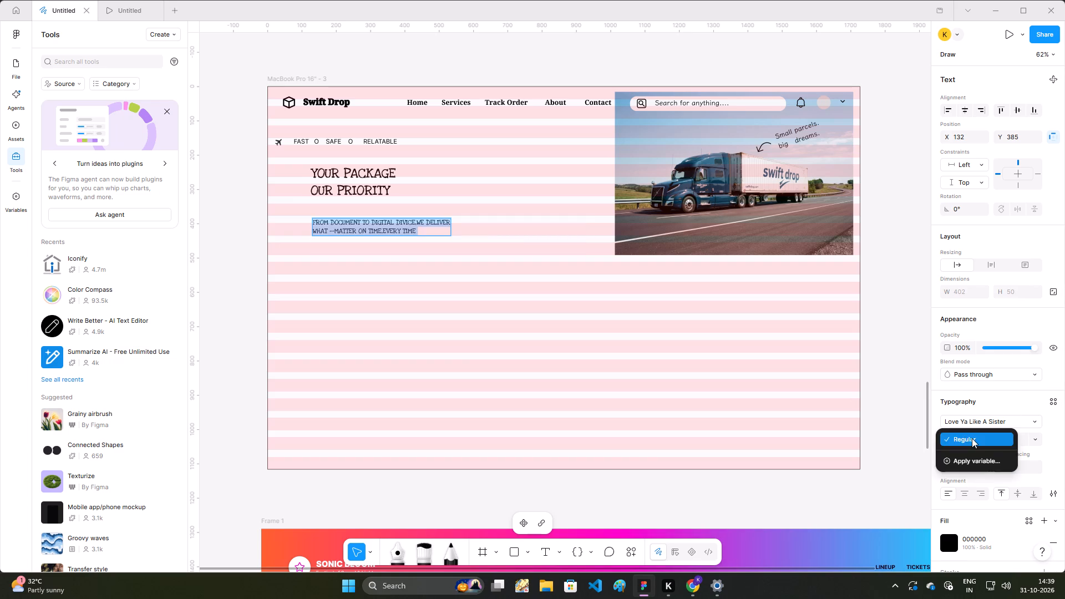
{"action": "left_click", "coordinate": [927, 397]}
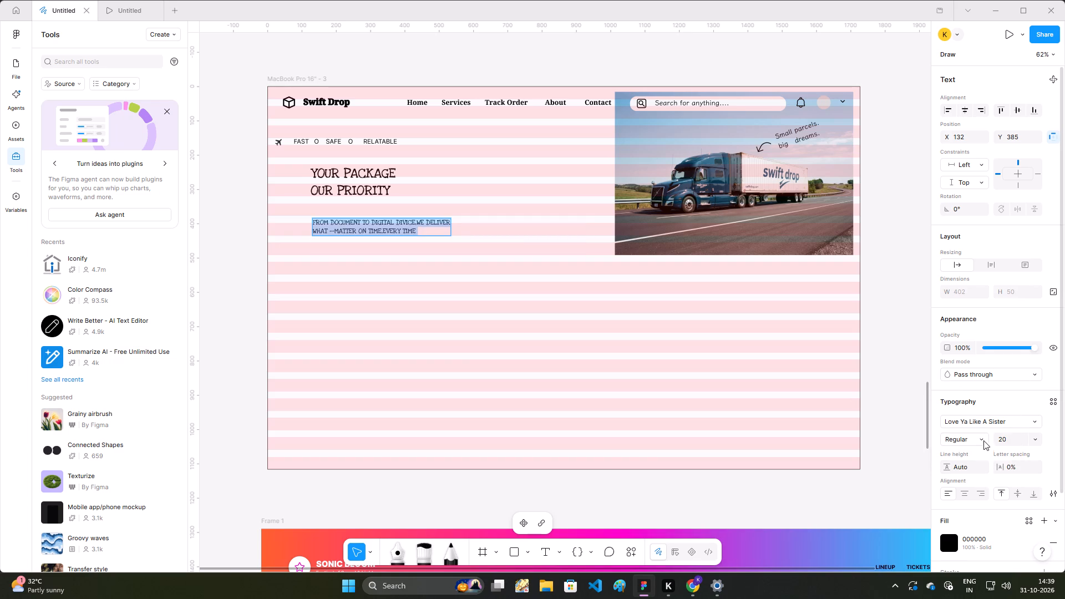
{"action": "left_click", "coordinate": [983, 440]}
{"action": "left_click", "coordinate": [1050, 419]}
Change the supporting text's font to Libertinus Math.
{"action": "left_click", "coordinate": [1011, 422]}
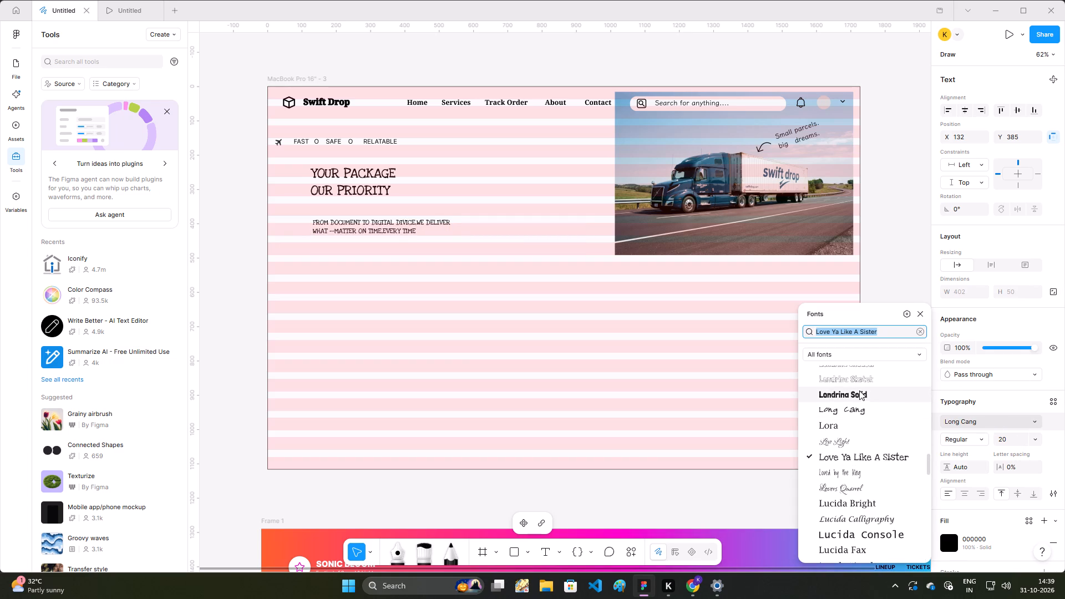
{"action": "scroll", "coordinate": [859, 393], "scroll_direction": "up", "scroll_amount": 11}
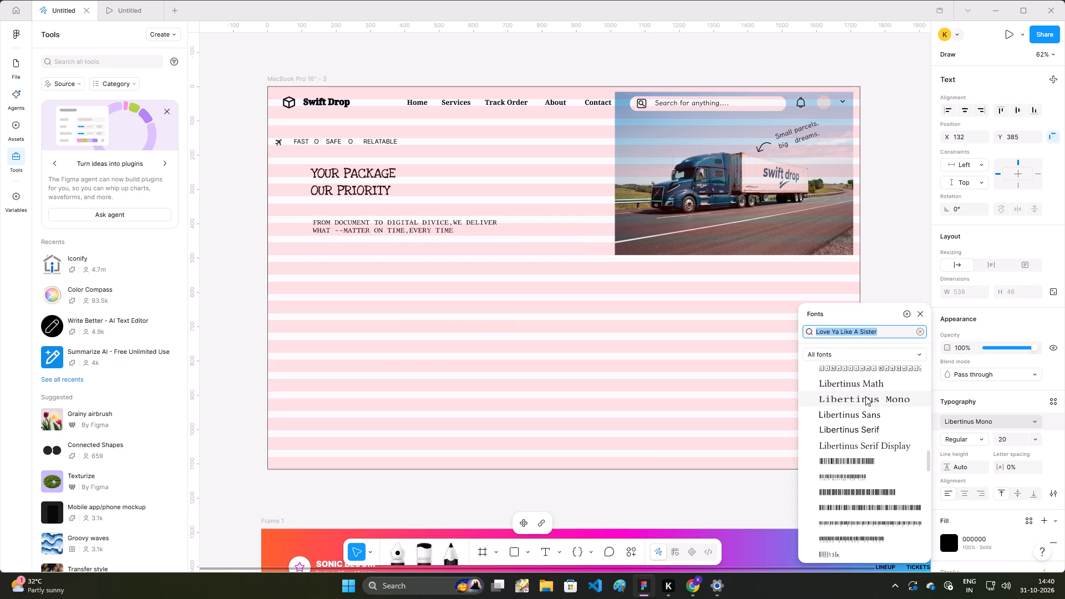
{"action": "left_click", "coordinate": [859, 384]}
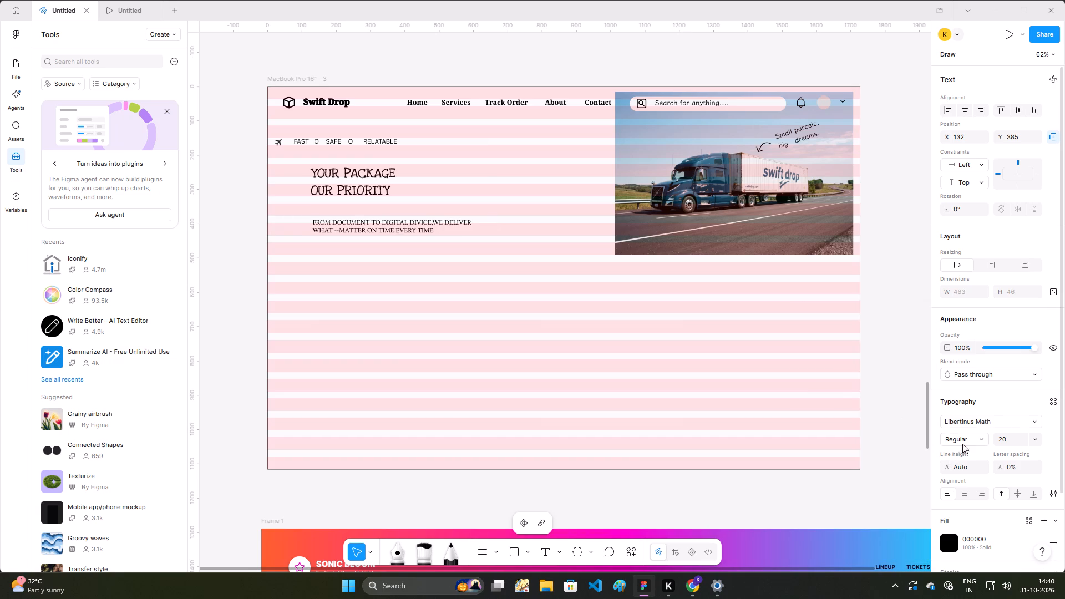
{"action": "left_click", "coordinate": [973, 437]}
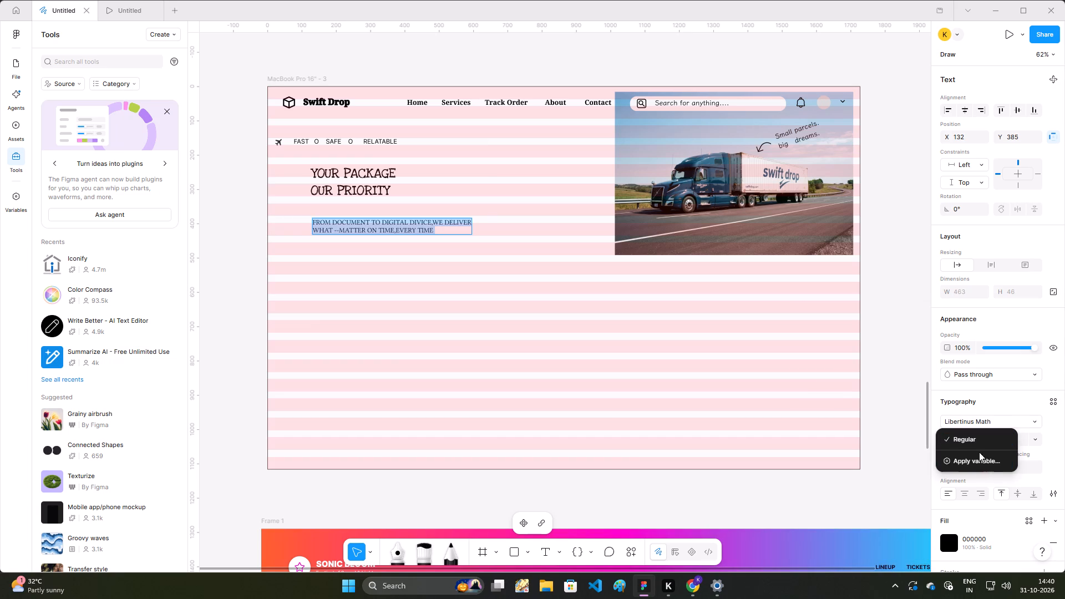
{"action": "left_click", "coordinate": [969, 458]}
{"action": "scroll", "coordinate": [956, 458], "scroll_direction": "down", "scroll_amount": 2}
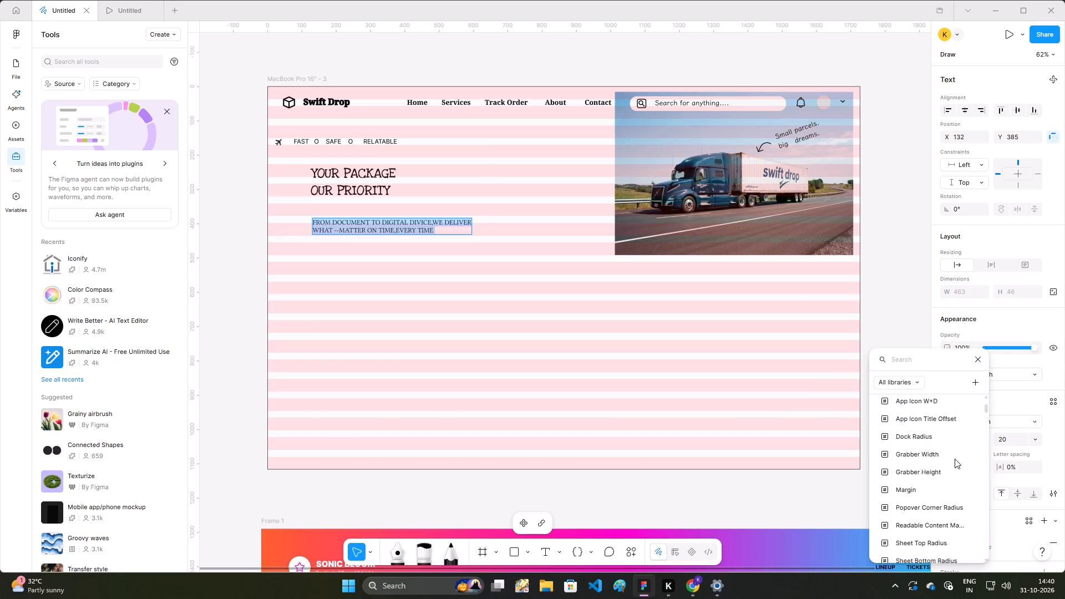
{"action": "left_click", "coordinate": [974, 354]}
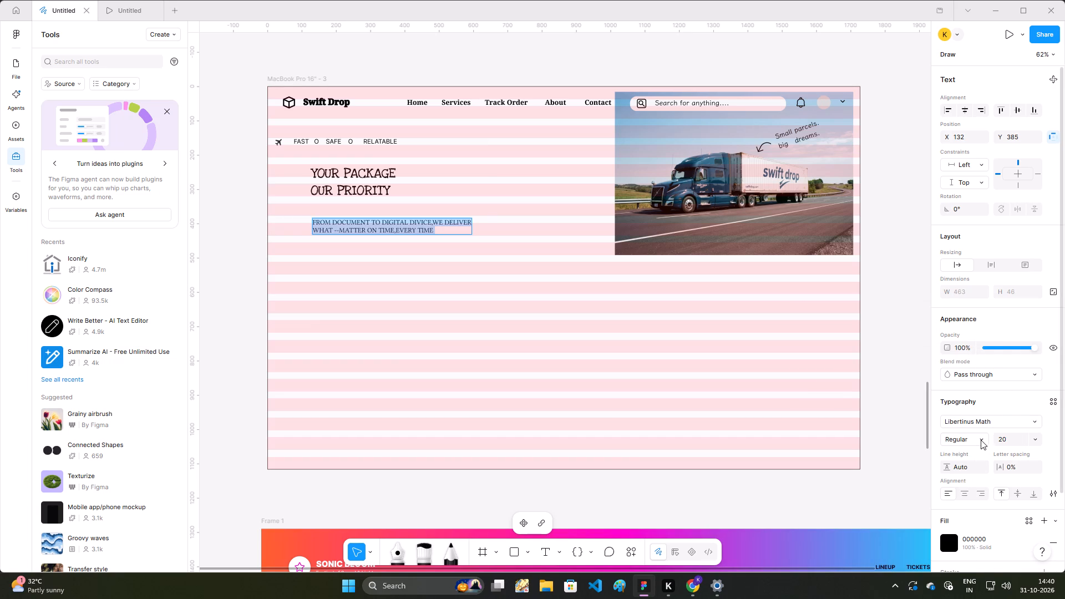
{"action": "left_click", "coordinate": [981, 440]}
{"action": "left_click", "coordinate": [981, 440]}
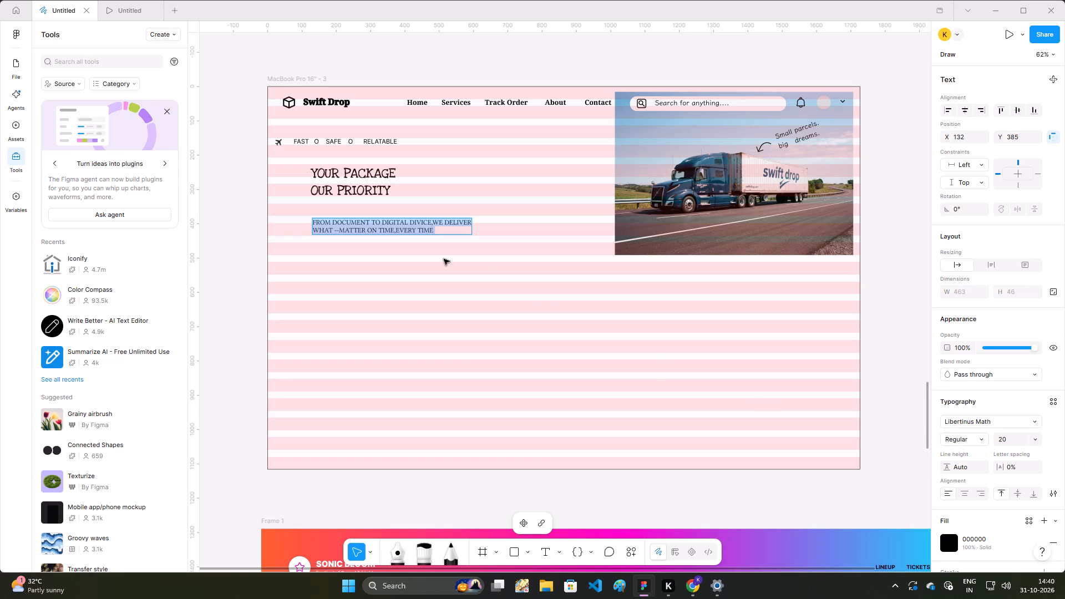
Finish editing the supporting text, nudge it up and left to X 124, Y 346 beneath OUR PRIORITY, and deselect it.
{"action": "left_click", "coordinate": [391, 287]}
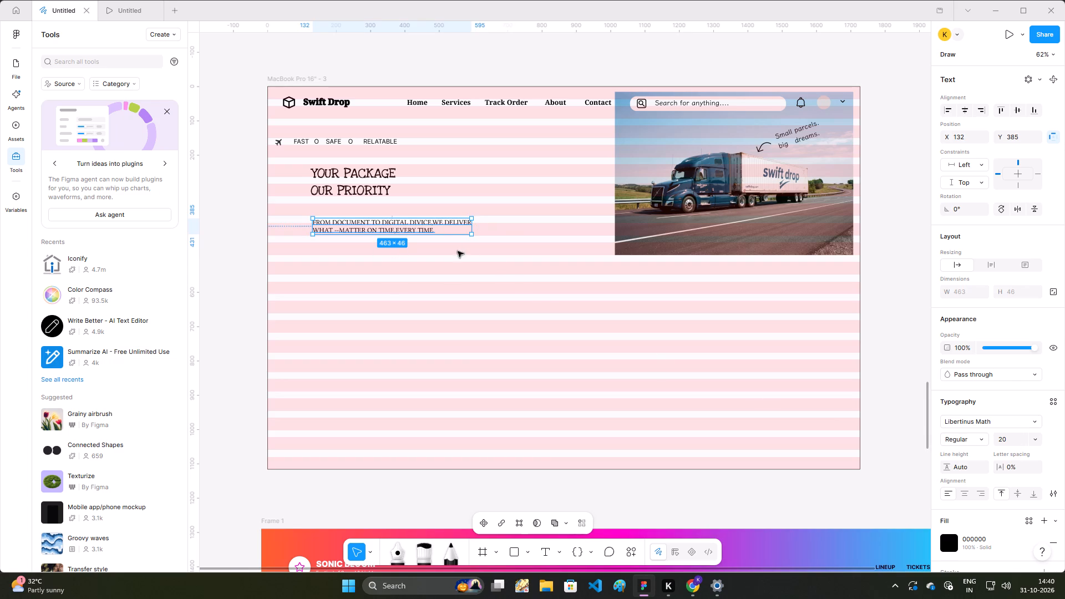
{"action": "key", "text": "Up"}
{"action": "key", "text": "Up"}
{"action": "key", "text": "Up"}
{"action": "key", "text": "Up"}
{"action": "key", "text": "Left"}
{"action": "key", "text": "Left"}
{"action": "key", "text": "Left"}
{"action": "key", "text": "Left"}
{"action": "key", "text": "Left"}
{"action": "key", "text": "Left"}
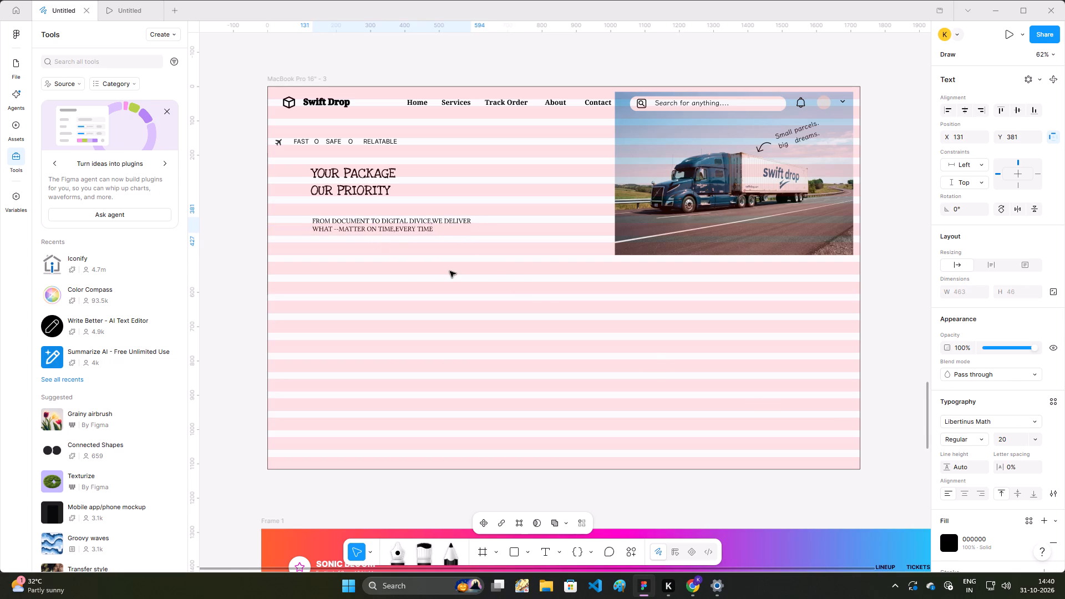
{"action": "key", "text": "Left"}
{"action": "key", "text": "Left"}
{"action": "key", "text": "Up"}
{"action": "key", "text": "Up"}
{"action": "key", "text": "Up"}
{"action": "key", "text": "Up"}
{"action": "key", "text": "Up"}
{"action": "key", "text": "Up"}
{"action": "key", "text": "Up"}
{"action": "key", "text": "Up"}
{"action": "key", "text": "Up"}
{"action": "key", "text": "Up"}
{"action": "key", "text": "Up"}
{"action": "key", "text": "Up"}
{"action": "key", "text": "Up"}
{"action": "key", "text": "Up"}
{"action": "key", "text": "Up"}
{"action": "key", "text": "Up"}
{"action": "key", "text": "Up"}
{"action": "key", "text": "Up"}
{"action": "key", "text": "Up"}
{"action": "key", "text": "Up"}
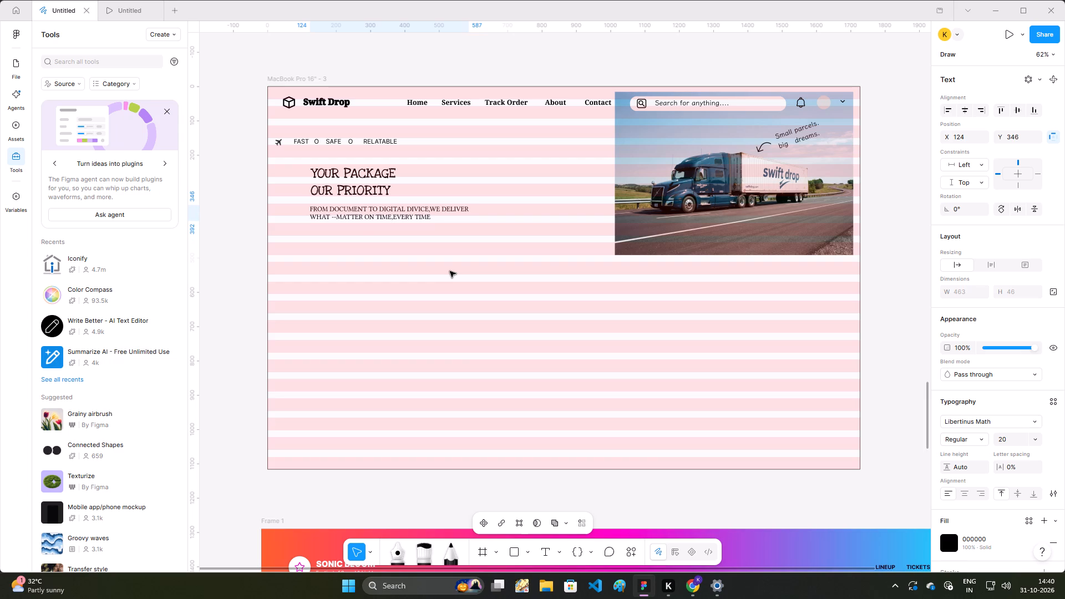
{"action": "left_click", "coordinate": [618, 302]}
{"action": "left_click", "coordinate": [808, 425]}
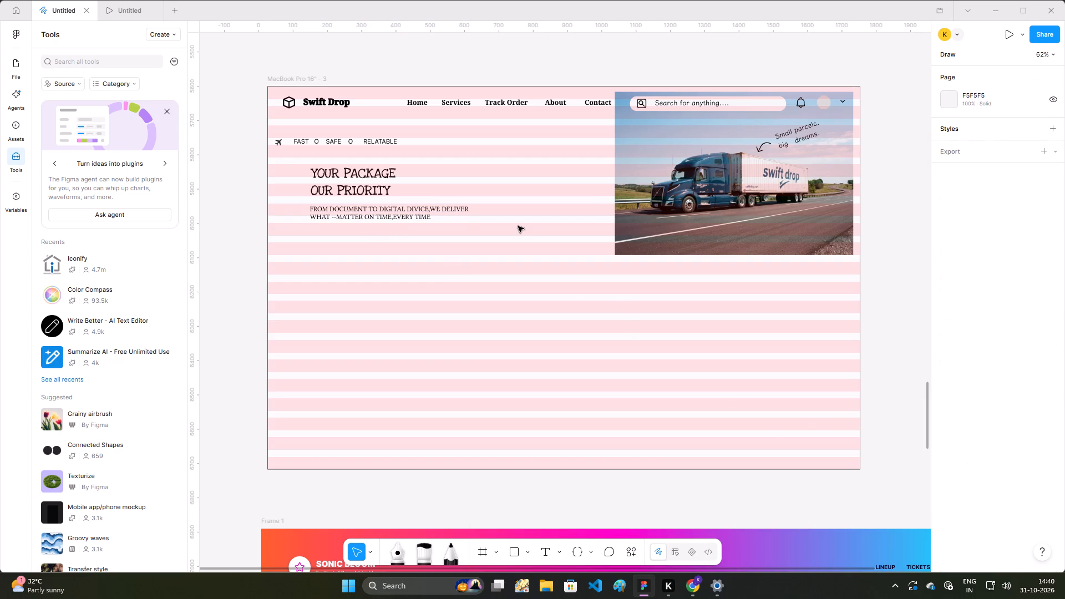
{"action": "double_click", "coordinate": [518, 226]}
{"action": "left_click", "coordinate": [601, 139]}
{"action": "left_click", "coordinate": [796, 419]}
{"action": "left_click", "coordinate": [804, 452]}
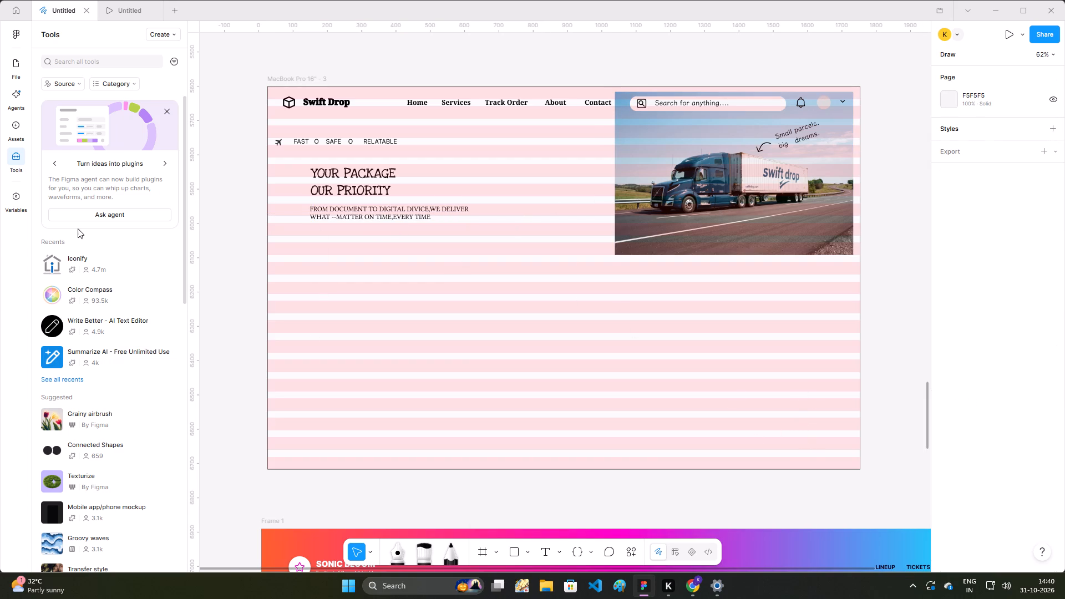
Select the MacBook Pro 16" - 3 frame from the layers and change its fill colour to F8F8F8.
{"action": "left_click", "coordinate": [10, 68]}
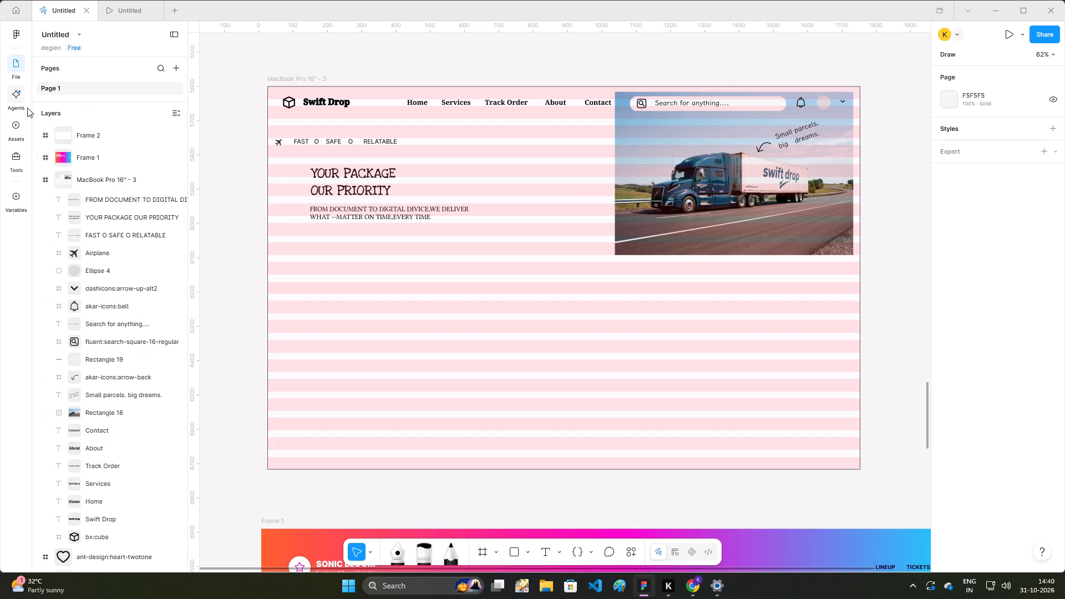
{"action": "left_click", "coordinate": [119, 181]}
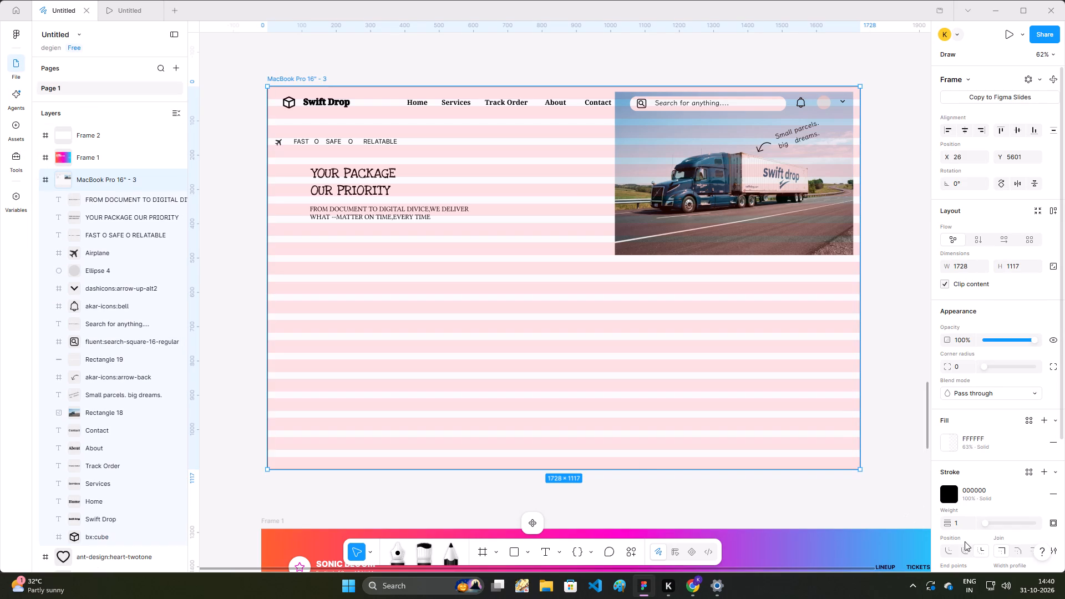
{"action": "scroll", "coordinate": [951, 525], "scroll_direction": "down", "scroll_amount": 1}
{"action": "left_click", "coordinate": [955, 392]}
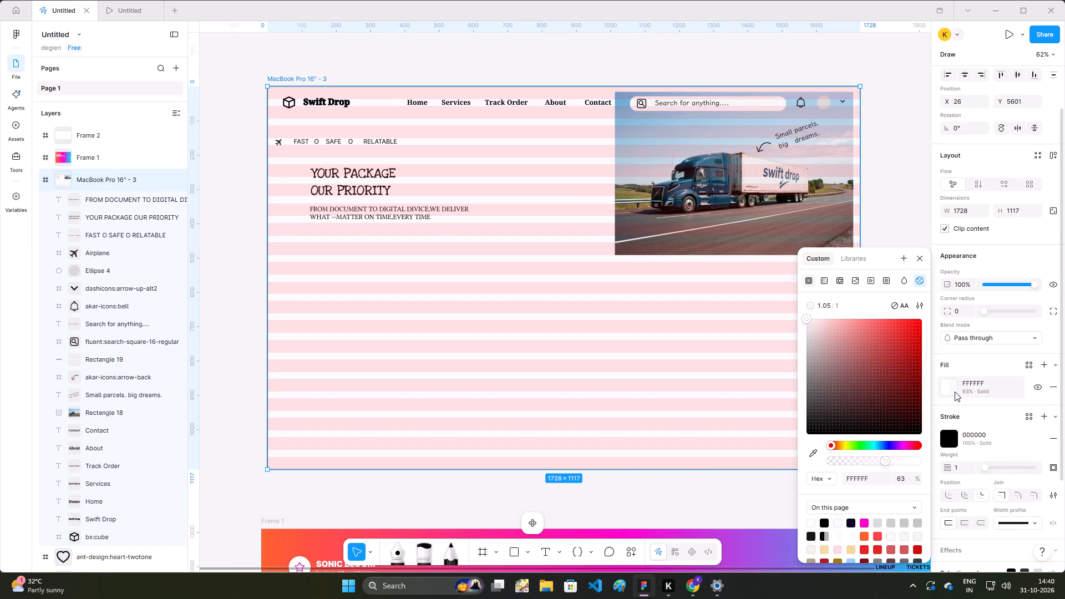
{"action": "left_click", "coordinate": [808, 319]}
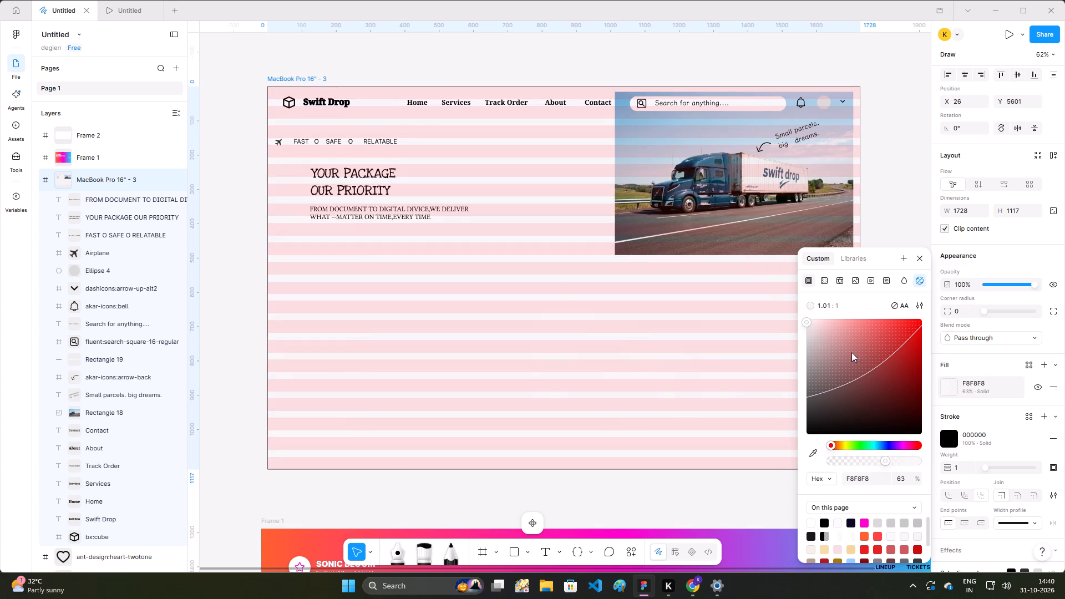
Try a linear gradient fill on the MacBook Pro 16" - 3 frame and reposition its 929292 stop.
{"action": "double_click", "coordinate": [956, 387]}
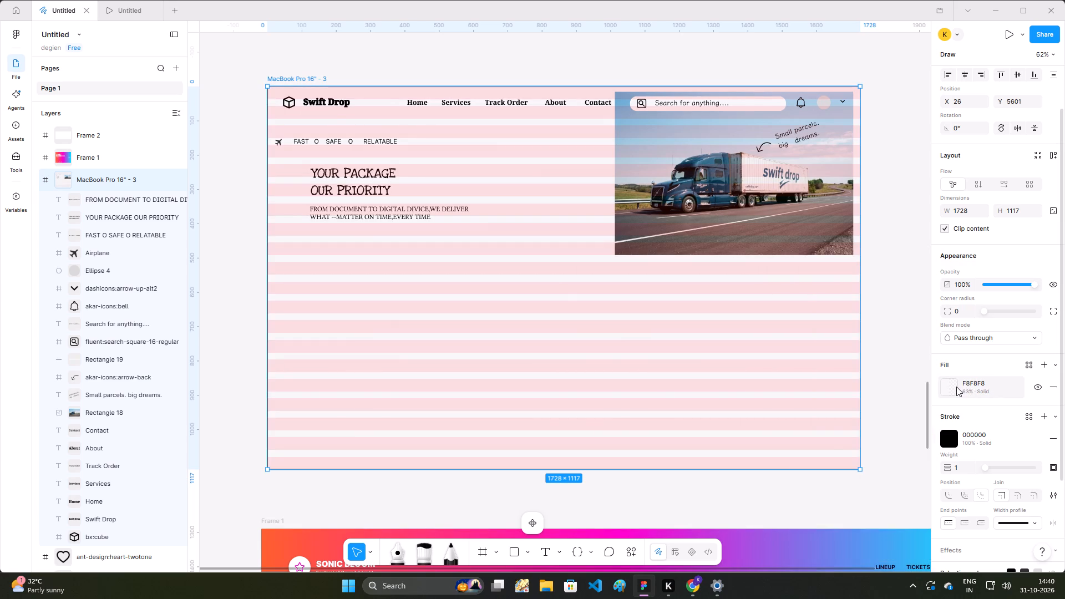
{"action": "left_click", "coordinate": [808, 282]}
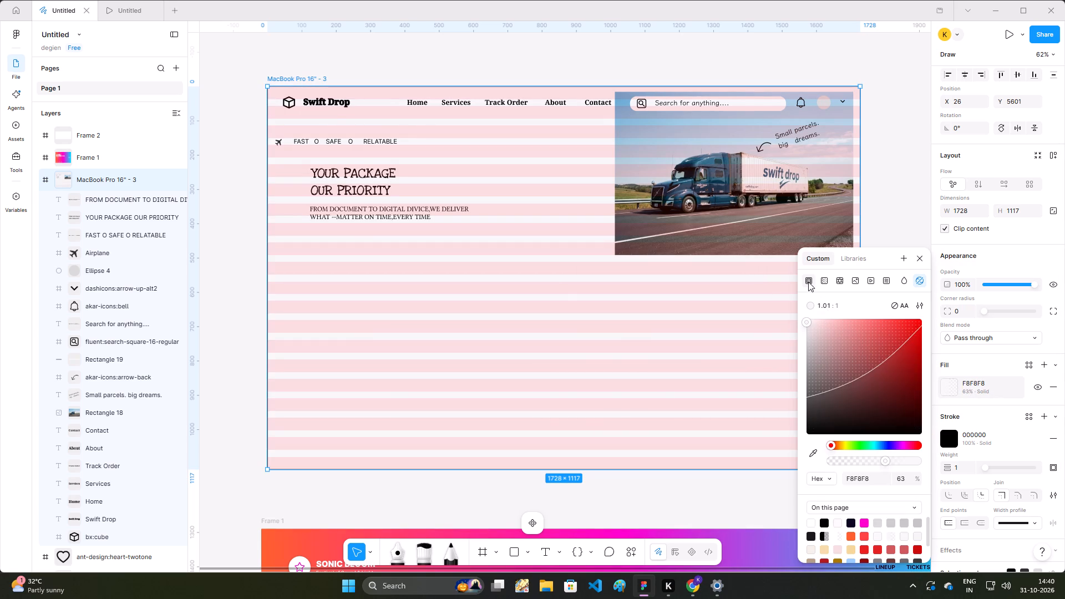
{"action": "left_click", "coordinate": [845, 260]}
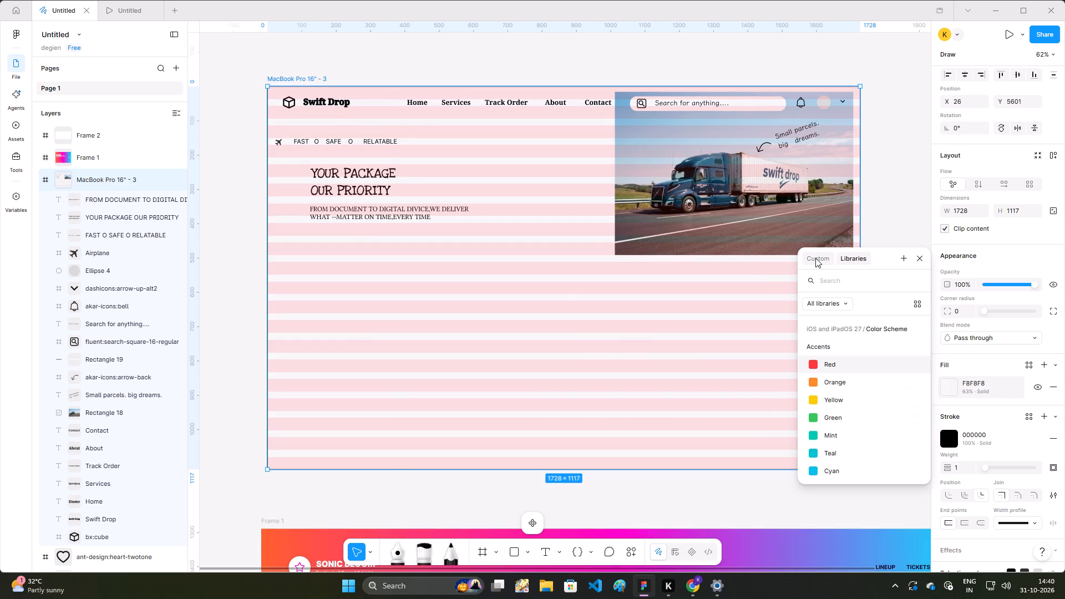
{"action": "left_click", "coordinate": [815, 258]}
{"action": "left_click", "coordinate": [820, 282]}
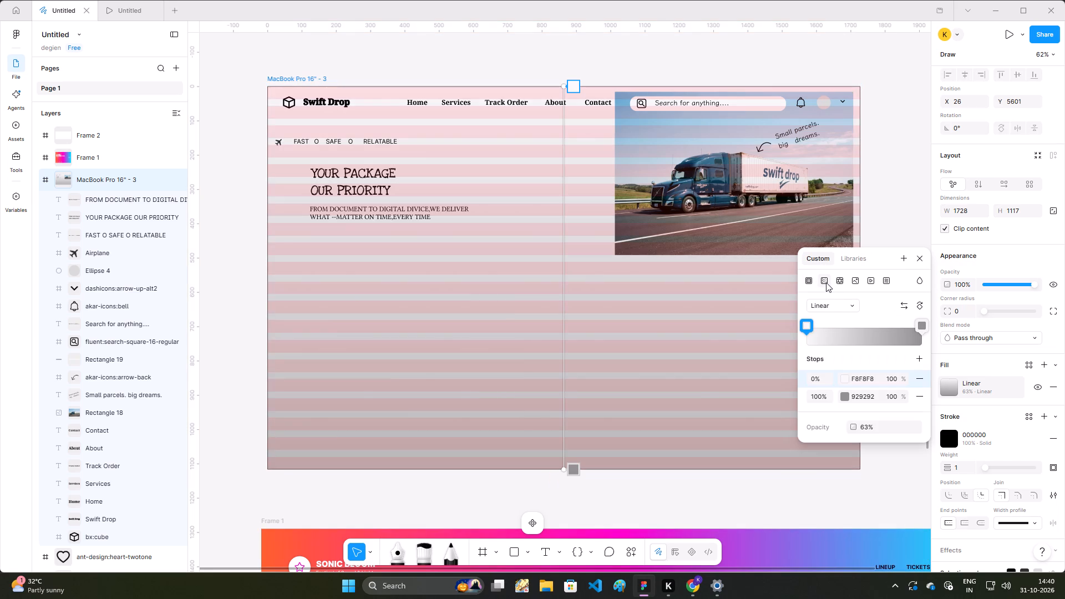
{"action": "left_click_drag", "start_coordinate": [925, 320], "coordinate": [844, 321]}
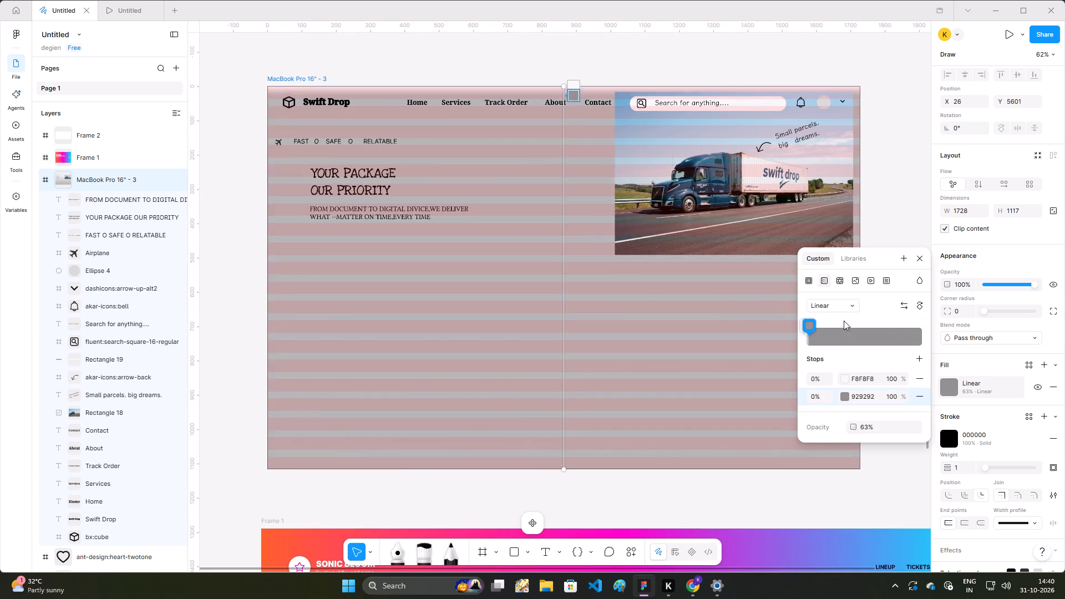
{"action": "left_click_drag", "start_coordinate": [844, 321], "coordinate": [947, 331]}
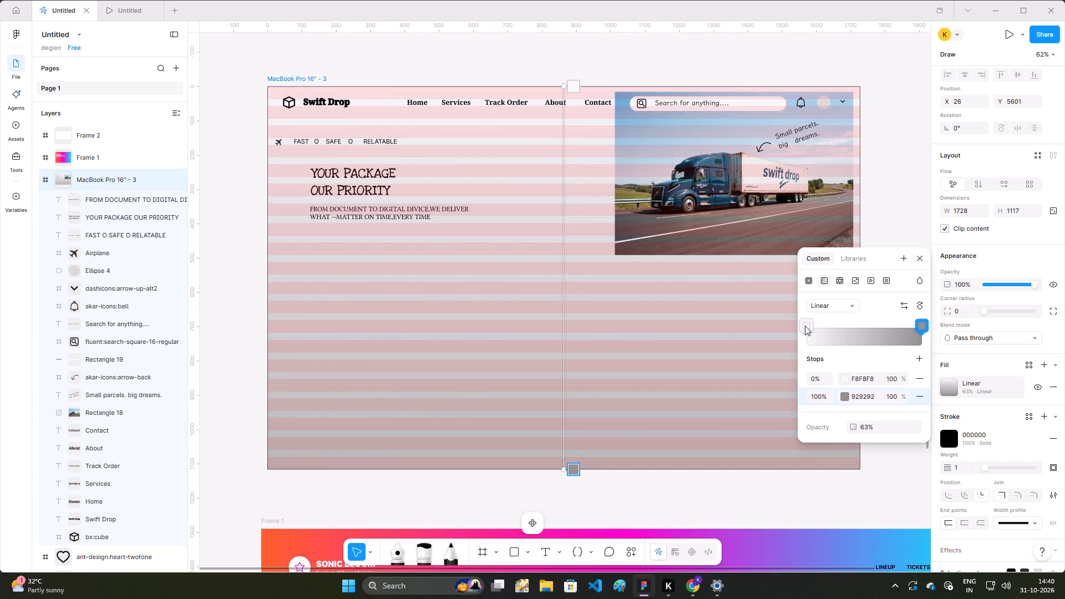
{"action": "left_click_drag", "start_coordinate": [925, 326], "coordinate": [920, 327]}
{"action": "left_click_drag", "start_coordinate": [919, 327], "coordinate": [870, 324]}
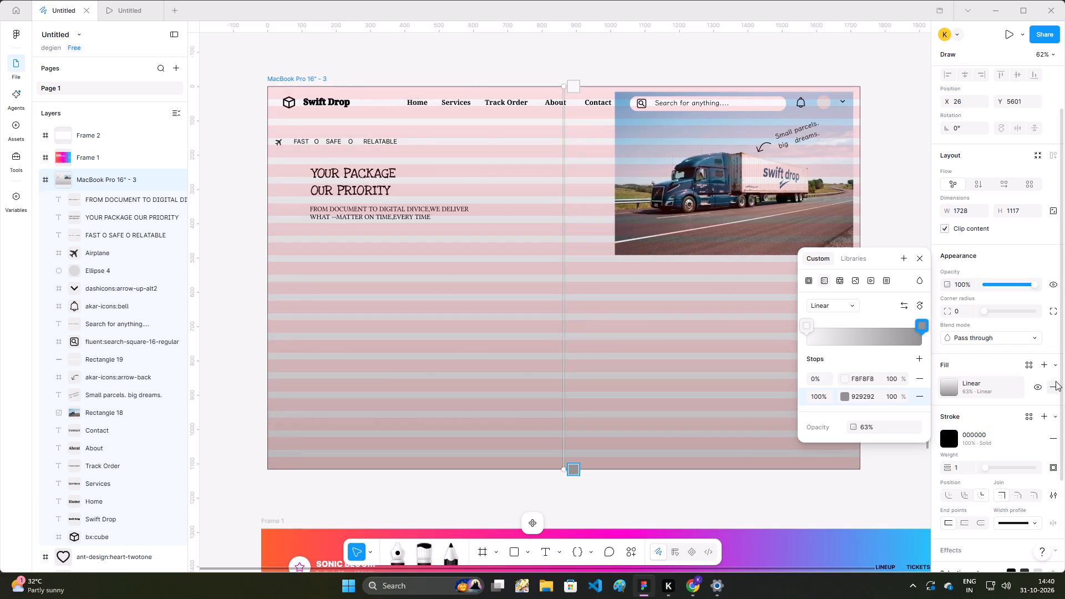
Remove the fill from the MacBook Pro 16" - 3 frame.
{"action": "left_click", "coordinate": [1056, 381]}
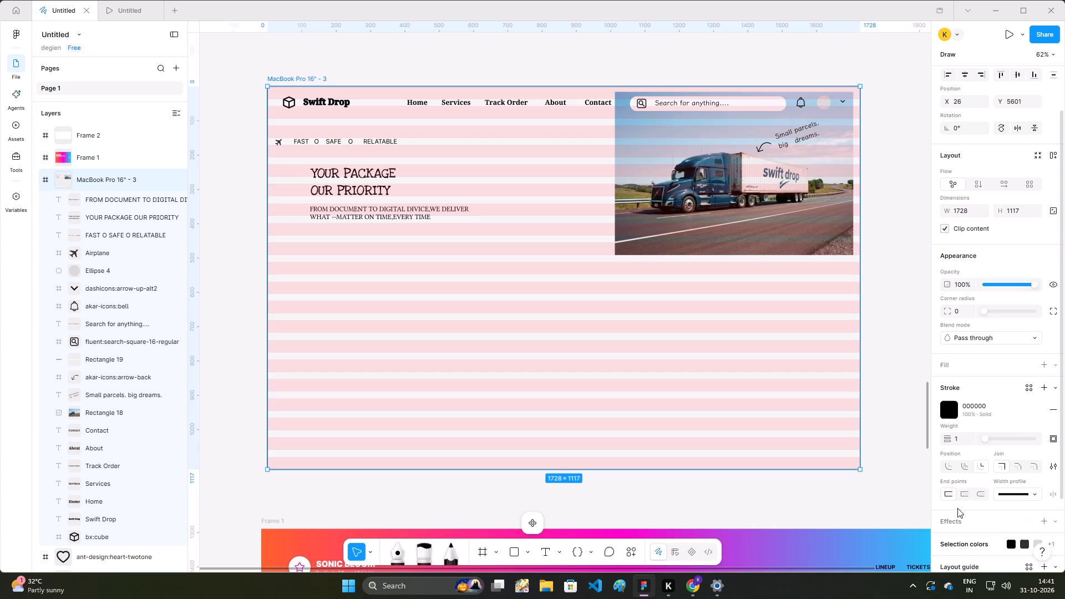
Change the 000000 selection colour used throughout the MacBook Pro 16" - 3 frame to 0B0B0B and deselect the frame.
{"action": "scroll", "coordinate": [1019, 564], "scroll_direction": "down", "scroll_amount": 2}
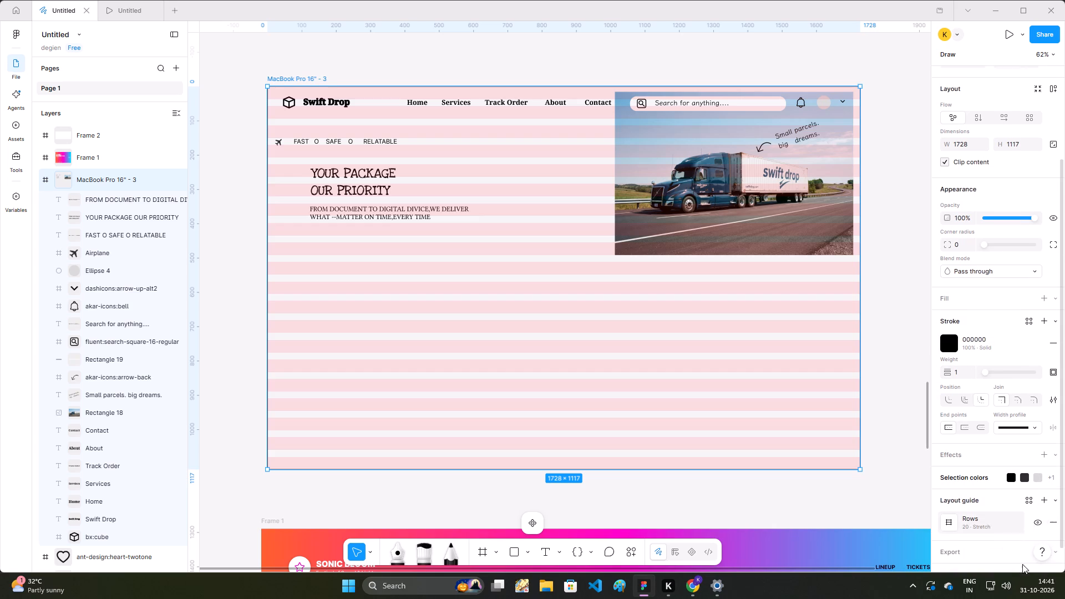
{"action": "left_click", "coordinate": [951, 455]}
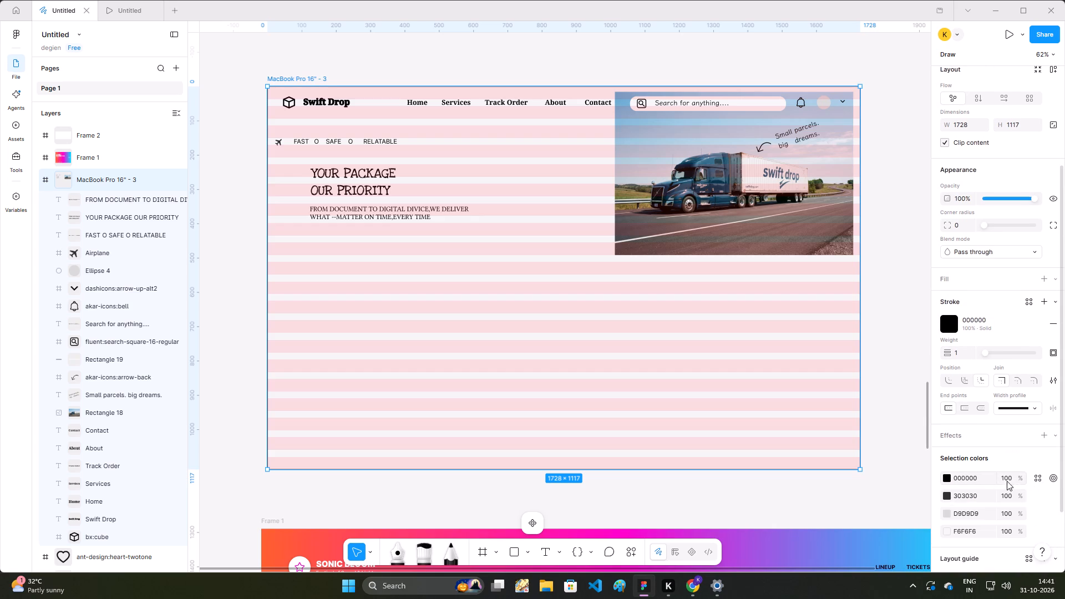
{"action": "scroll", "coordinate": [1000, 521], "scroll_direction": "down", "scroll_amount": 1}
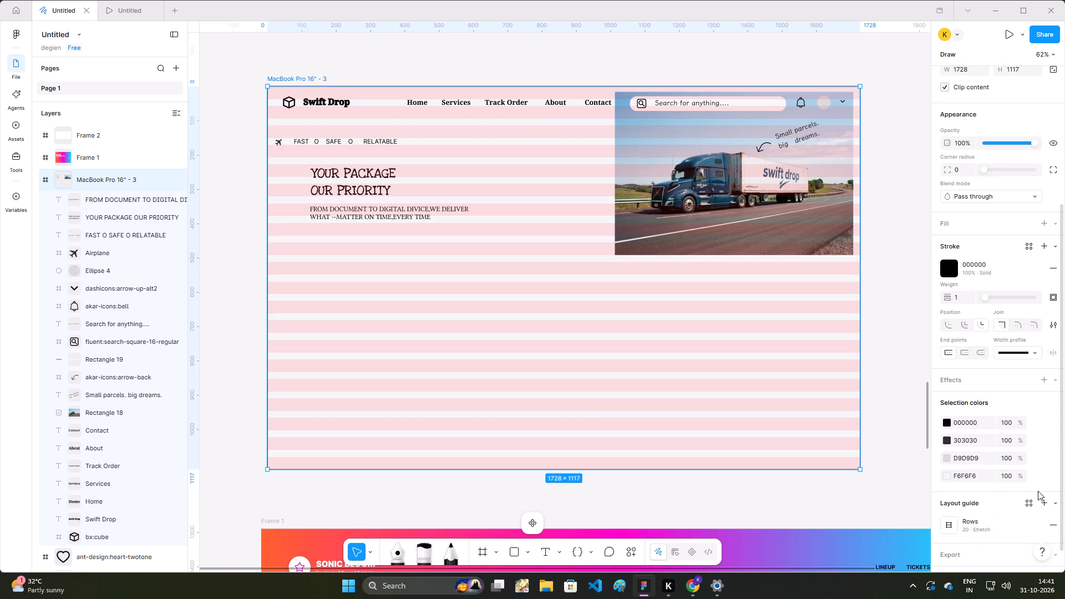
{"action": "right_click", "coordinate": [975, 474]}
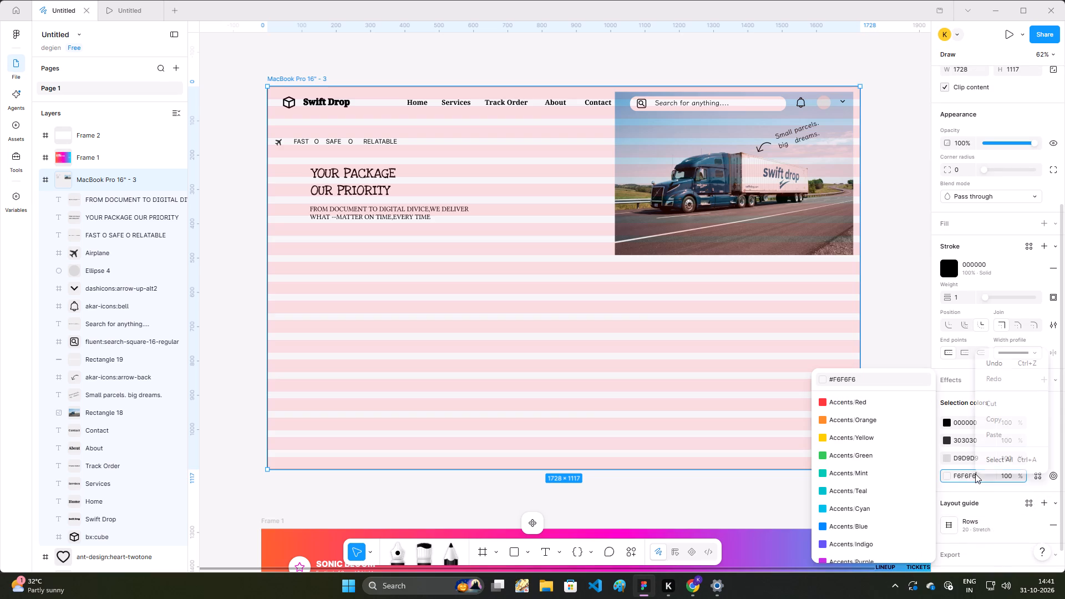
{"action": "left_click", "coordinate": [957, 476]}
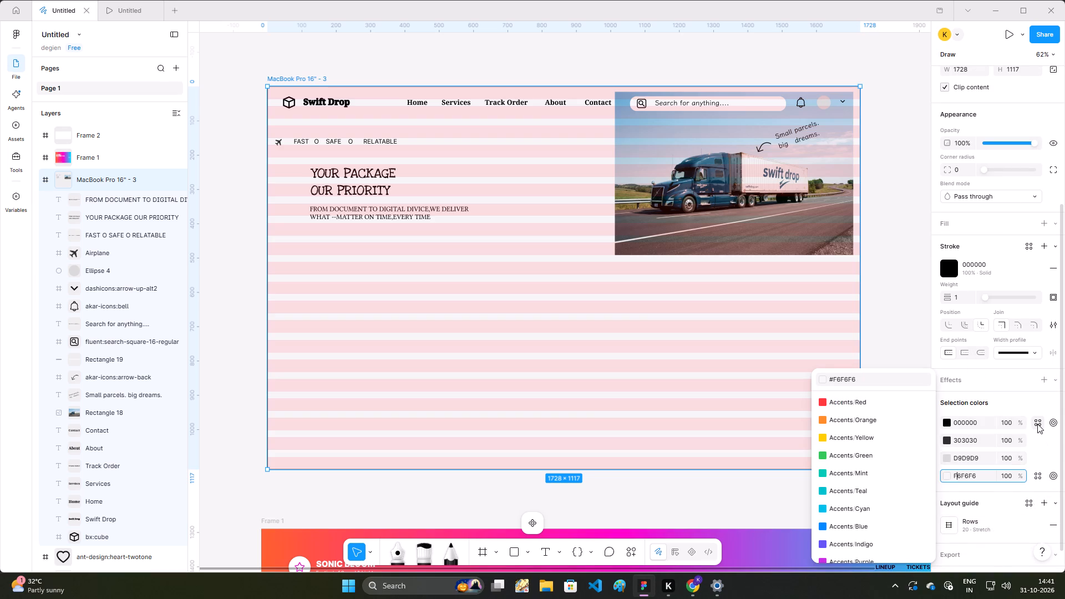
{"action": "left_click", "coordinate": [1037, 424]}
{"action": "right_click", "coordinate": [1037, 424]}
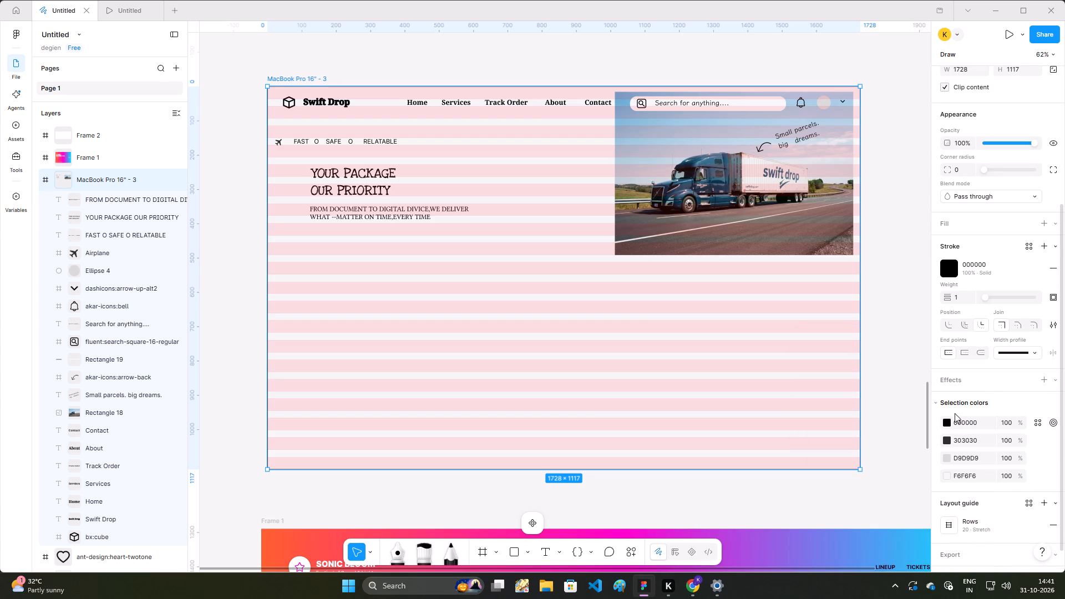
{"action": "left_click", "coordinate": [942, 421]}
{"action": "left_click", "coordinate": [950, 422]}
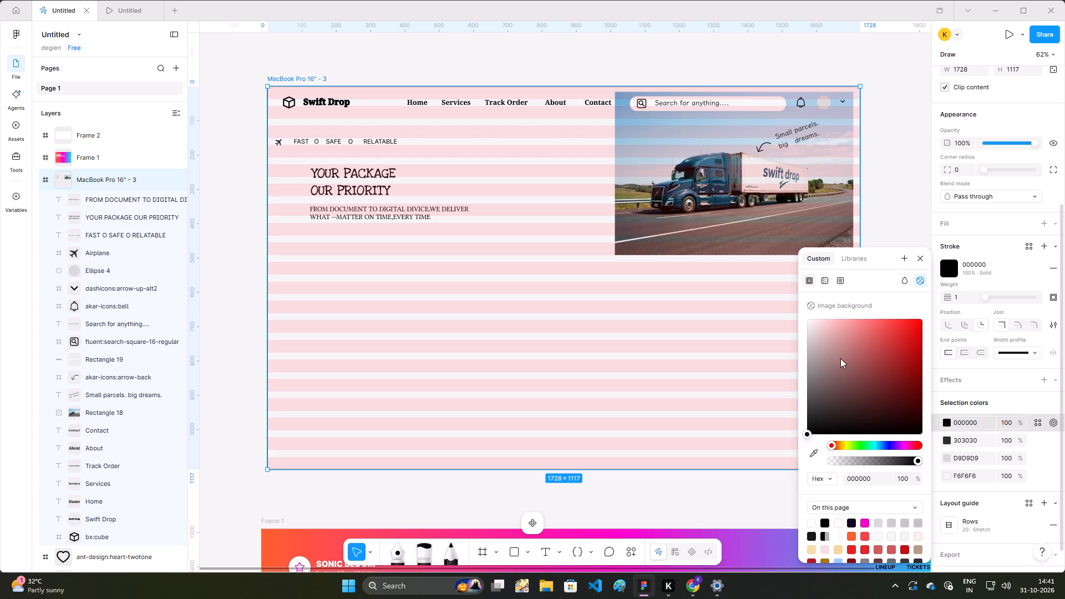
{"action": "left_click", "coordinate": [809, 323]}
{"action": "left_click_drag", "start_coordinate": [809, 323], "coordinate": [805, 381]}
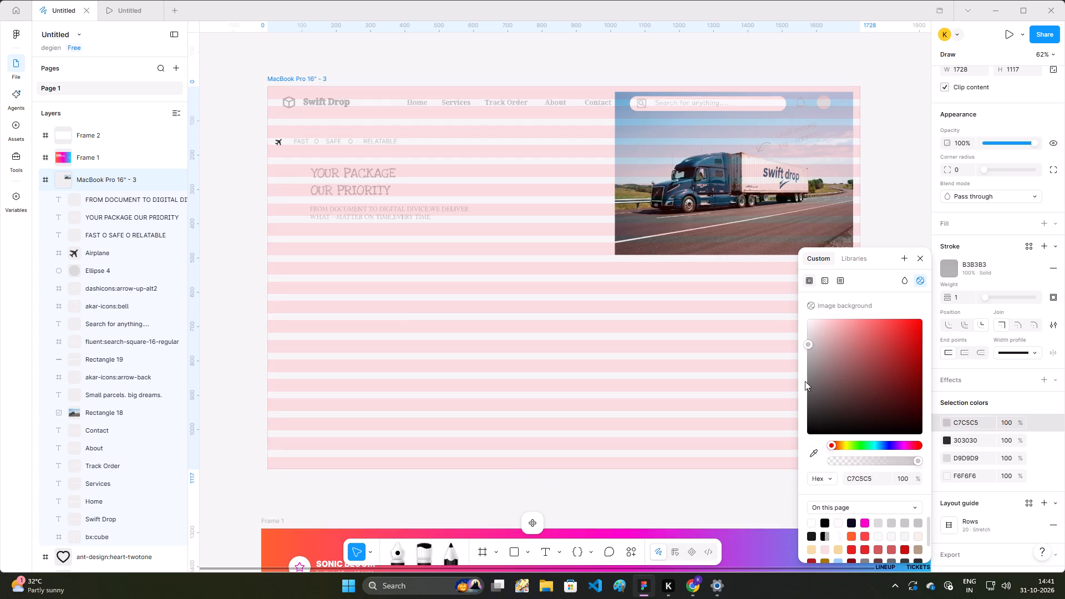
{"action": "left_click_drag", "start_coordinate": [805, 381], "coordinate": [803, 415]}
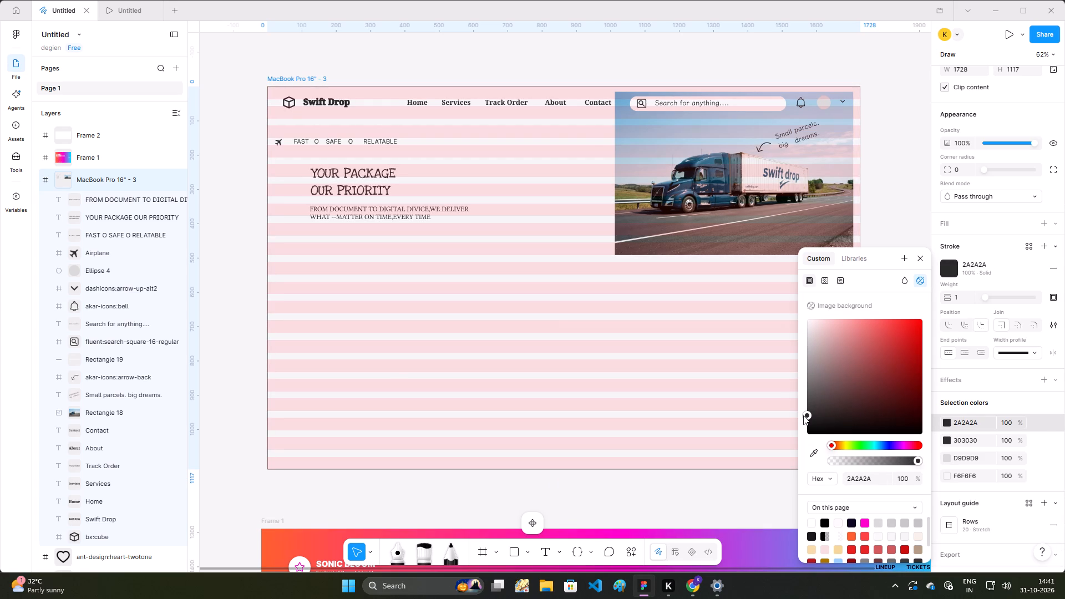
{"action": "left_click_drag", "start_coordinate": [803, 415], "coordinate": [803, 429]}
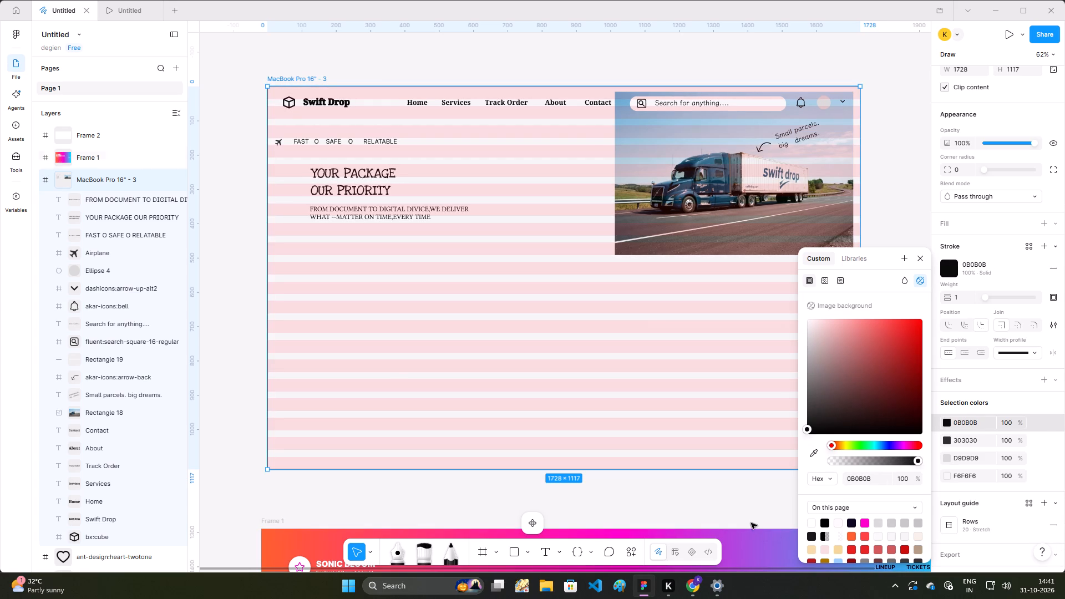
{"action": "left_click", "coordinate": [747, 514]}
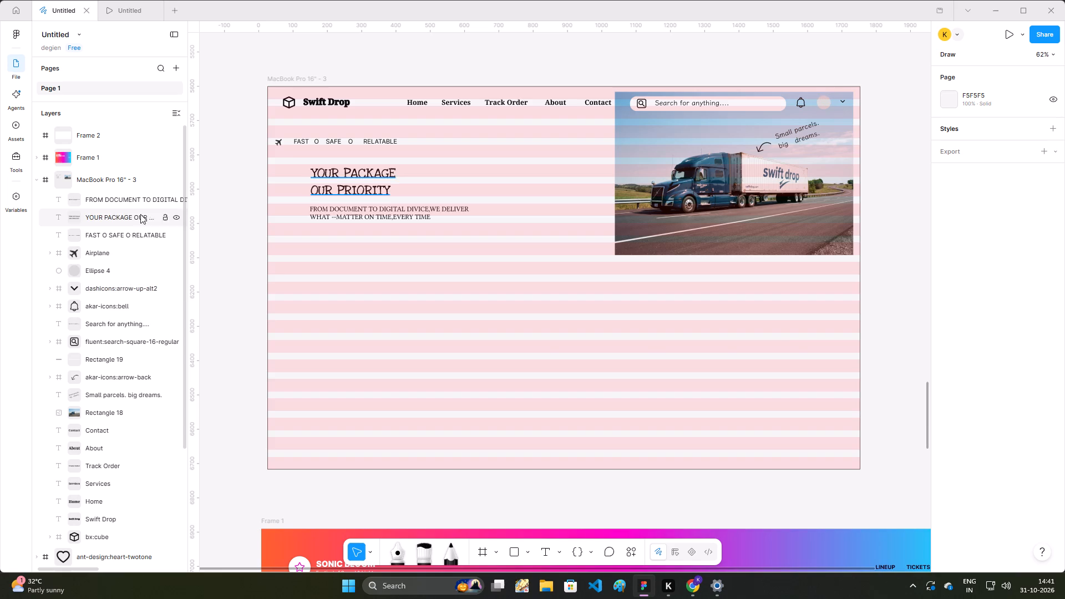
Select the MacBook Pro 16" - 3 frame, collapse its layers, change its stroke colour to white, and deselect it.
{"action": "left_click", "coordinate": [123, 179]}
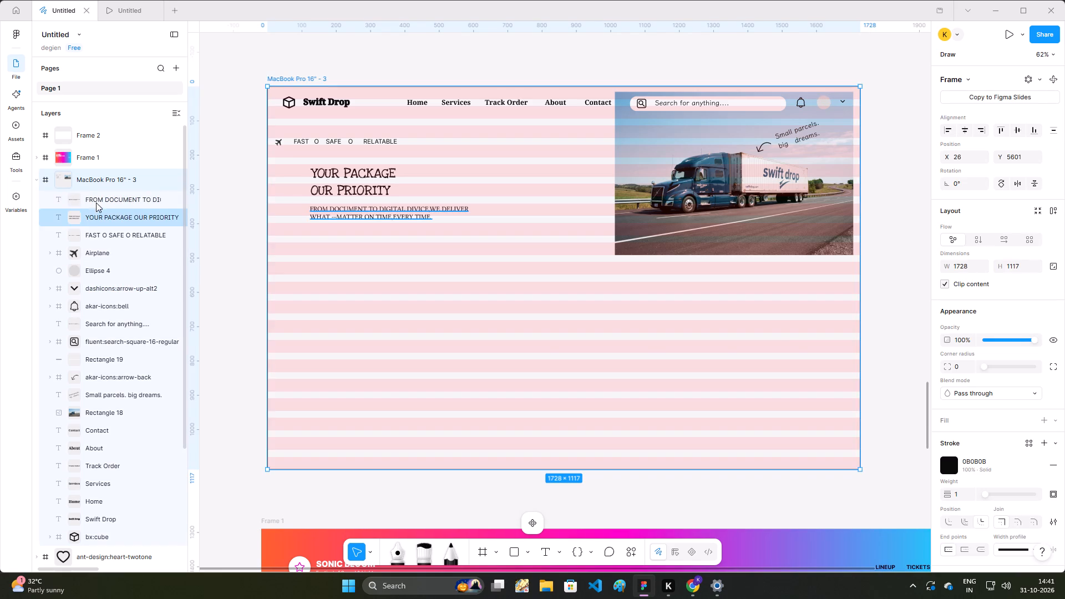
{"action": "left_click", "coordinate": [36, 180]}
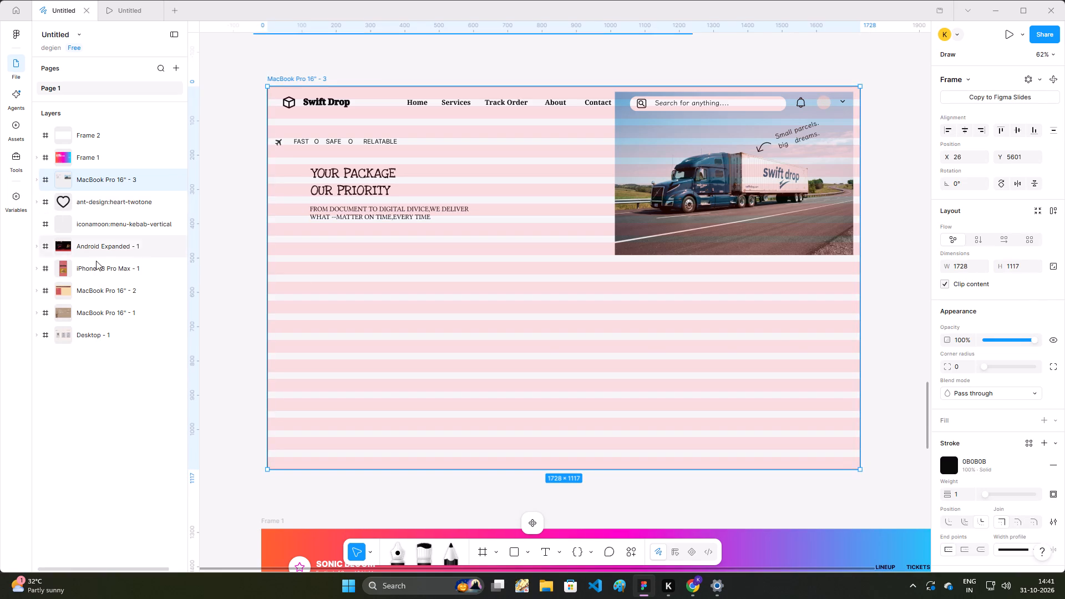
{"action": "left_click", "coordinate": [955, 461]}
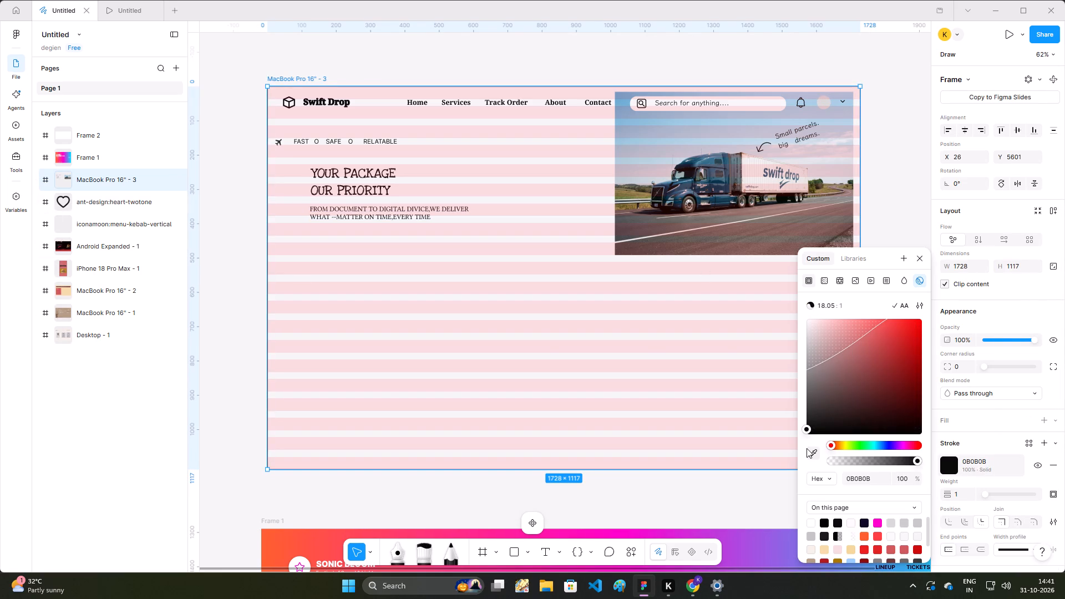
{"action": "left_click_drag", "start_coordinate": [804, 426], "coordinate": [814, 353]}
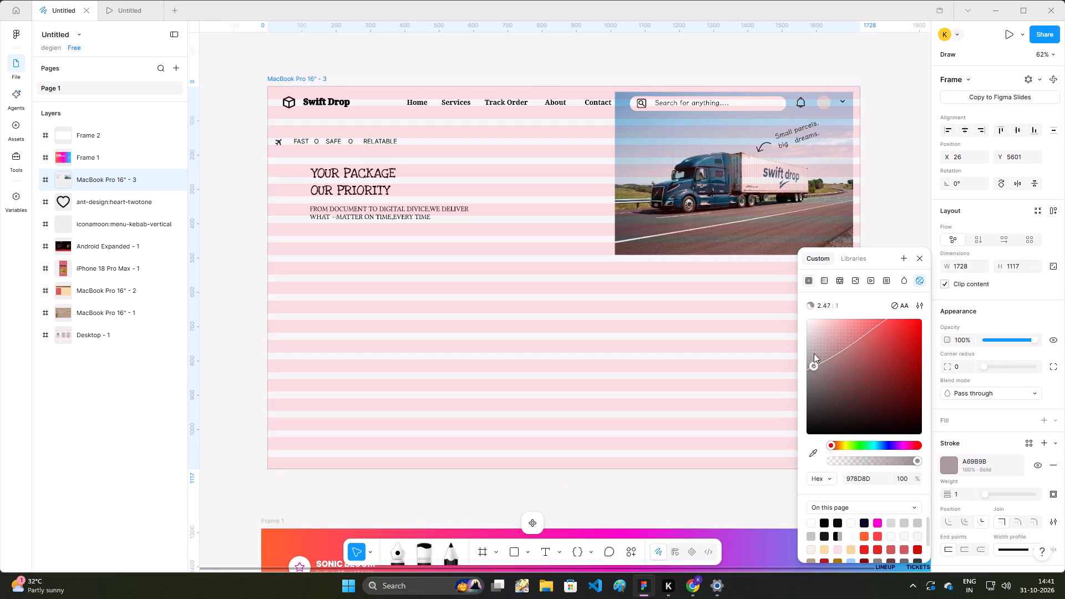
{"action": "left_click_drag", "start_coordinate": [814, 353], "coordinate": [836, 302]}
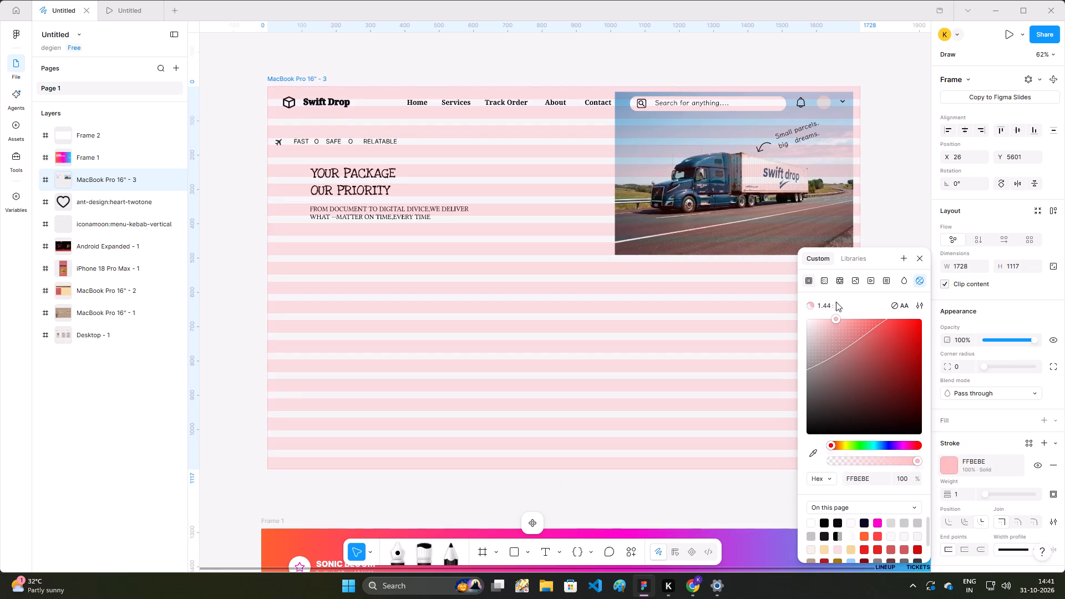
{"action": "left_click_drag", "start_coordinate": [836, 302], "coordinate": [838, 473]}
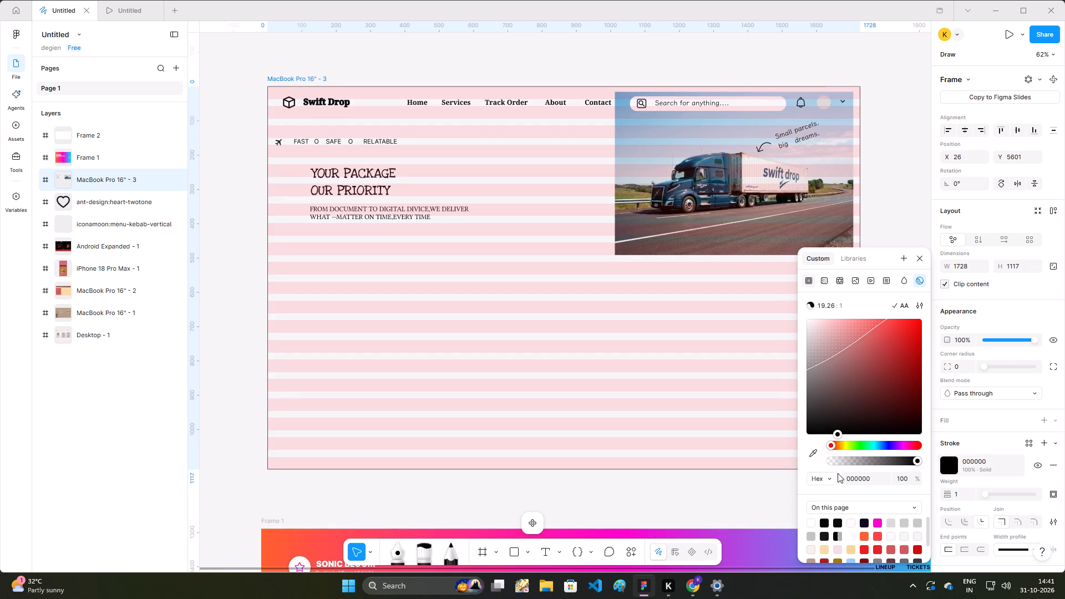
{"action": "left_click_drag", "start_coordinate": [838, 473], "coordinate": [931, 361]}
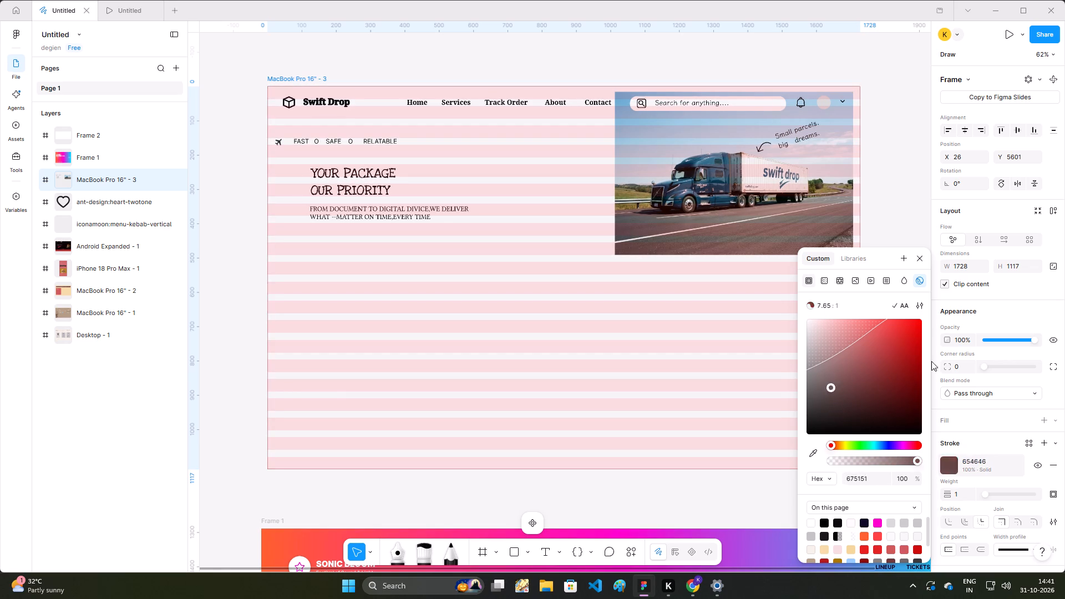
{"action": "left_click_drag", "start_coordinate": [931, 361], "coordinate": [929, 321]}
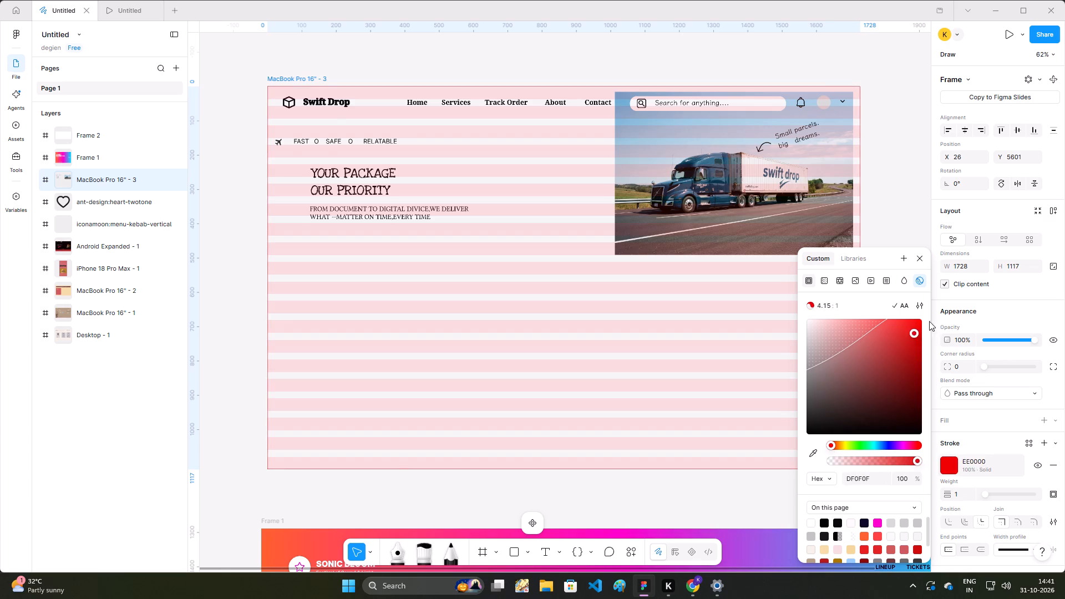
{"action": "left_click_drag", "start_coordinate": [929, 321], "coordinate": [788, 307]}
{"action": "left_click", "coordinate": [788, 307]}
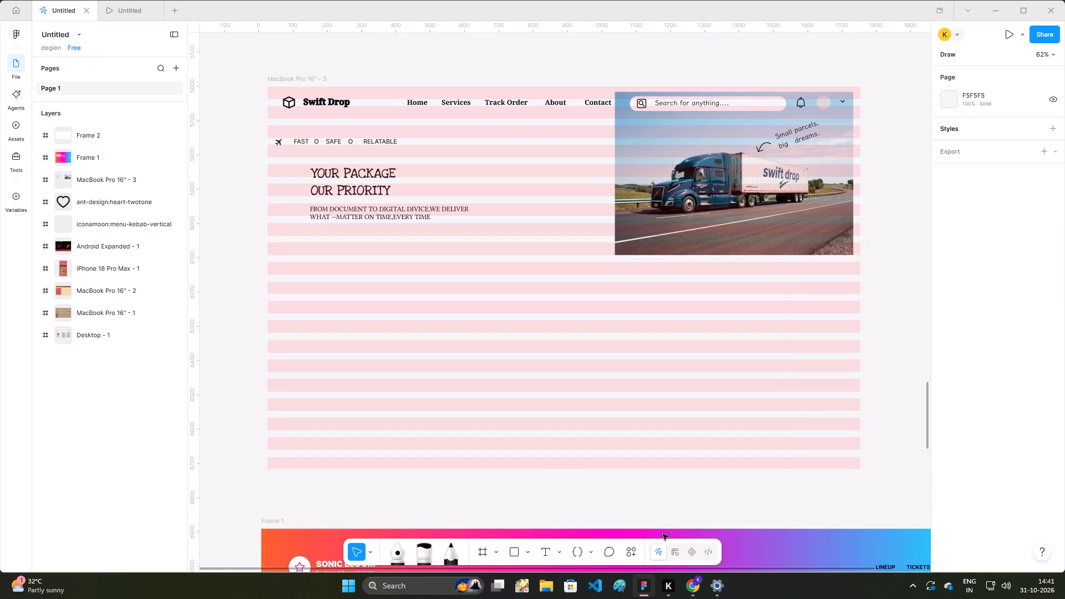
{"action": "left_click", "coordinate": [687, 500]}
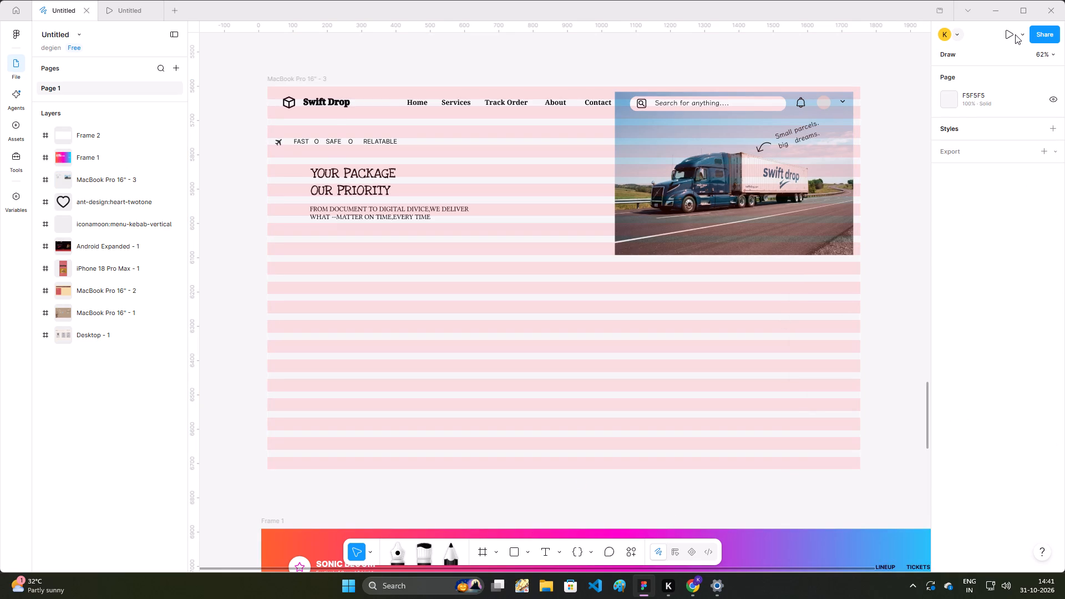
Preview the prototype, advance to the Swift Drop screen at 8 of 10 to check its appearance, and return to the design file.
{"action": "left_click", "coordinate": [1009, 34]}
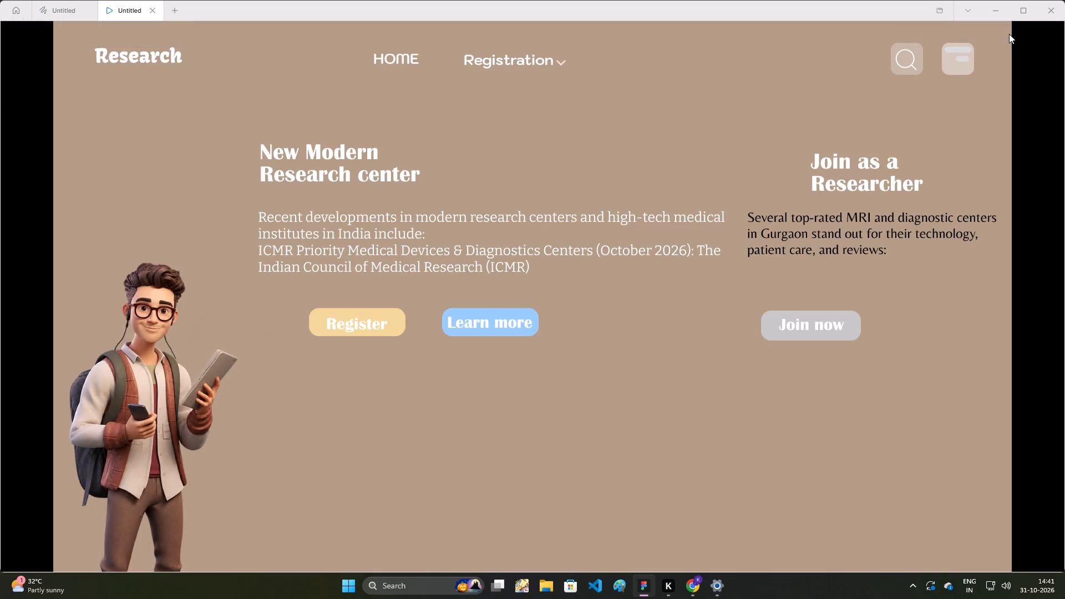
{"action": "double_click", "coordinate": [564, 556]}
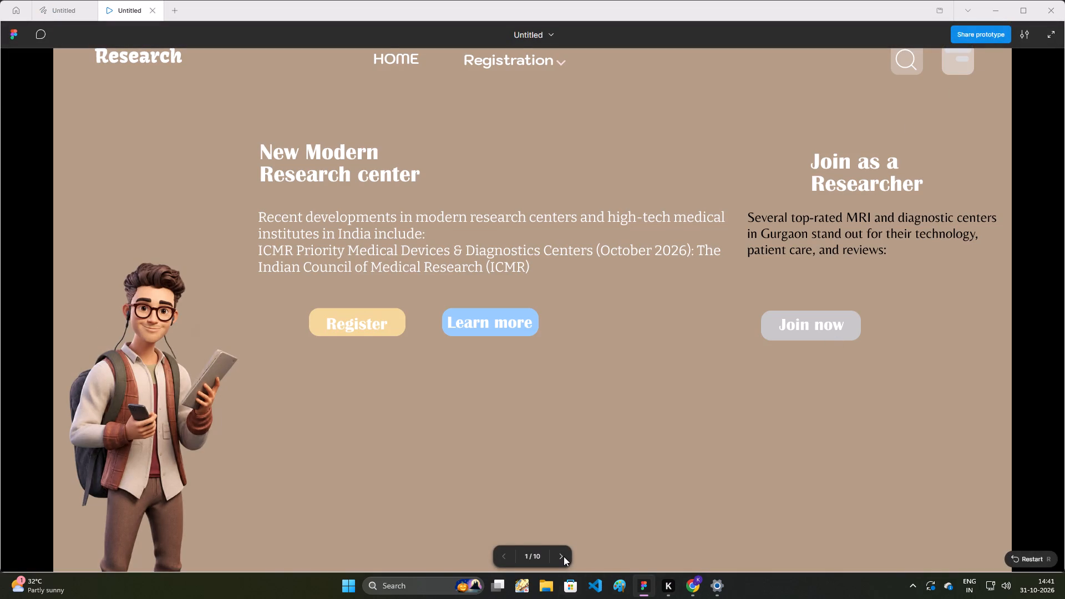
{"action": "triple_click", "coordinate": [560, 552]}
{"action": "left_click", "coordinate": [557, 552]}
{"action": "triple_click", "coordinate": [557, 552]}
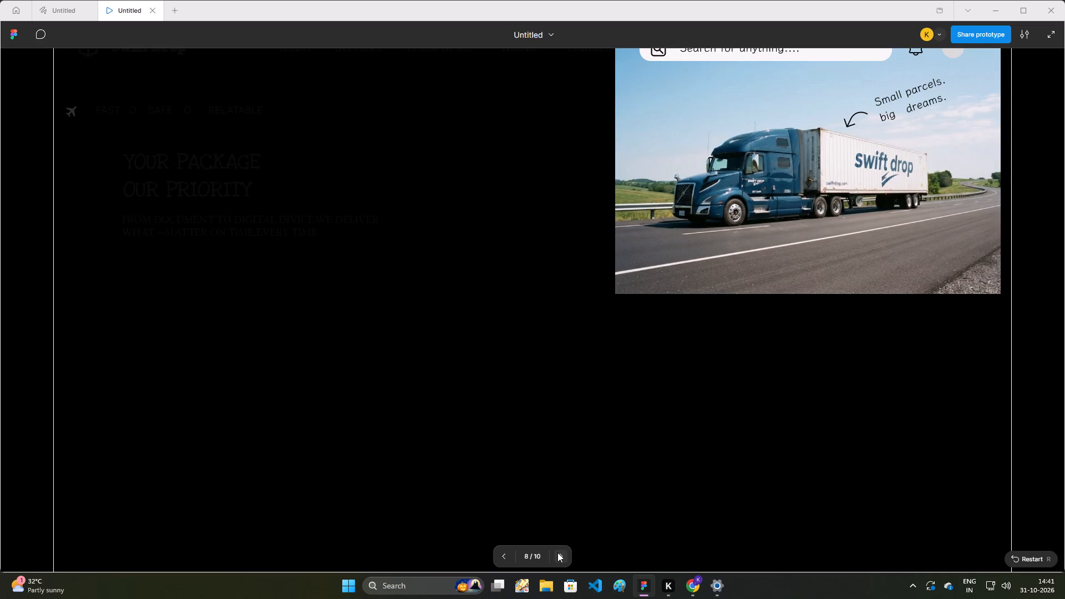
{"action": "scroll", "coordinate": [646, 426], "scroll_direction": "up", "scroll_amount": 3}
{"action": "left_click", "coordinate": [56, 2]}
{"action": "left_click", "coordinate": [61, 4]}
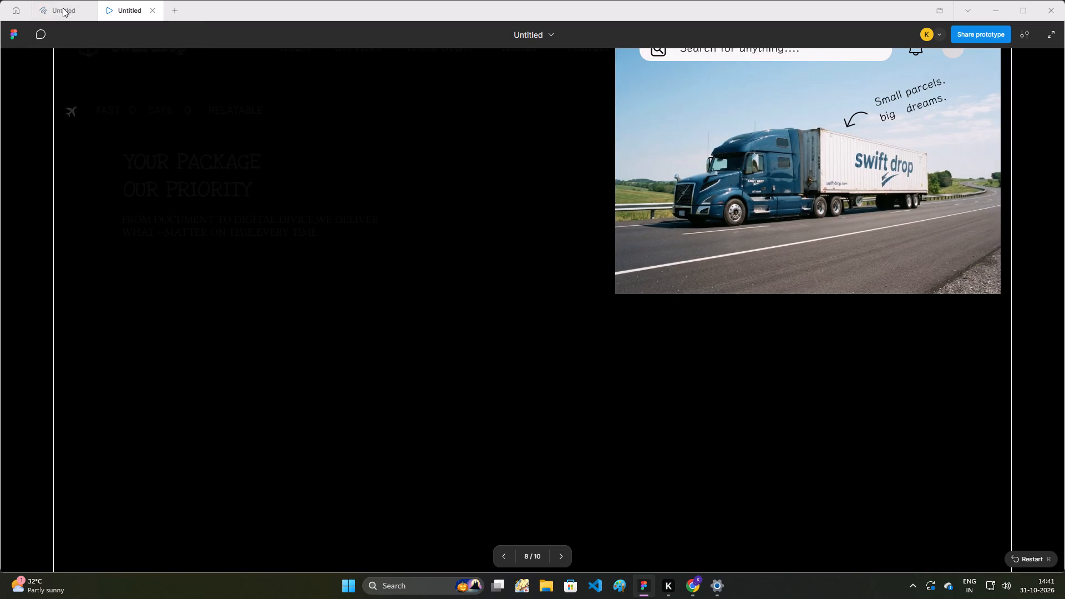
{"action": "left_click", "coordinate": [65, 11]}
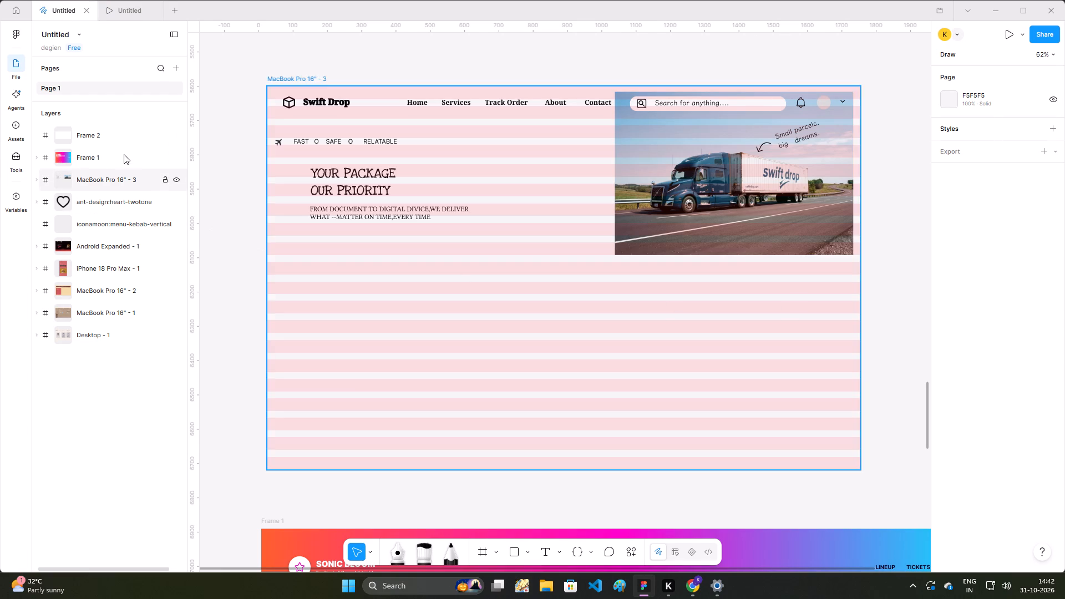
Remove the rows layout guide from the MacBook Pro 16" - 3 frame and deselect the frame.
{"action": "left_click", "coordinate": [122, 137]}
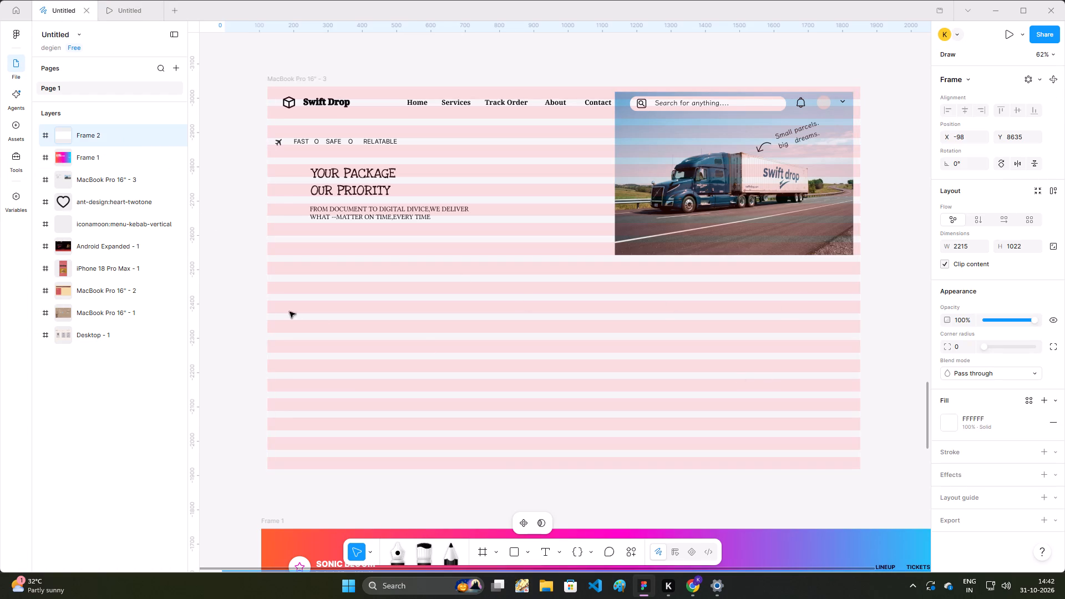
{"action": "left_click", "coordinate": [126, 139]}
{"action": "left_click", "coordinate": [116, 177]}
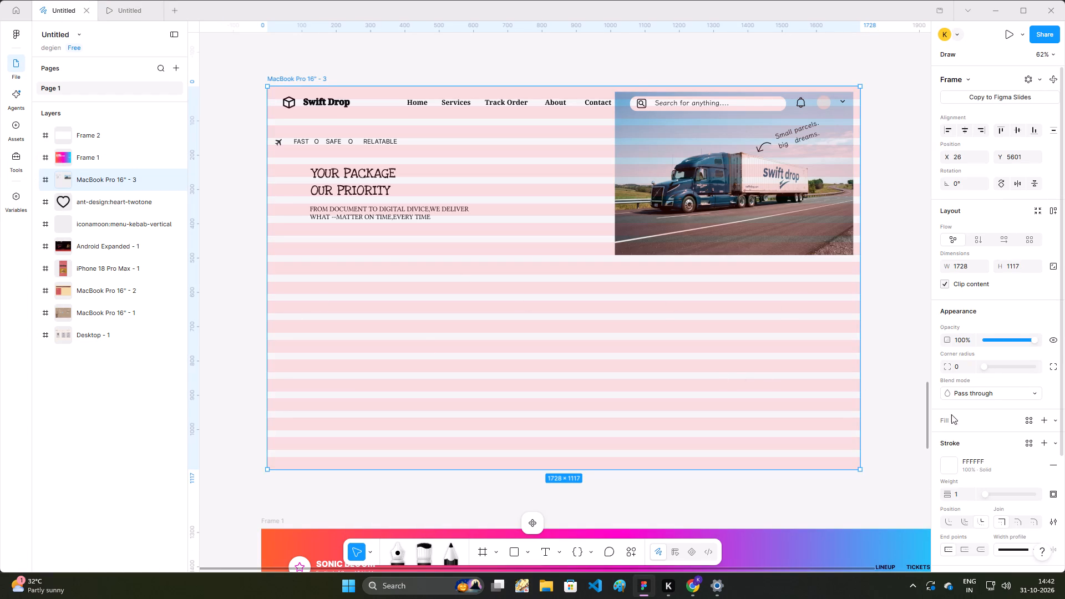
{"action": "scroll", "coordinate": [983, 506], "scroll_direction": "down", "scroll_amount": 3}
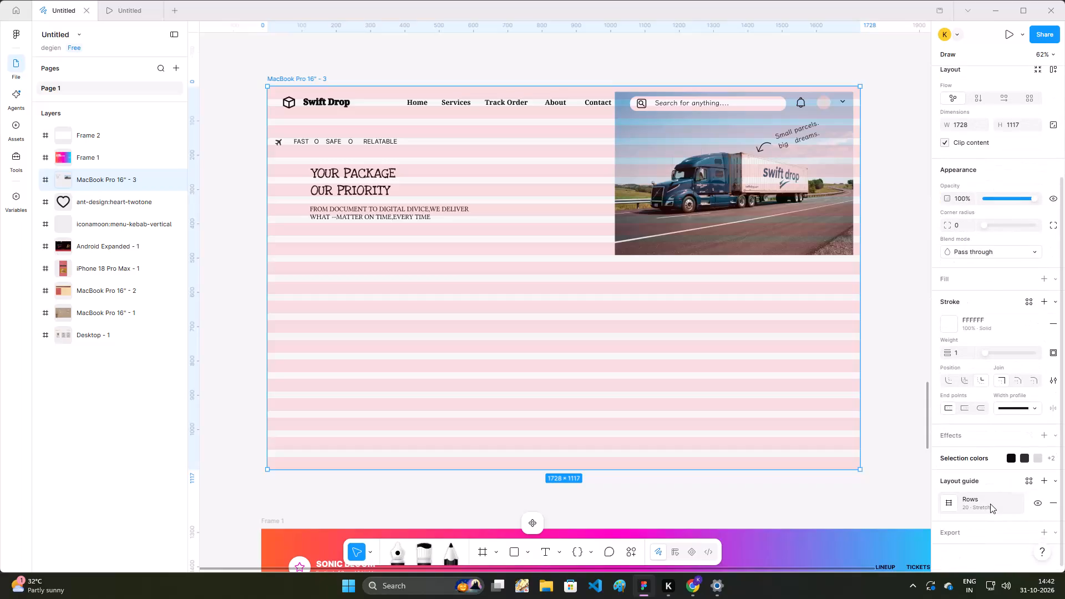
{"action": "scroll", "coordinate": [990, 504], "scroll_direction": "down", "scroll_amount": 2}
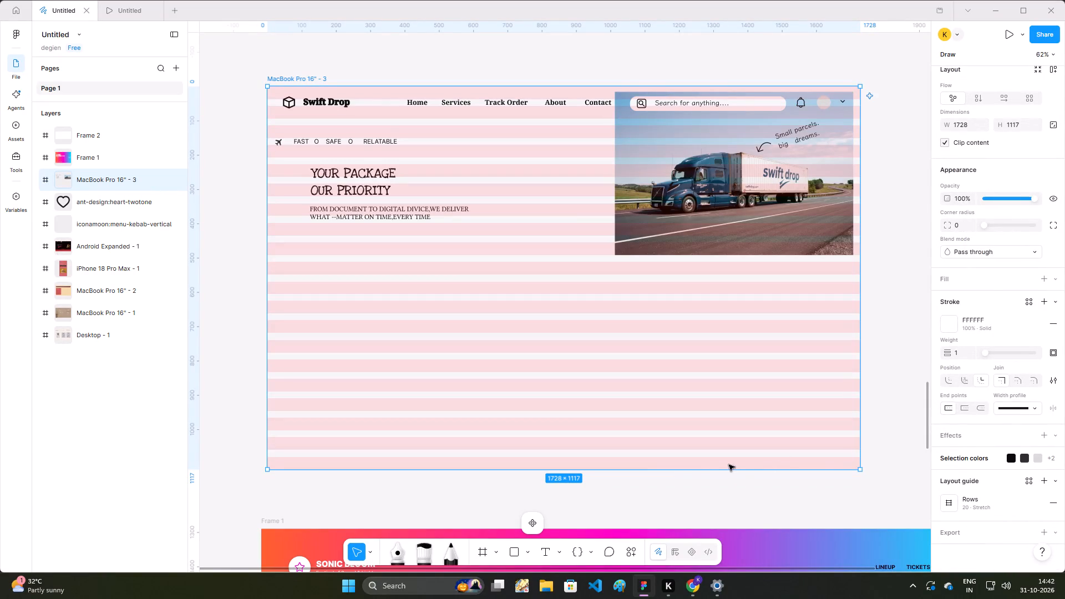
{"action": "left_click", "coordinate": [1052, 505]}
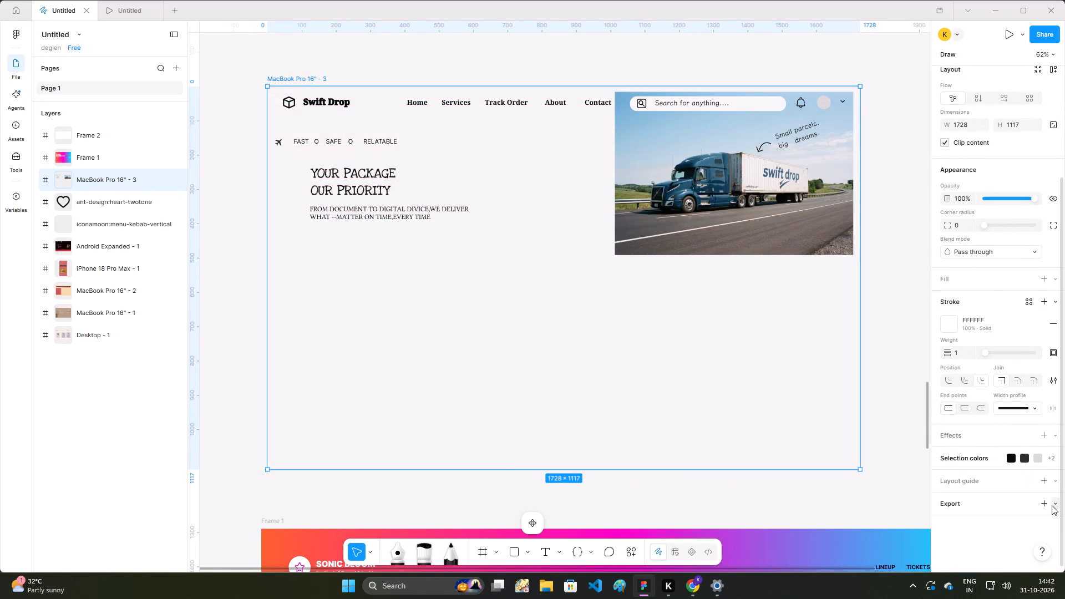
{"action": "left_click", "coordinate": [461, 390]}
{"action": "left_click", "coordinate": [587, 432]}
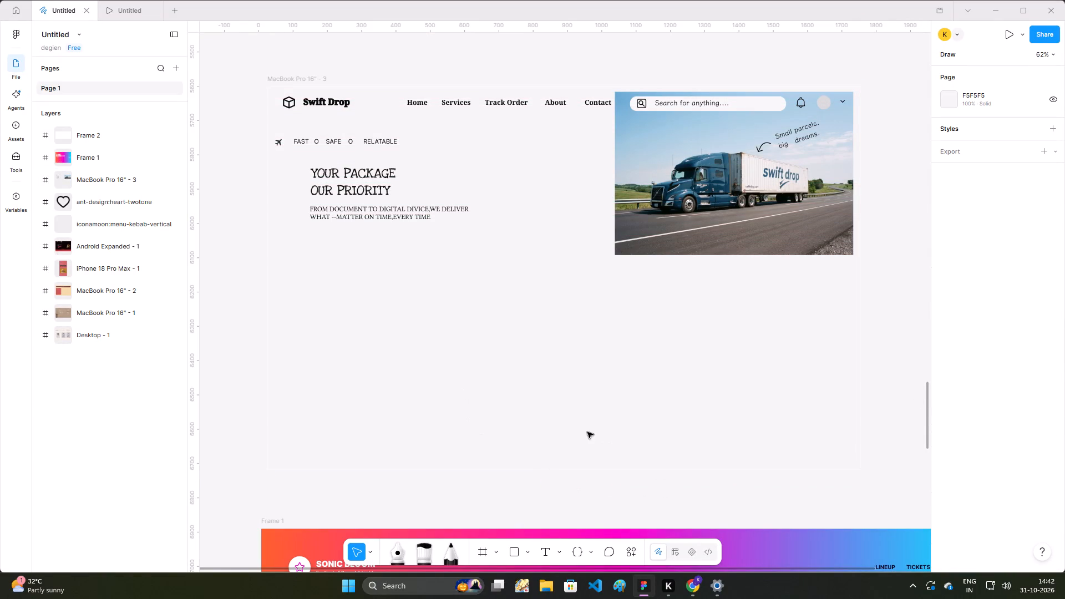
{"action": "double_click", "coordinate": [539, 387]}
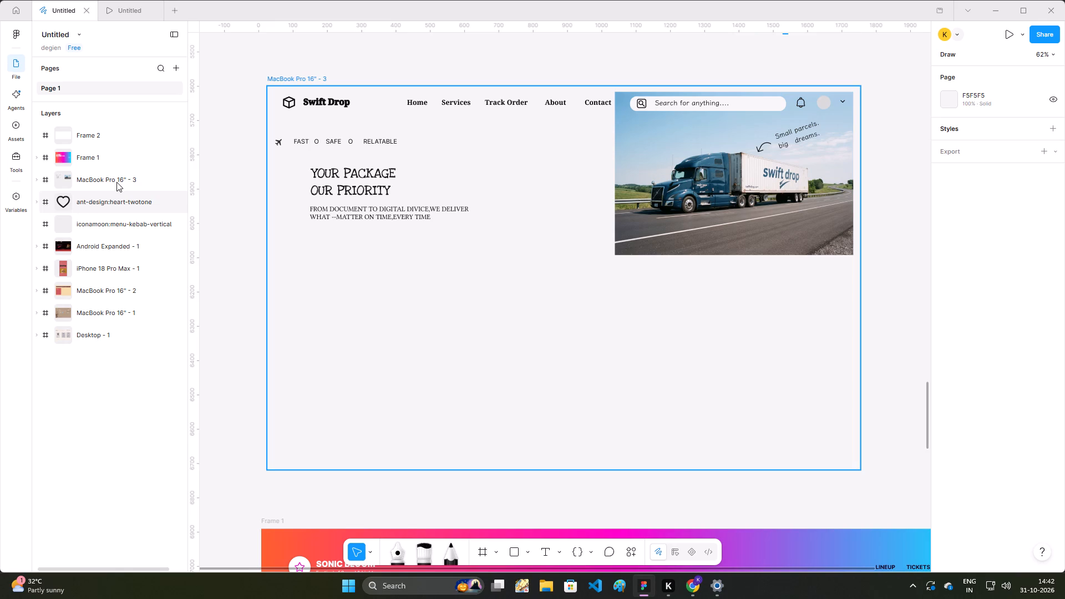
Preview the prototype from the MacBook Pro 16" - 3 frame and look over the whole Swift Drop screen.
{"action": "left_click", "coordinate": [116, 182]}
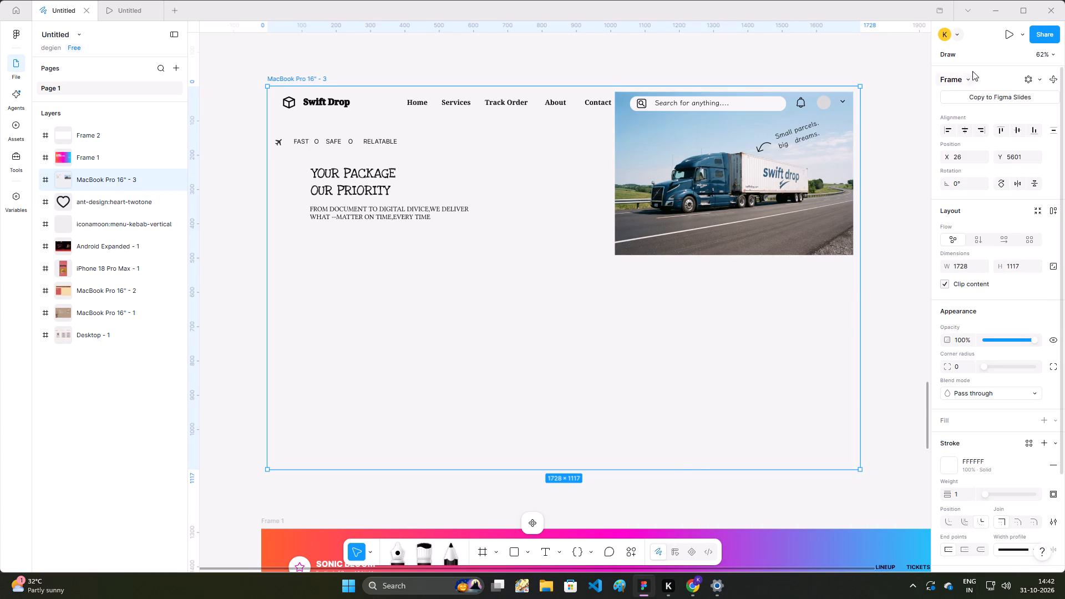
{"action": "left_click", "coordinate": [1011, 35]}
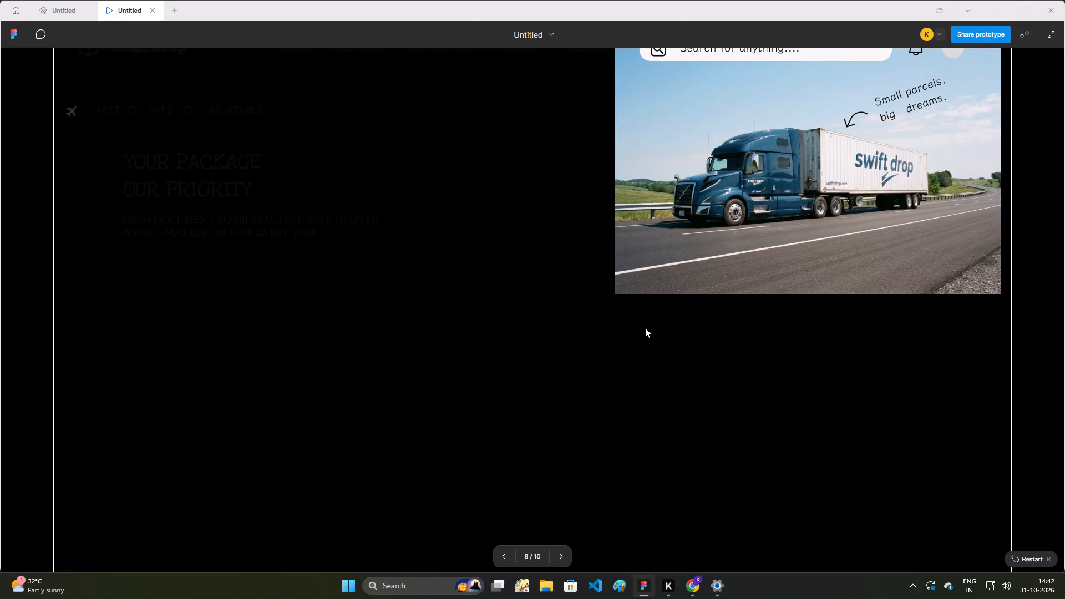
{"action": "left_click", "coordinate": [645, 328]}
{"action": "scroll", "coordinate": [581, 334], "scroll_direction": "up", "scroll_amount": 2}
{"action": "scroll", "coordinate": [583, 332], "scroll_direction": "down", "scroll_amount": 1}
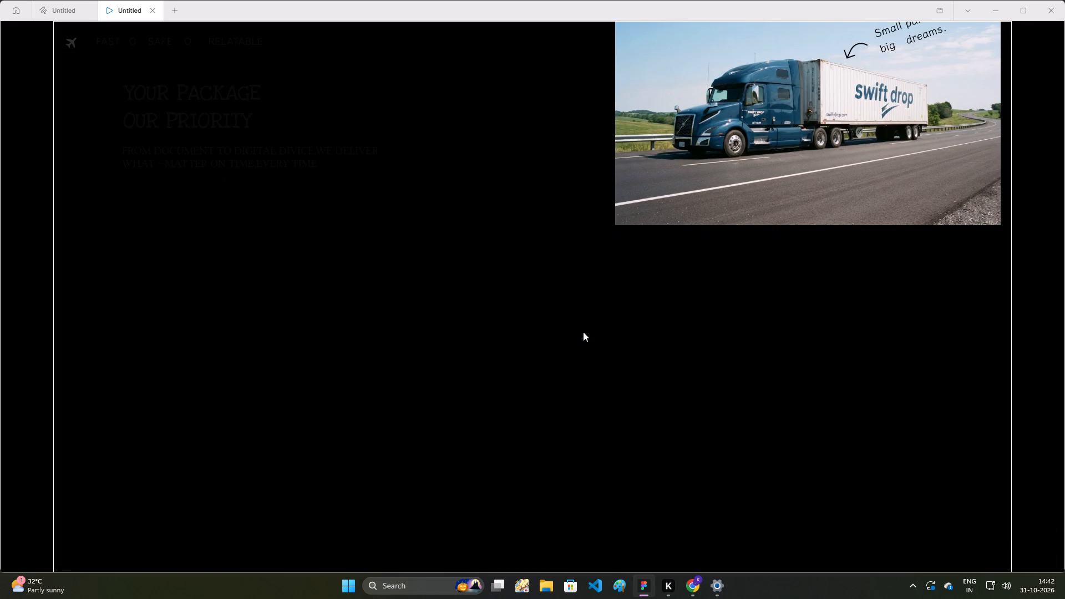
{"action": "scroll", "coordinate": [583, 332], "scroll_direction": "down", "scroll_amount": 1}
{"action": "scroll", "coordinate": [584, 332], "scroll_direction": "up", "scroll_amount": 4}
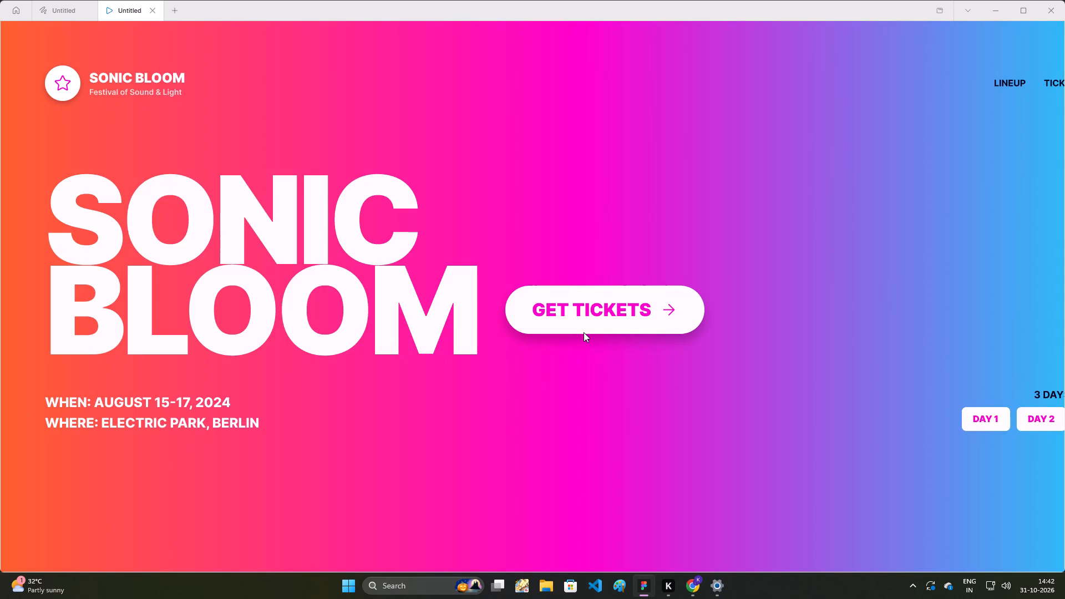
Step back and forth through the prototype screens to compare them with the Swift Drop screen, and return to the design file.
{"action": "key", "text": "Right"}
{"action": "key", "text": "Right"}
{"action": "key", "text": "Right"}
{"action": "key", "text": "Right"}
{"action": "key", "text": "Left"}
{"action": "key", "text": "Left"}
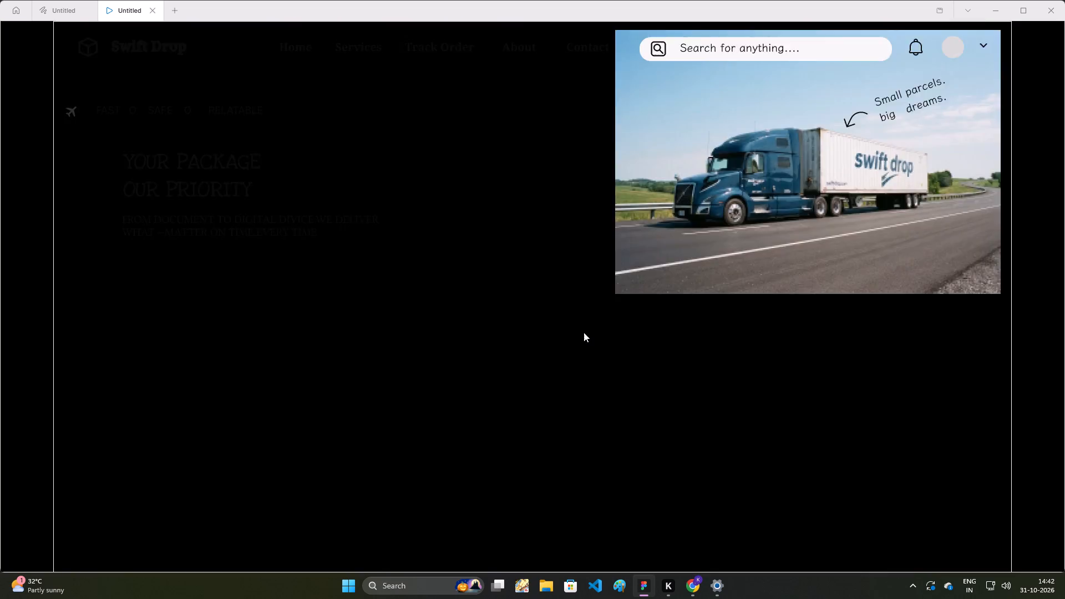
{"action": "key", "text": "Left"}
{"action": "key", "text": "Left"}
{"action": "key", "text": "Left"}
{"action": "key", "text": "Left"}
{"action": "key", "text": "Right"}
{"action": "key", "text": "Right"}
{"action": "key", "text": "Right"}
{"action": "key", "text": "Left"}
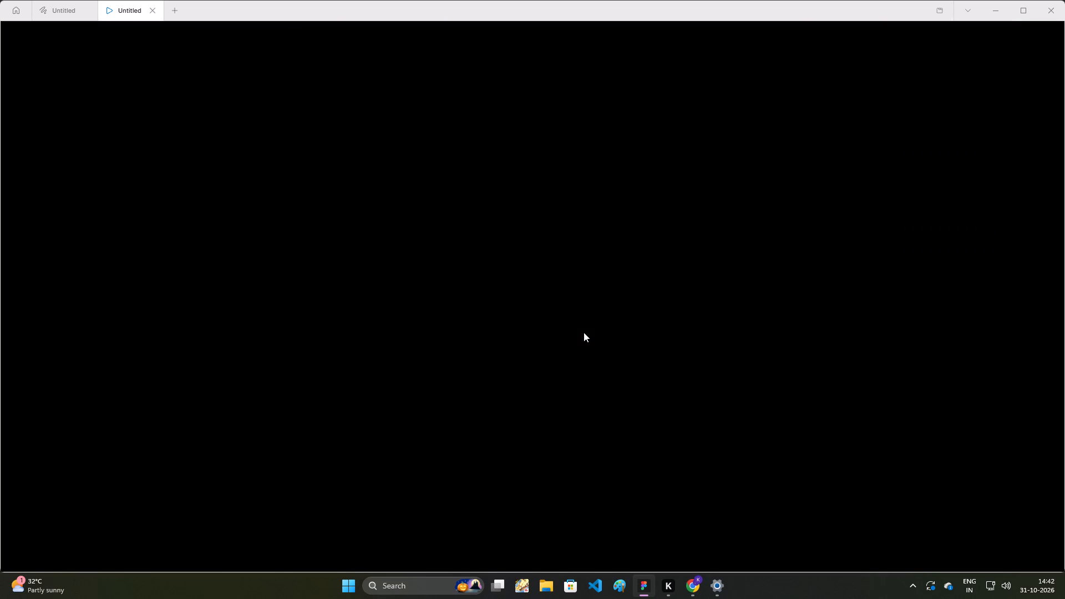
{"action": "key", "text": "Left"}
{"action": "key", "text": "Right"}
{"action": "key", "text": "Right"}
{"action": "key", "text": "Right"}
{"action": "key", "text": "Left"}
{"action": "key", "text": "Right"}
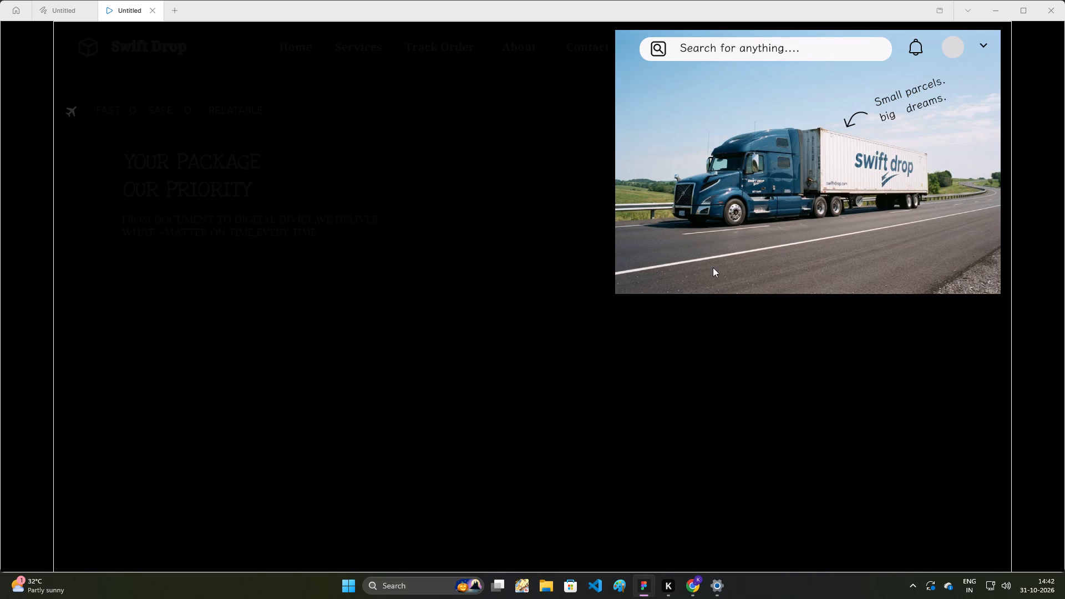
{"action": "left_click", "coordinate": [724, 267]}
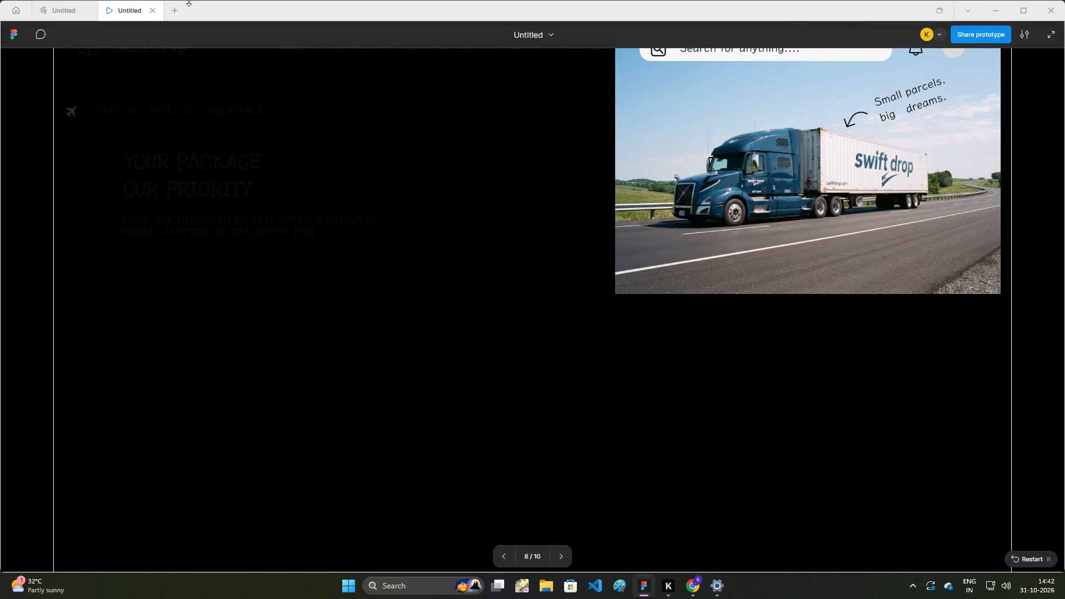
{"action": "left_click", "coordinate": [74, 0]}
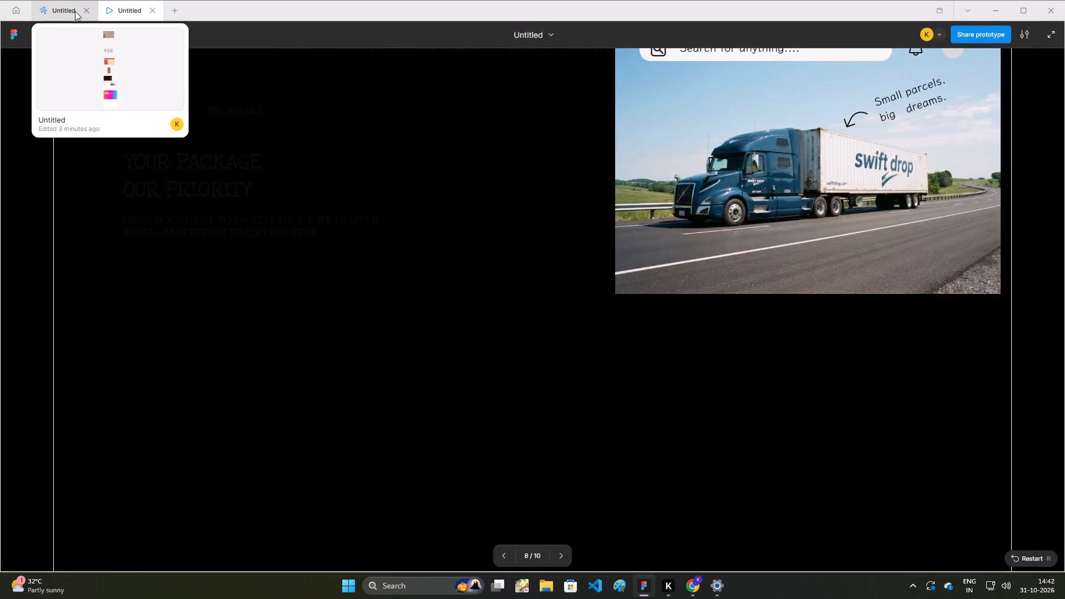
{"action": "left_click", "coordinate": [75, 12]}
{"action": "left_click", "coordinate": [555, 329]}
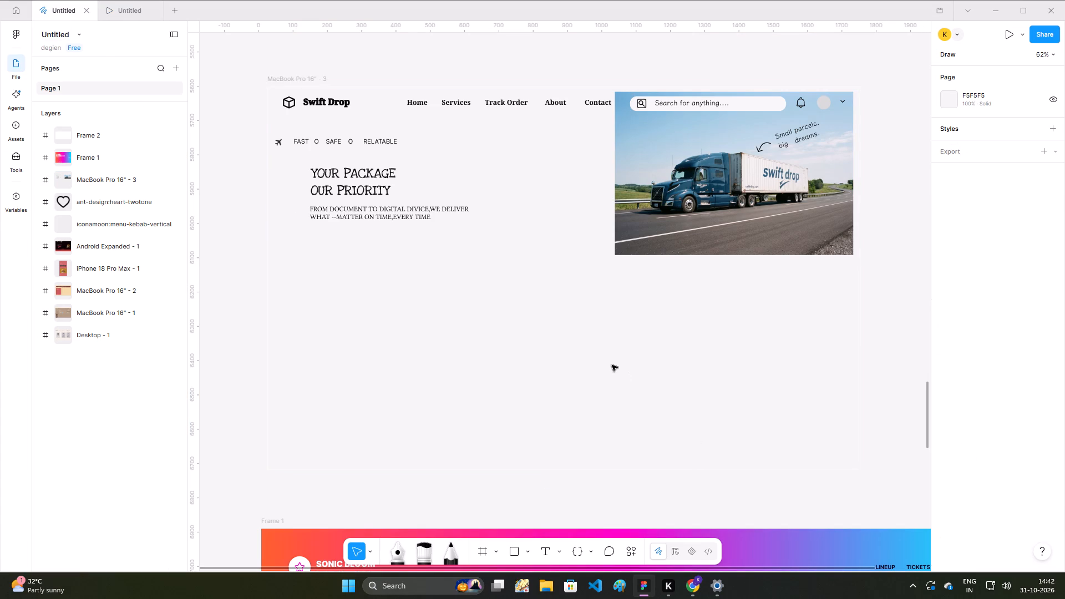
{"action": "left_click", "coordinate": [612, 365]}
{"action": "left_click", "coordinate": [612, 365]}
Change the 0B0B0B selection colour of the MacBook Pro 16" - 3 frame to 111111.
{"action": "left_click", "coordinate": [100, 177]}
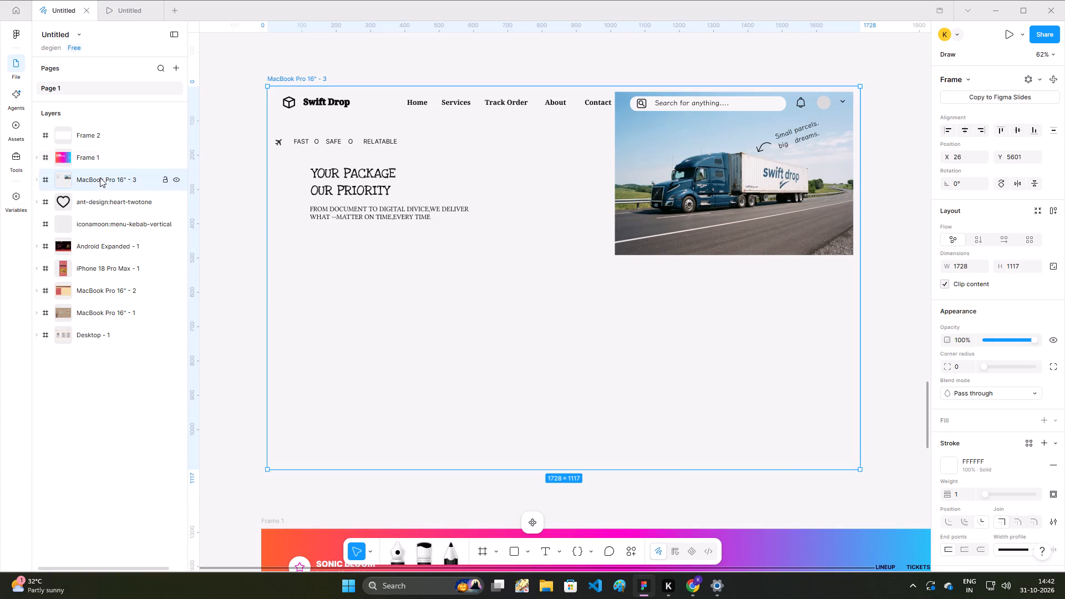
{"action": "left_click", "coordinate": [954, 462]}
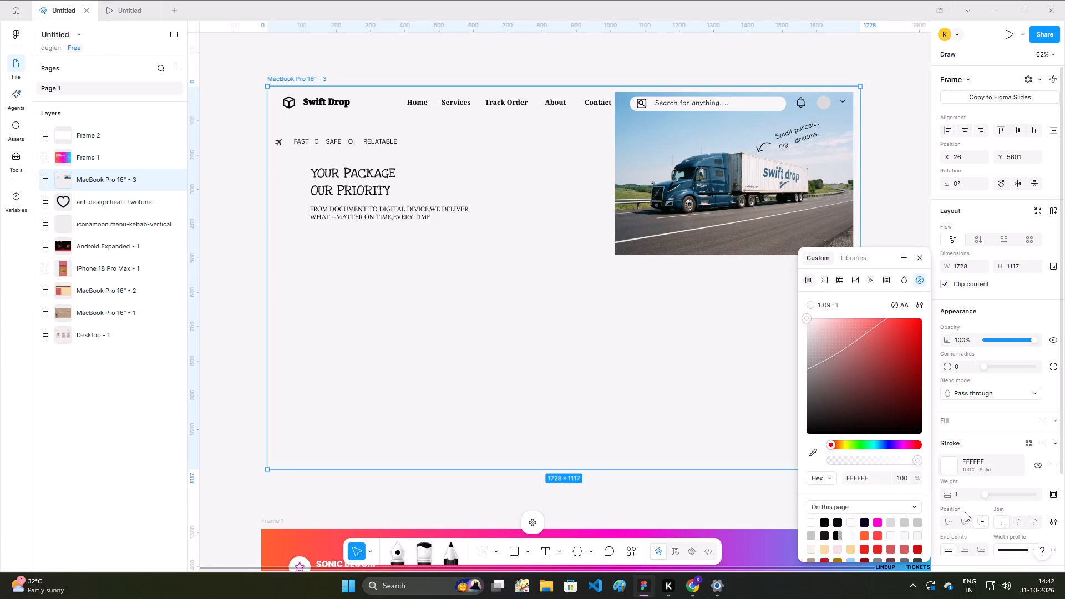
{"action": "scroll", "coordinate": [1006, 547], "scroll_direction": "down", "scroll_amount": 3}
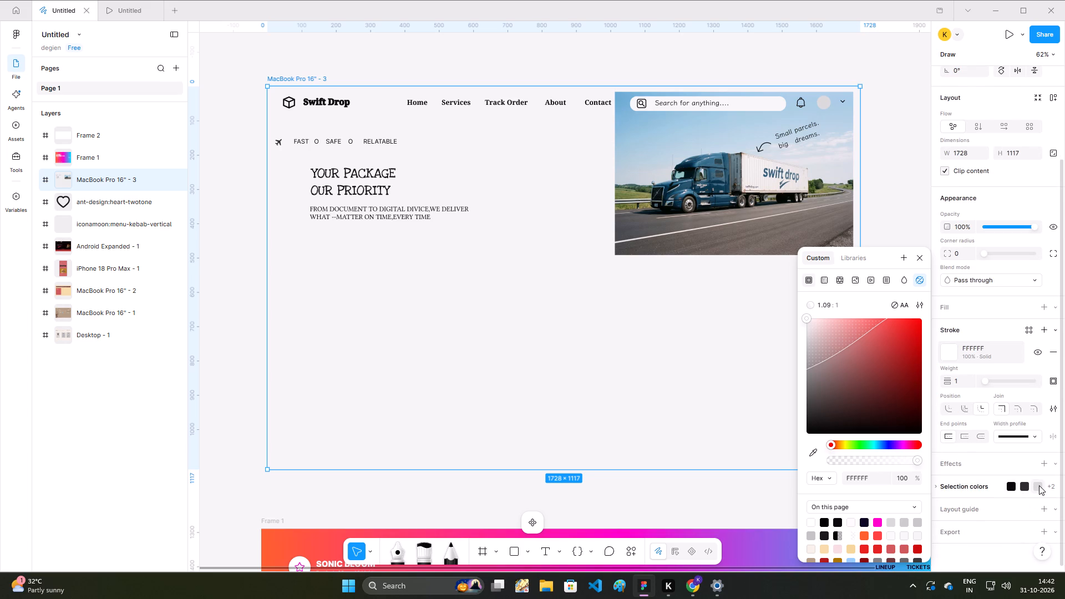
{"action": "left_click", "coordinate": [1057, 490]}
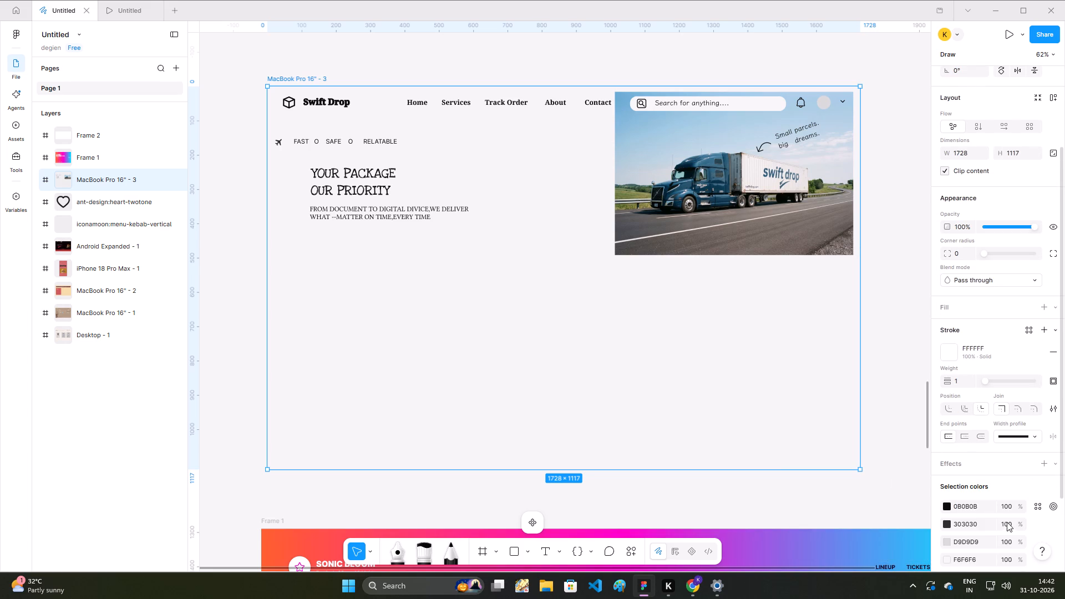
{"action": "left_click", "coordinate": [945, 503]}
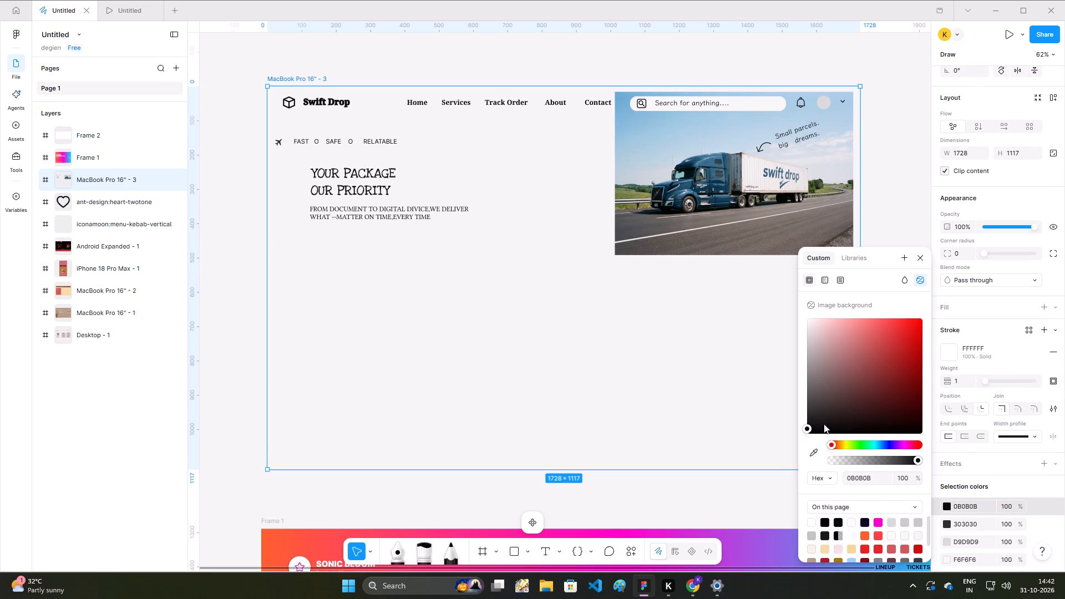
{"action": "left_click_drag", "start_coordinate": [807, 434], "coordinate": [808, 375]}
{"action": "left_click", "coordinate": [805, 429]}
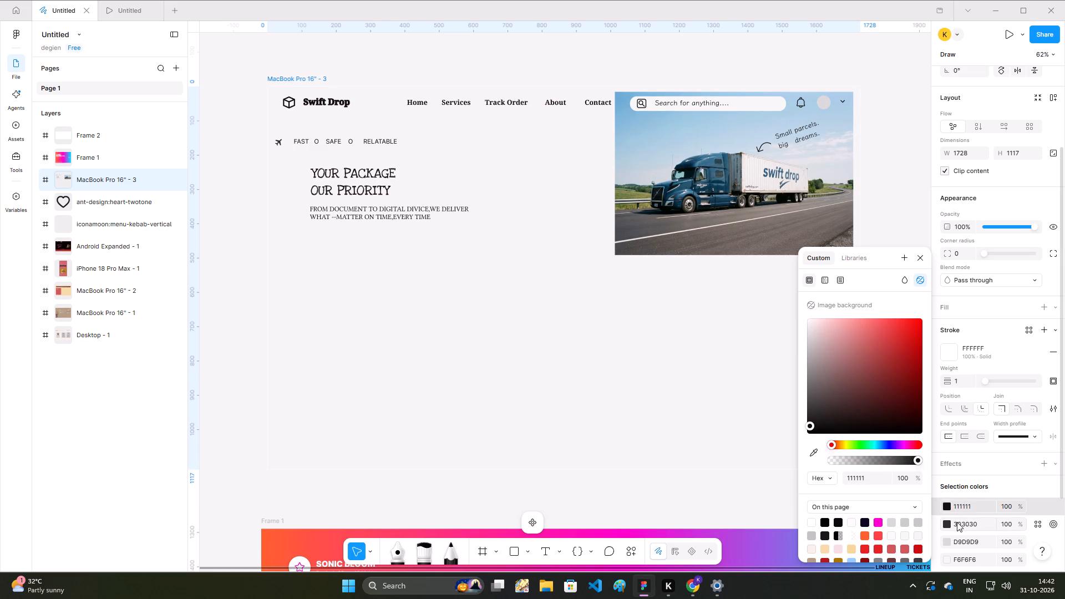
Change the 303030 selection colour of the MacBook Pro 16" - 3 frame to 4D4343.
{"action": "left_click", "coordinate": [941, 524]}
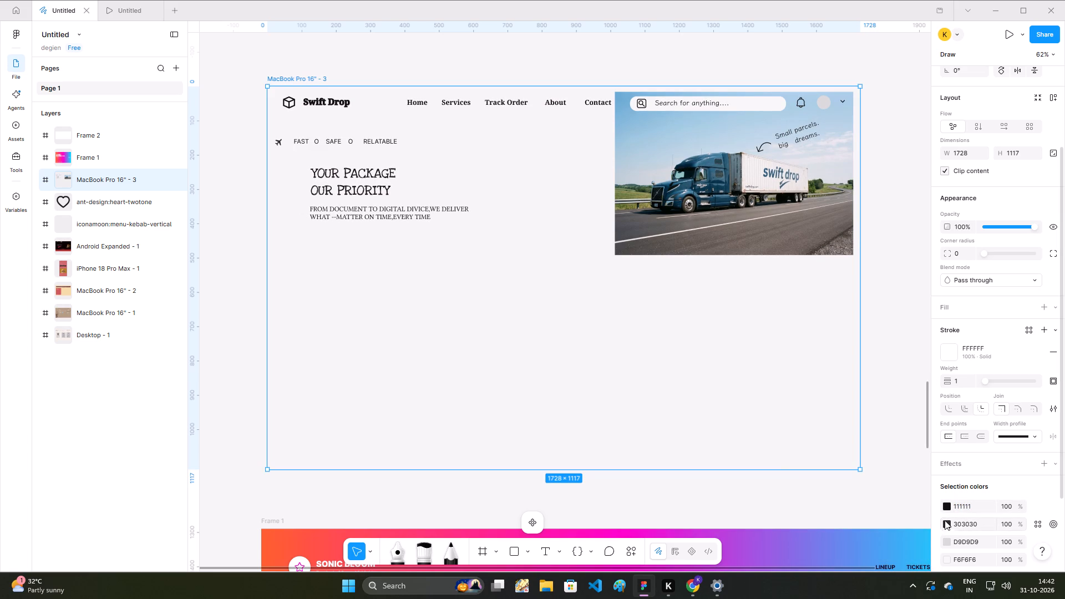
{"action": "left_click", "coordinate": [949, 525]}
{"action": "left_click_drag", "start_coordinate": [807, 412], "coordinate": [804, 388]}
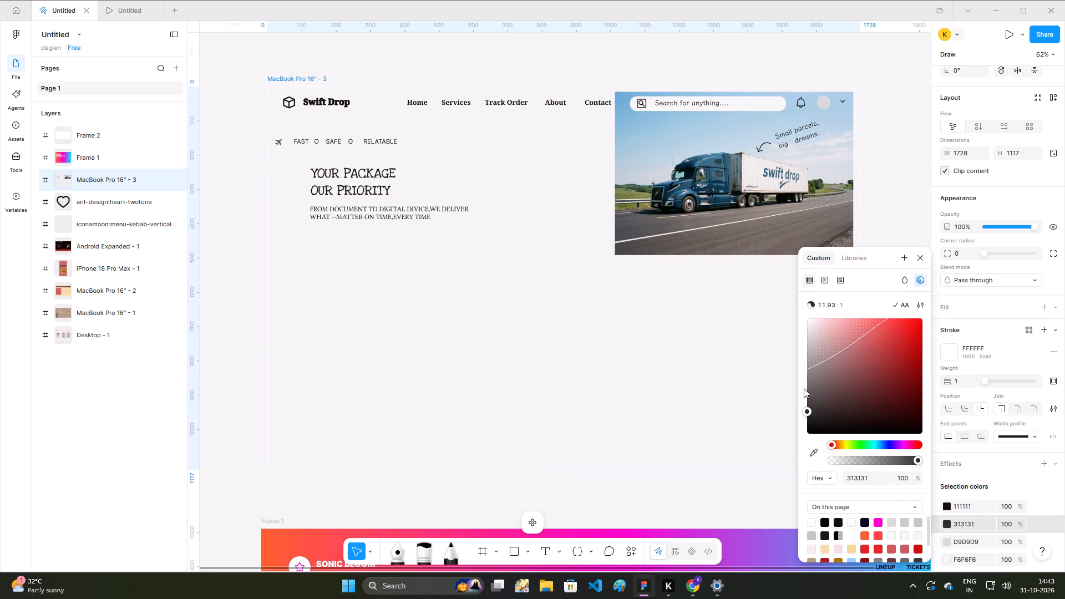
{"action": "left_click_drag", "start_coordinate": [804, 388], "coordinate": [823, 357]}
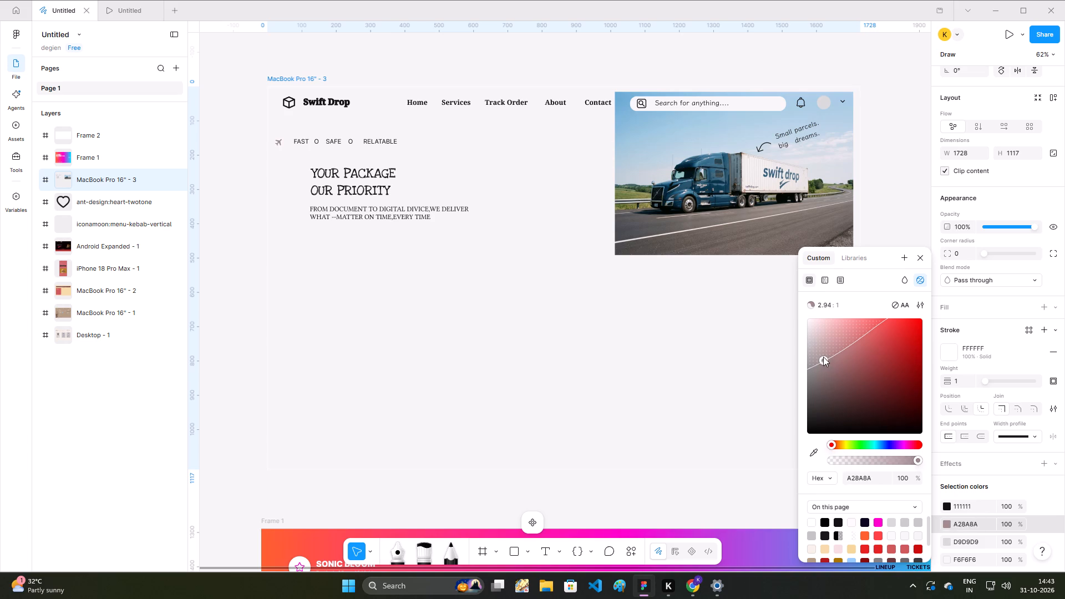
{"action": "left_click_drag", "start_coordinate": [823, 357], "coordinate": [822, 399]}
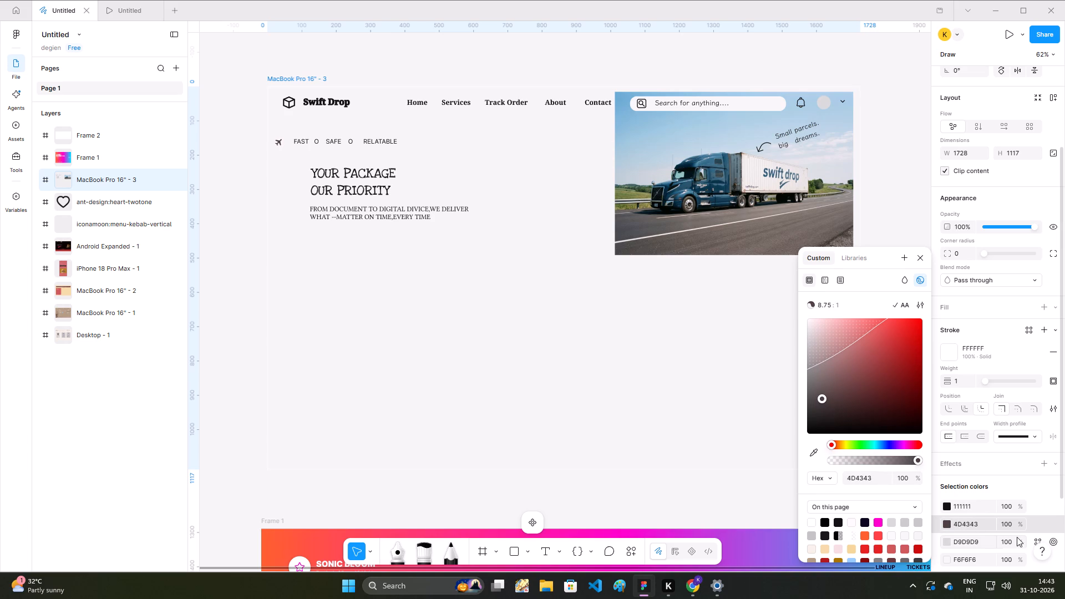
Change the D9D9D9 selection colour, used by the profile circle in the header, to EAE1E1.
{"action": "left_click", "coordinate": [947, 543]}
{"action": "left_click", "coordinate": [947, 543]}
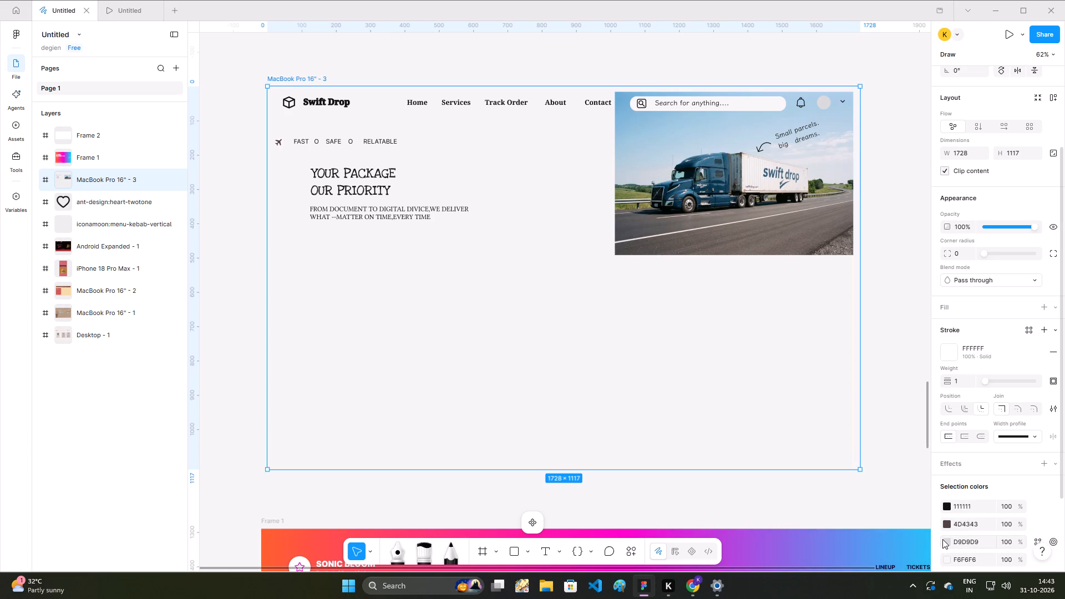
{"action": "left_click", "coordinate": [944, 539]}
{"action": "left_click_drag", "start_coordinate": [805, 334], "coordinate": [810, 361]}
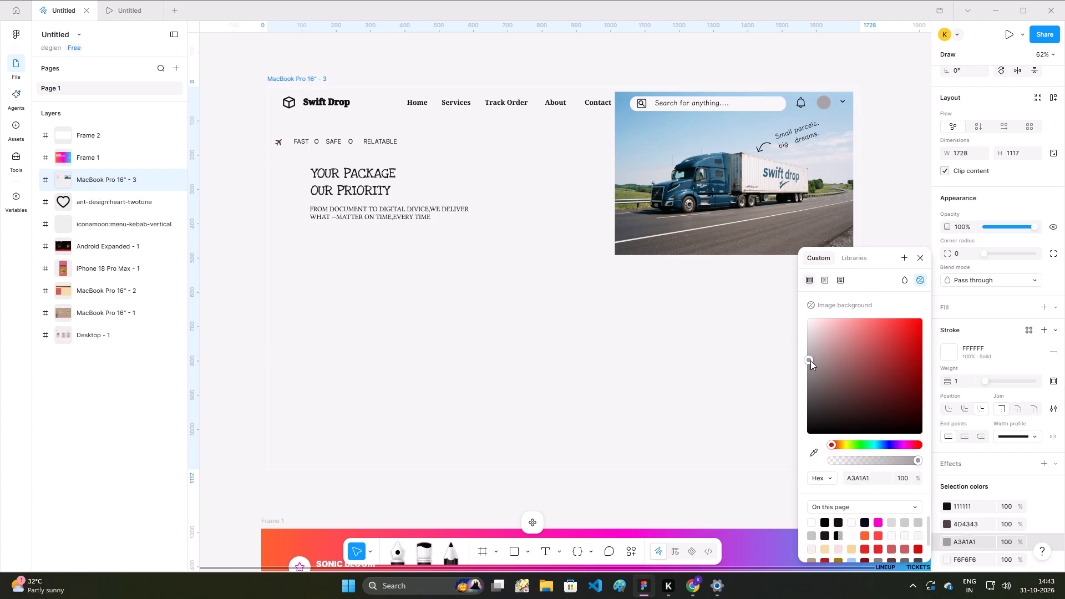
{"action": "left_click_drag", "start_coordinate": [810, 361], "coordinate": [815, 336]}
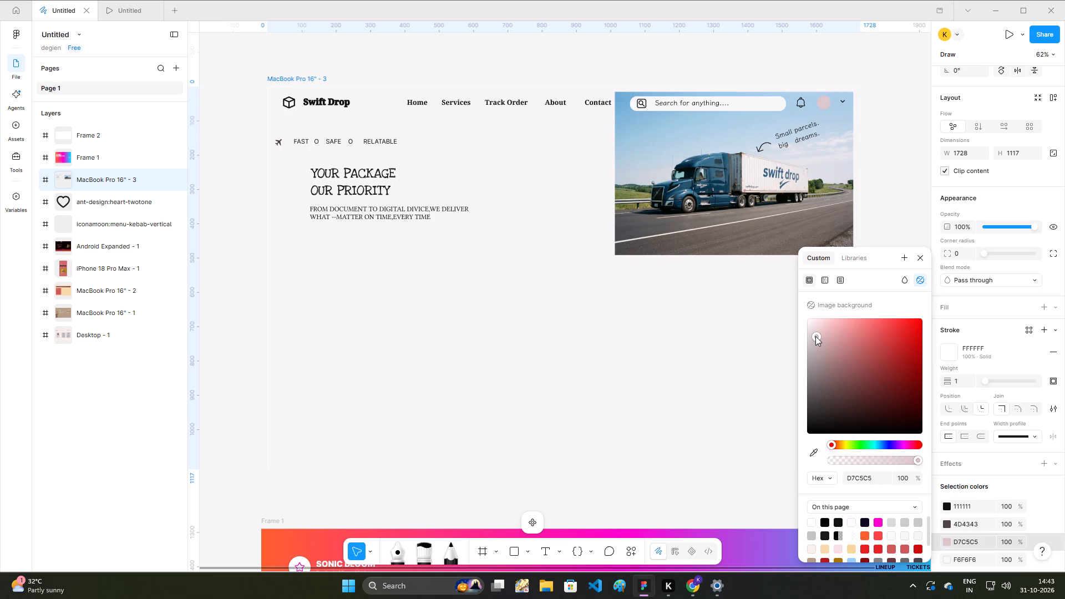
{"action": "left_click_drag", "start_coordinate": [815, 336], "coordinate": [812, 328]}
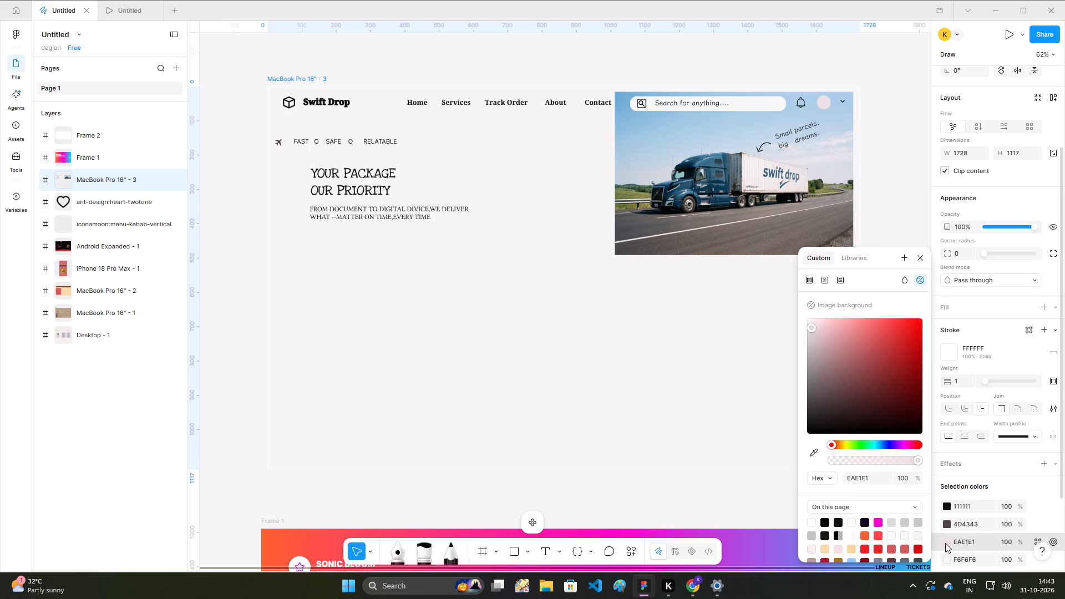
Change the FFFFFF selection colour of the MacBook Pro 16" - 3 frame, used by its stroke, to F6F6F6.
{"action": "scroll", "coordinate": [954, 545], "scroll_direction": "down", "scroll_amount": 2}
{"action": "left_click", "coordinate": [949, 479]}
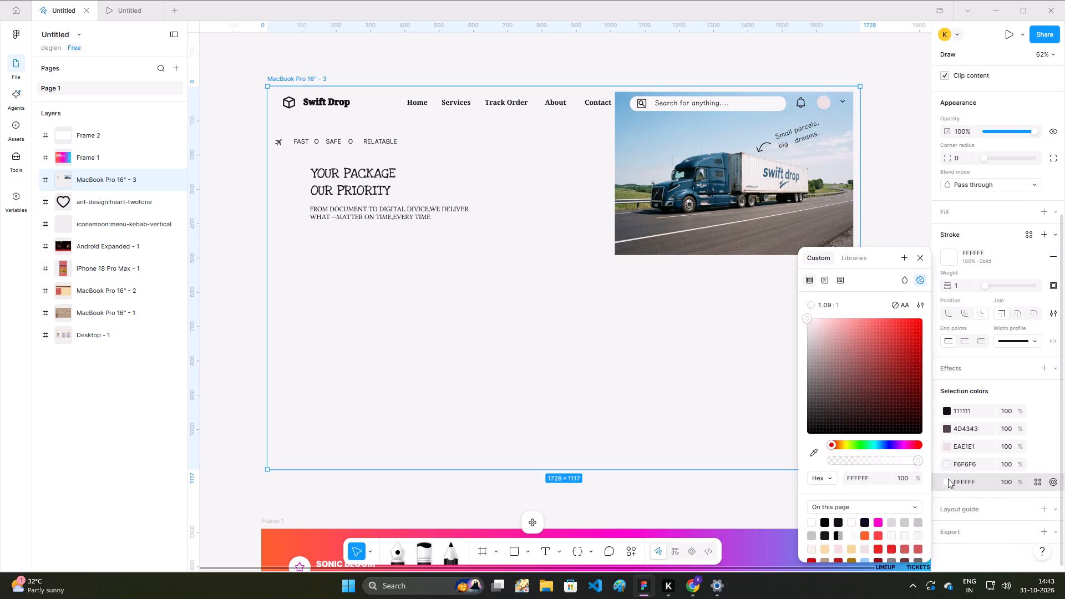
{"action": "left_click_drag", "start_coordinate": [807, 317], "coordinate": [834, 323]}
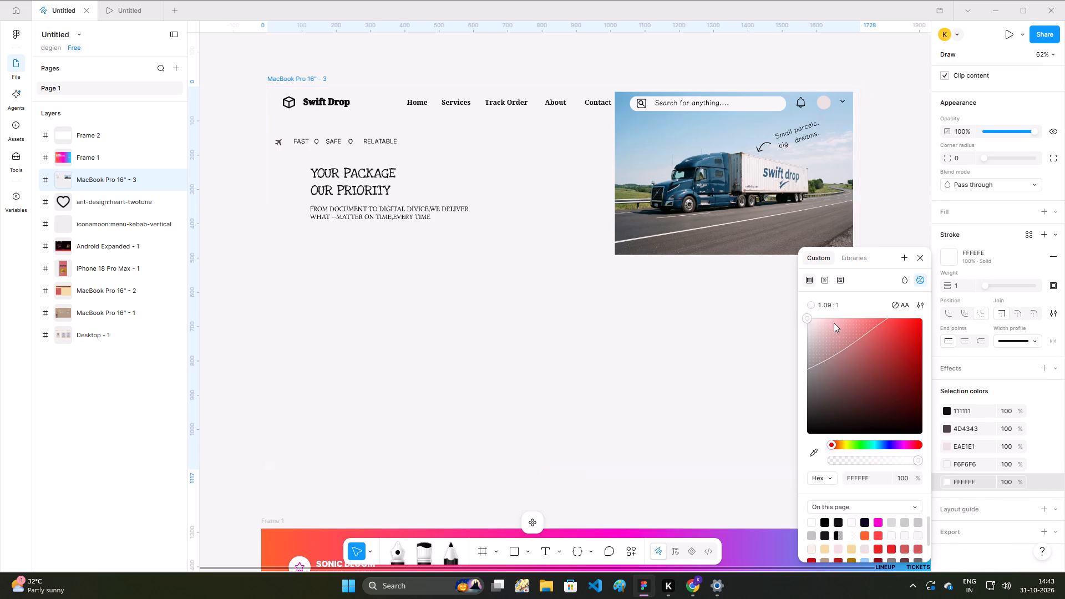
{"action": "left_click_drag", "start_coordinate": [834, 323], "coordinate": [941, 403]}
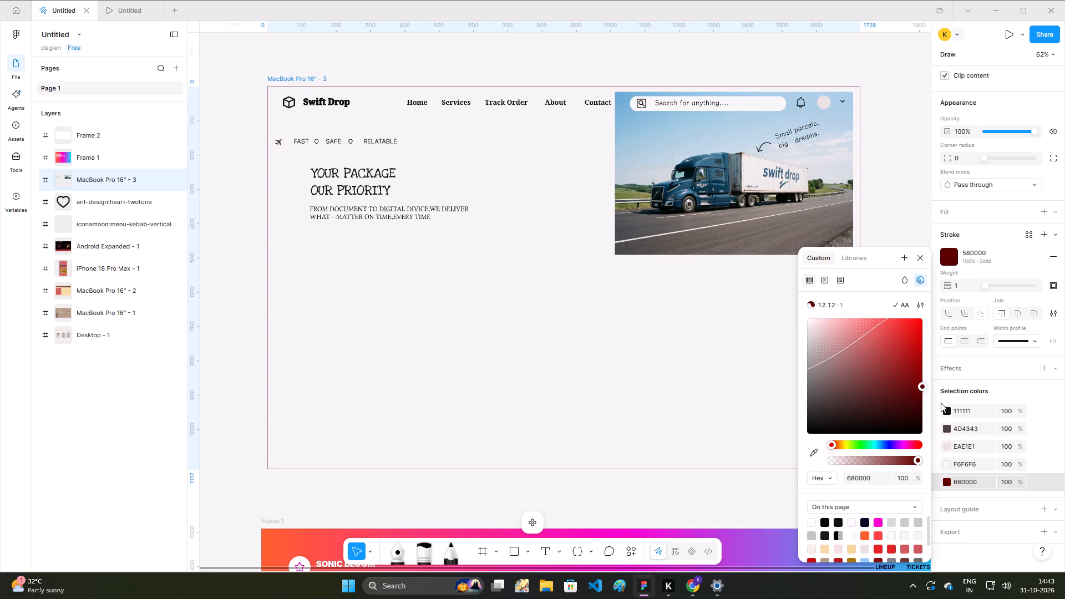
{"action": "left_click_drag", "start_coordinate": [941, 403], "coordinate": [798, 322]}
{"action": "left_click", "coordinate": [1011, 507]}
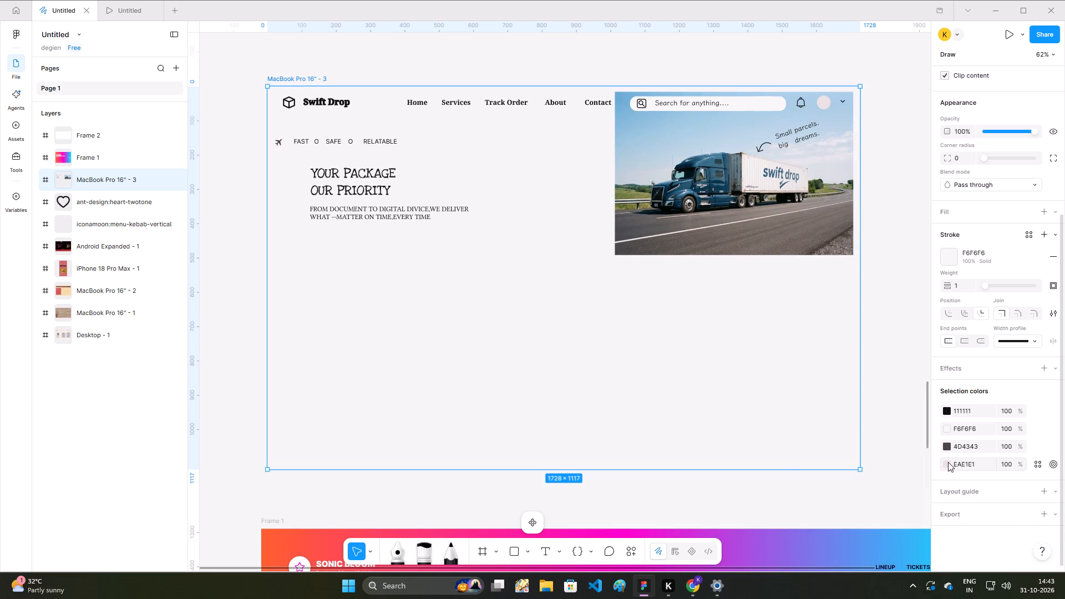
Change the 4D4343 selection colour, used by the airplane icon, to 929292.
{"action": "left_click", "coordinate": [946, 448]}
{"action": "left_click_drag", "start_coordinate": [819, 398], "coordinate": [831, 414]}
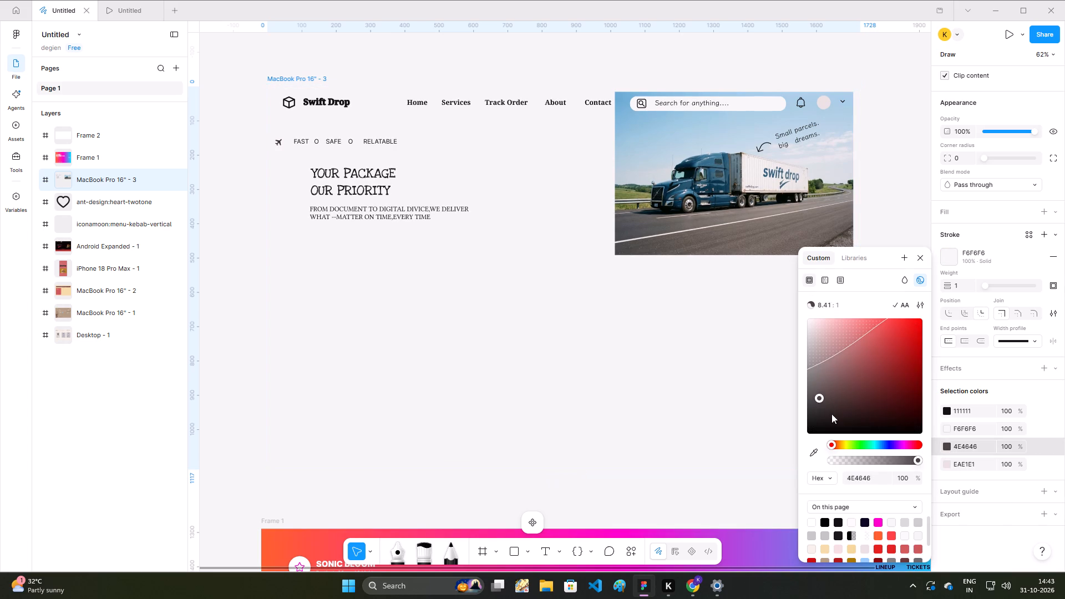
{"action": "left_click_drag", "start_coordinate": [831, 414], "coordinate": [879, 343]}
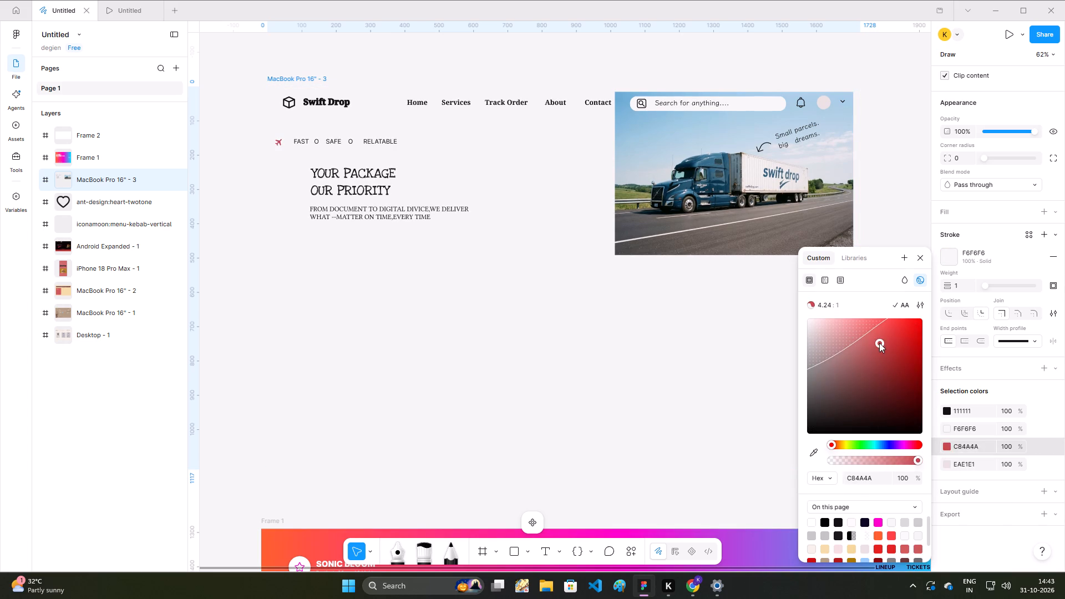
{"action": "left_click_drag", "start_coordinate": [879, 343], "coordinate": [807, 368]}
Change the EAE1E1 selection colour, used by the profile circle in the header, to FFFFFF.
{"action": "left_click", "coordinate": [960, 464]}
{"action": "left_click", "coordinate": [951, 464]}
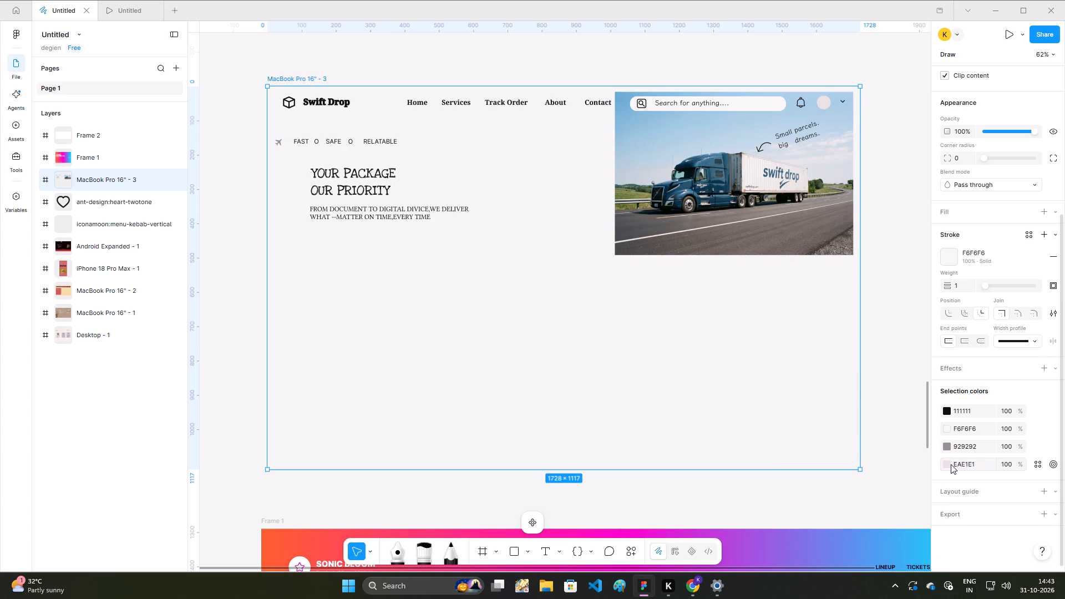
{"action": "left_click", "coordinate": [944, 464]}
{"action": "left_click_drag", "start_coordinate": [812, 328], "coordinate": [808, 325]}
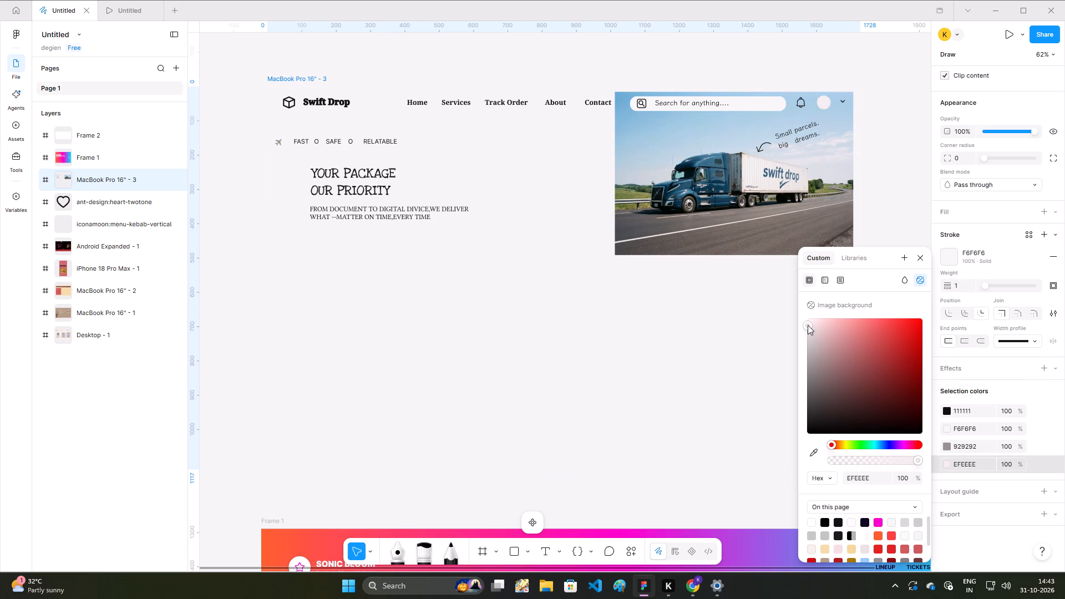
{"action": "left_click_drag", "start_coordinate": [808, 325], "coordinate": [804, 317]}
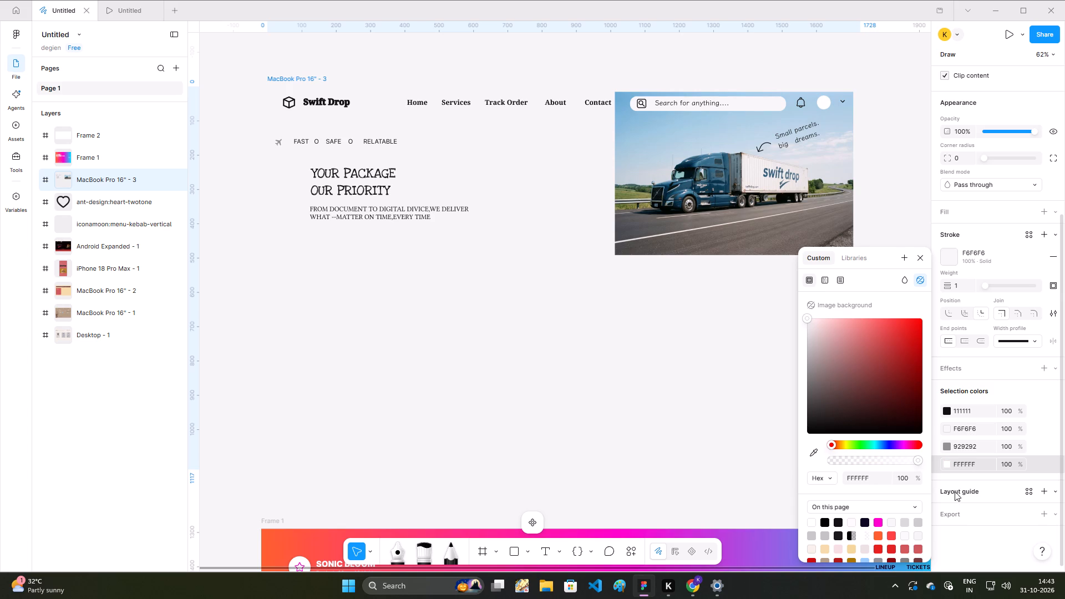
Add a layout guide to the MacBook Pro 16" - 3 frame and set it to rows with a count of 20.
{"action": "left_click", "coordinate": [956, 490]}
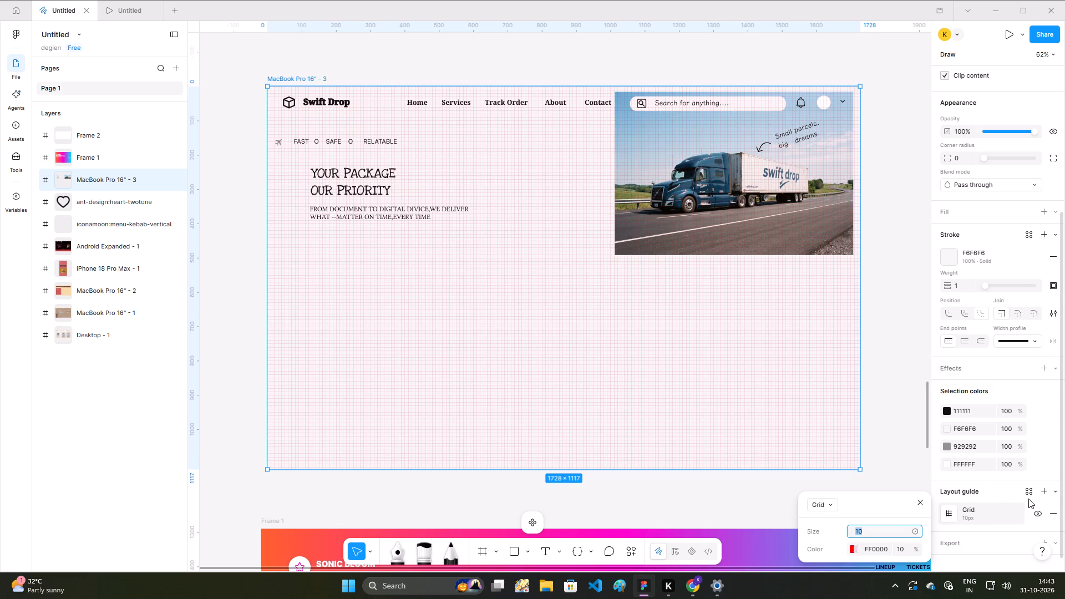
{"action": "left_click", "coordinate": [958, 510]}
{"action": "left_click_drag", "start_coordinate": [957, 509], "coordinate": [947, 510]}
{"action": "left_click", "coordinate": [947, 510]}
{"action": "left_click", "coordinate": [823, 504]}
{"action": "left_click", "coordinate": [833, 533]}
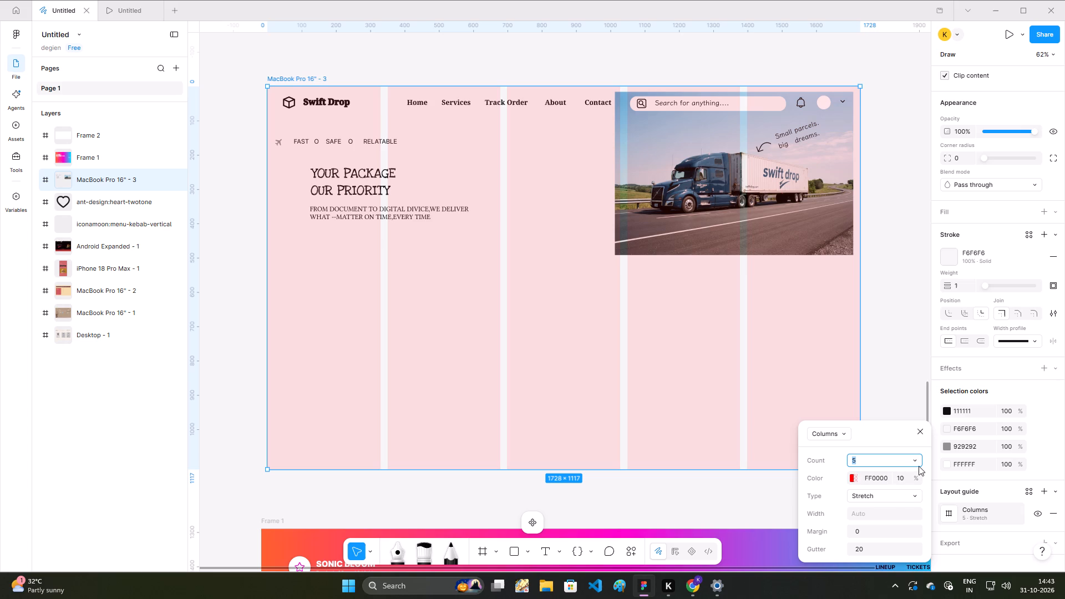
{"action": "left_click", "coordinate": [846, 431]}
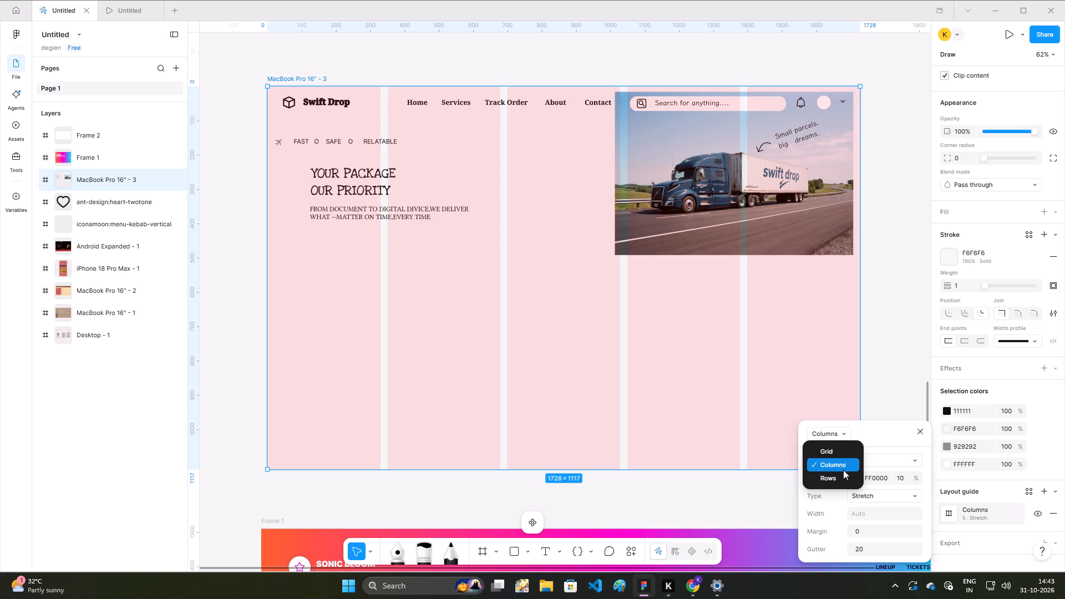
{"action": "left_click", "coordinate": [840, 475]}
{"action": "double_click", "coordinate": [895, 464]}
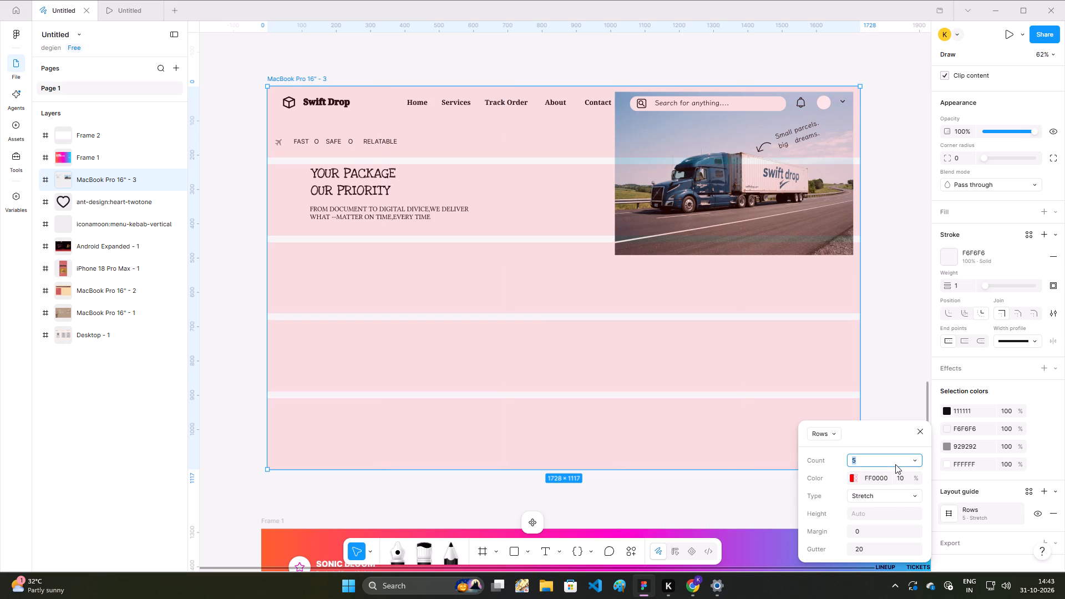
{"action": "type", "text": "20"}
{"action": "key", "text": "Return"}
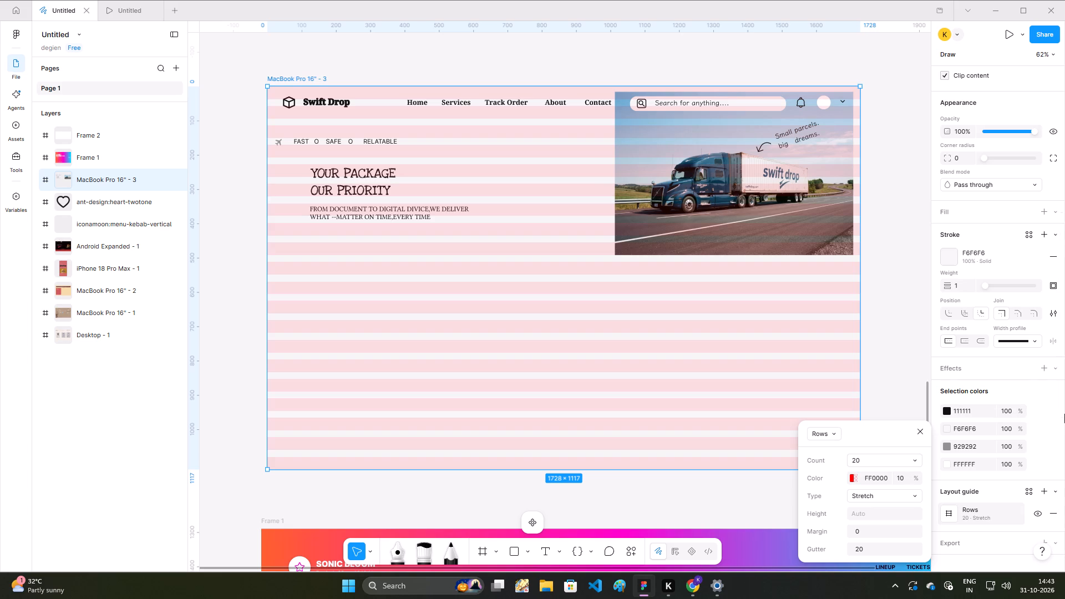
Check the Swift Drop screen in the prototype preview and return to the design file.
{"action": "left_click", "coordinate": [1053, 442]}
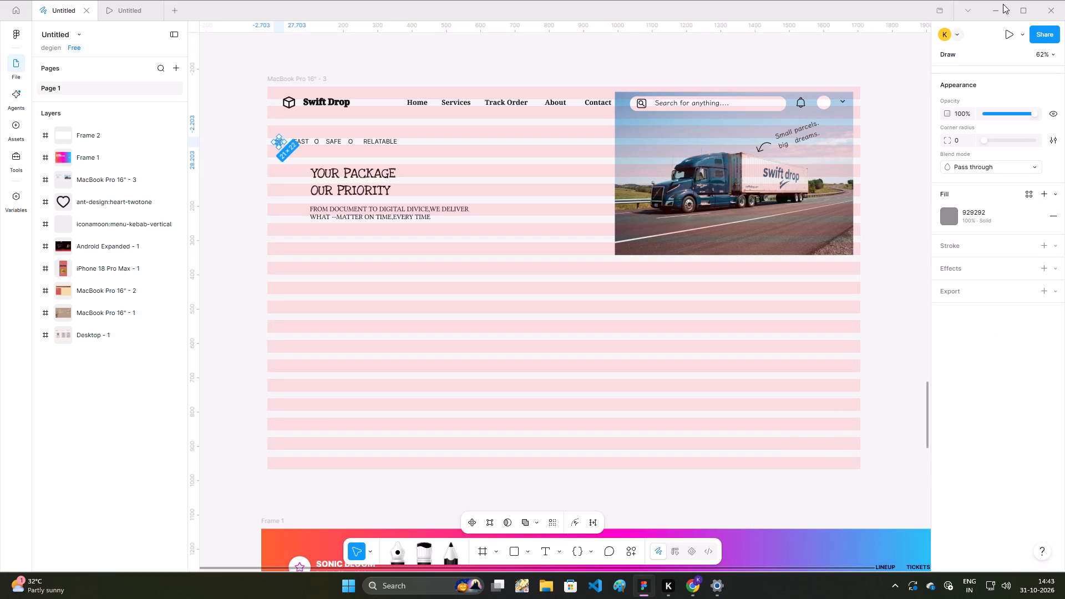
{"action": "left_click", "coordinate": [1009, 28]}
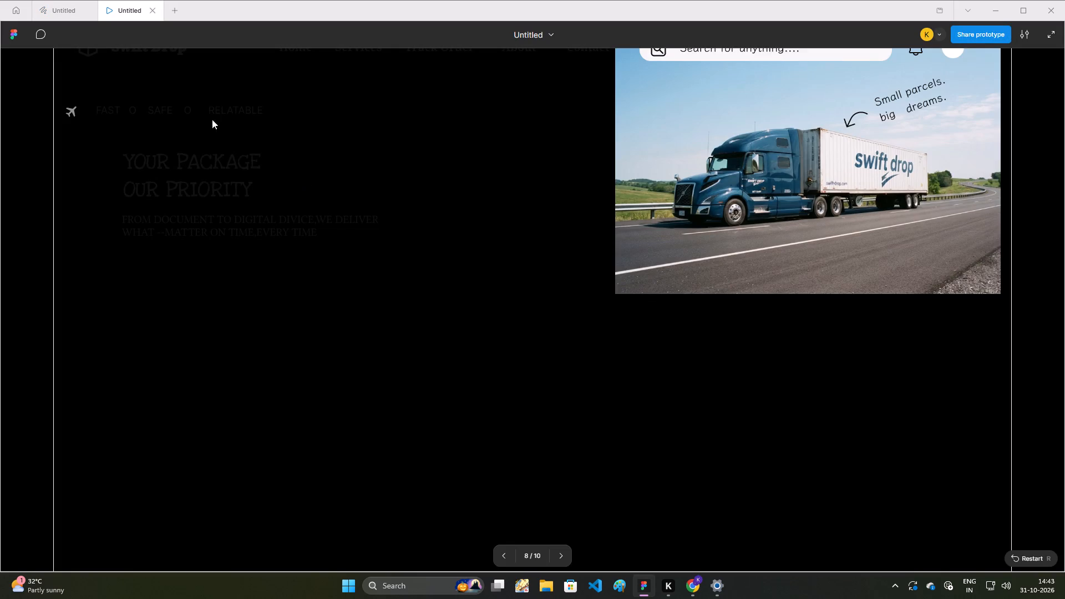
{"action": "left_click", "coordinate": [64, 8]}
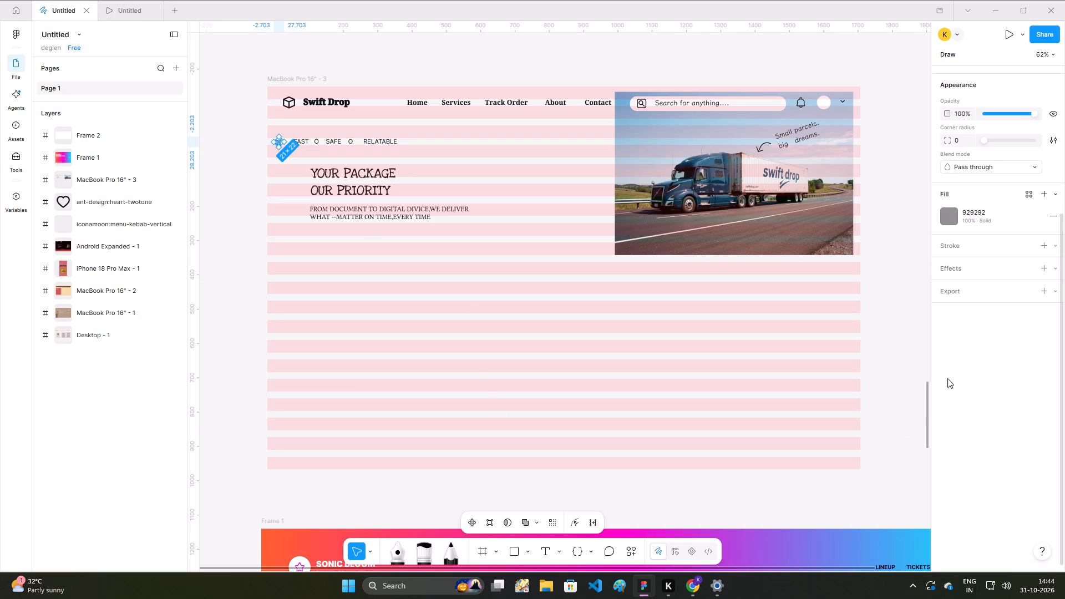
Set the stroke weight of the MacBook Pro 16" - 3 frame to 0.
{"action": "left_click", "coordinate": [716, 362]}
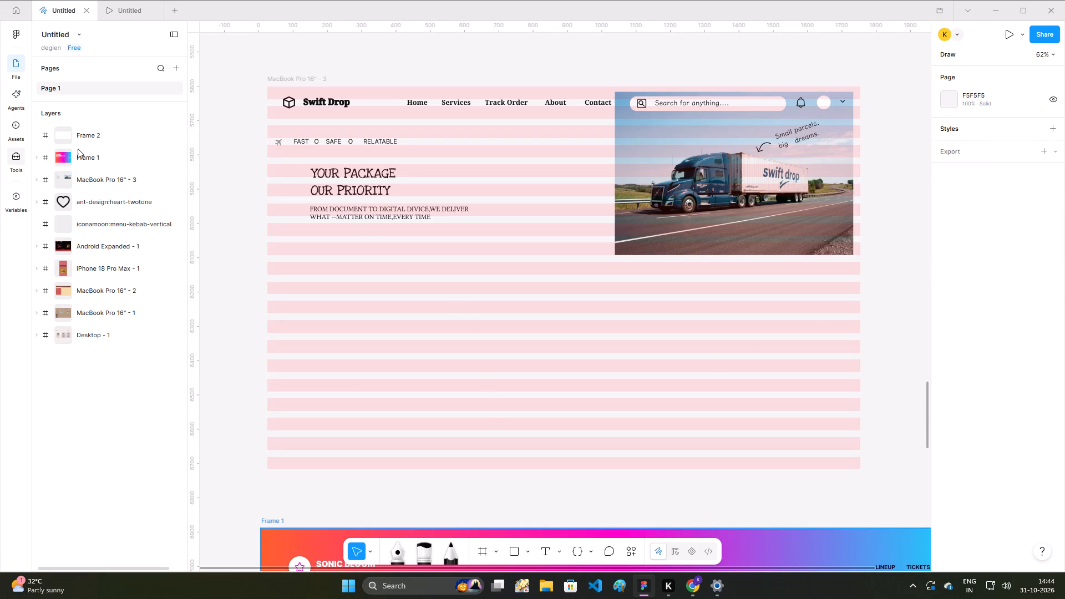
{"action": "left_click", "coordinate": [85, 183]}
{"action": "left_click", "coordinate": [85, 183]}
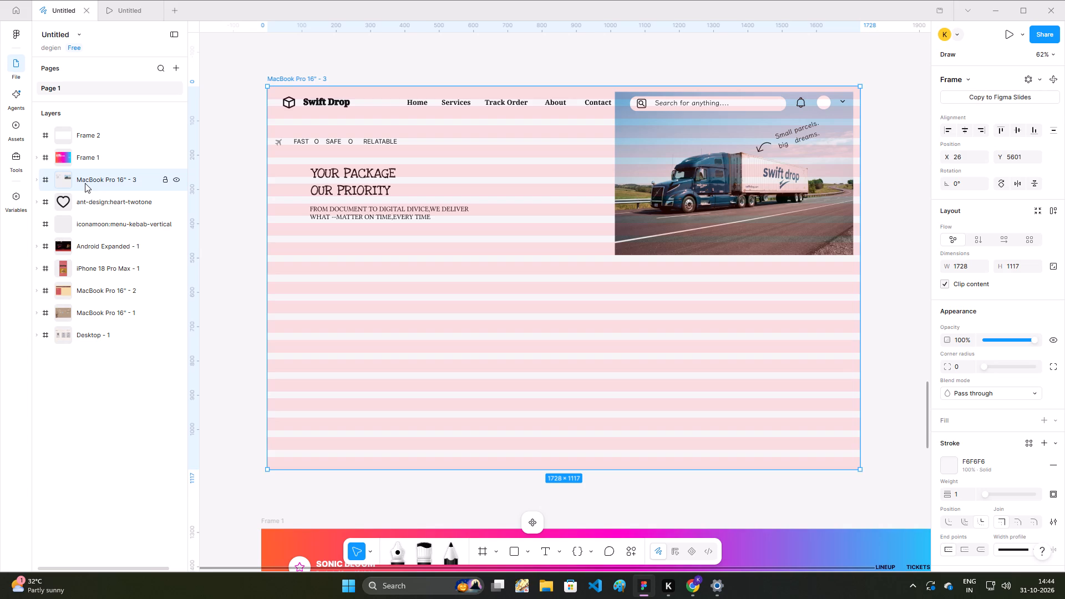
{"action": "scroll", "coordinate": [1064, 208], "scroll_direction": "down", "scroll_amount": 3}
{"action": "scroll", "coordinate": [1023, 332], "scroll_direction": "down", "scroll_amount": 3}
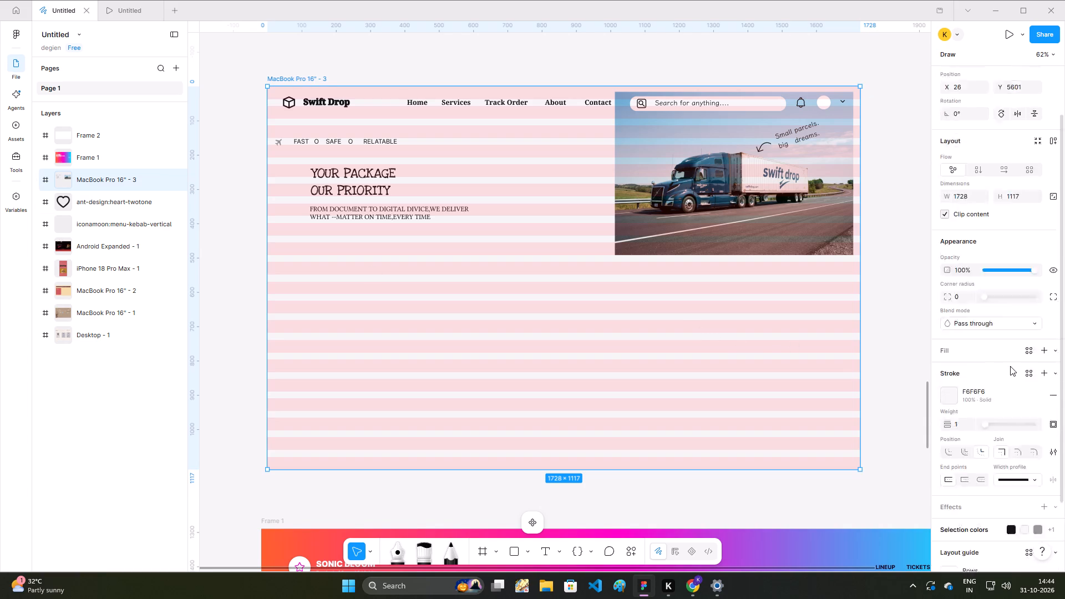
{"action": "scroll", "coordinate": [1010, 366], "scroll_direction": "down", "scroll_amount": 8}
{"action": "scroll", "coordinate": [976, 514], "scroll_direction": "down", "scroll_amount": 2}
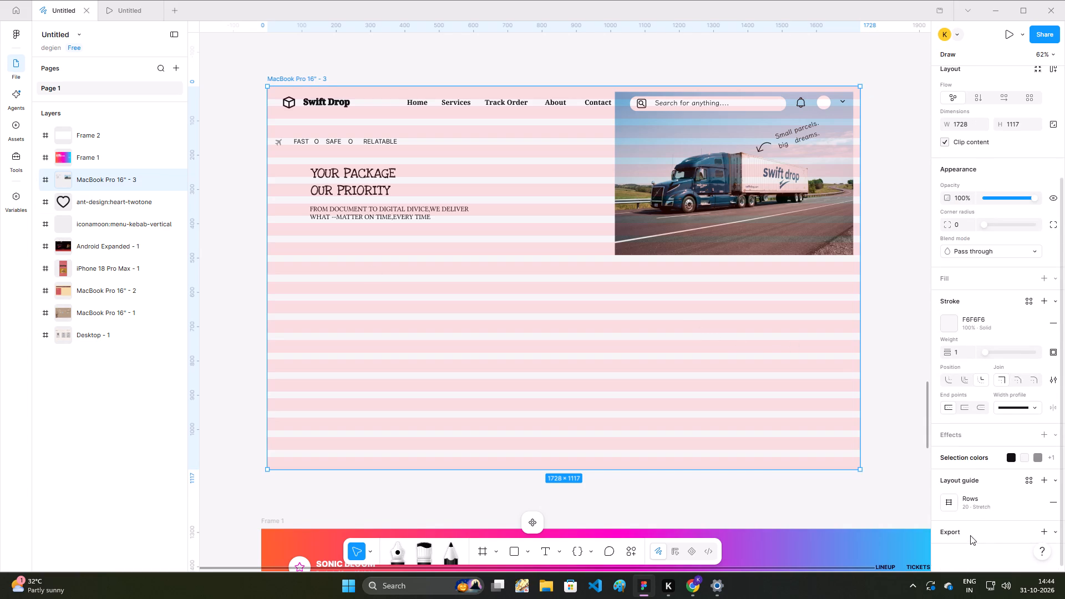
{"action": "scroll", "coordinate": [1003, 452], "scroll_direction": "up", "scroll_amount": 9}
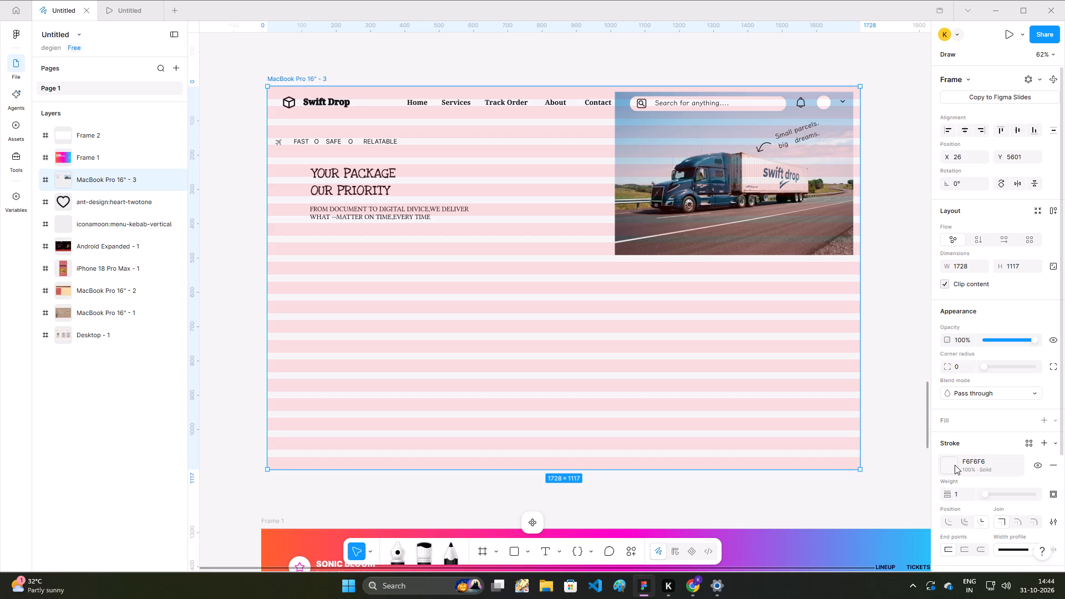
{"action": "left_click_drag", "start_coordinate": [947, 497], "coordinate": [610, 302]}
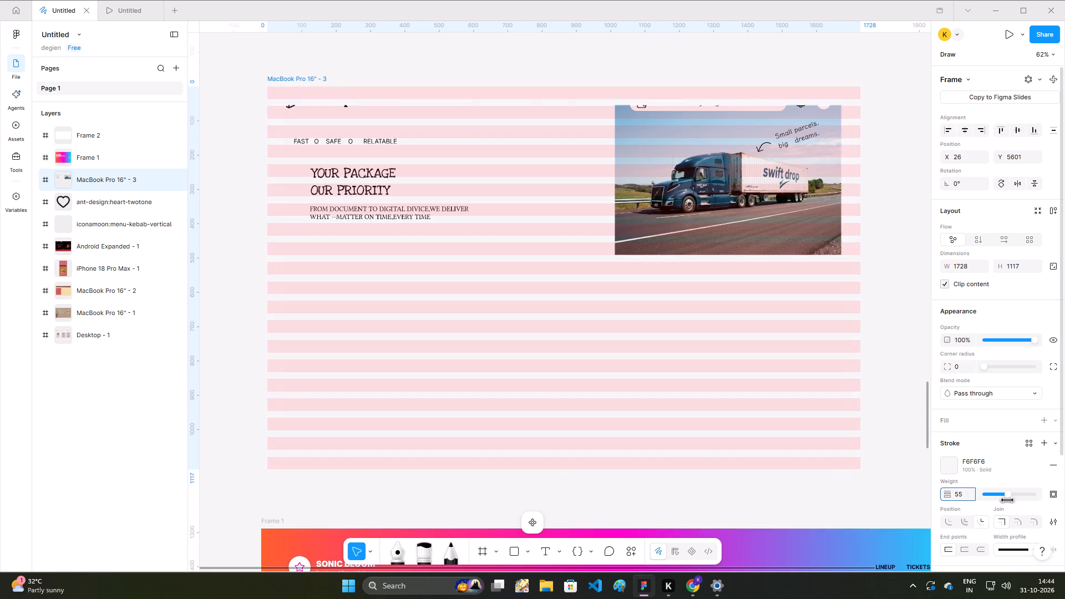
{"action": "left_click_drag", "start_coordinate": [610, 302], "coordinate": [835, 328]}
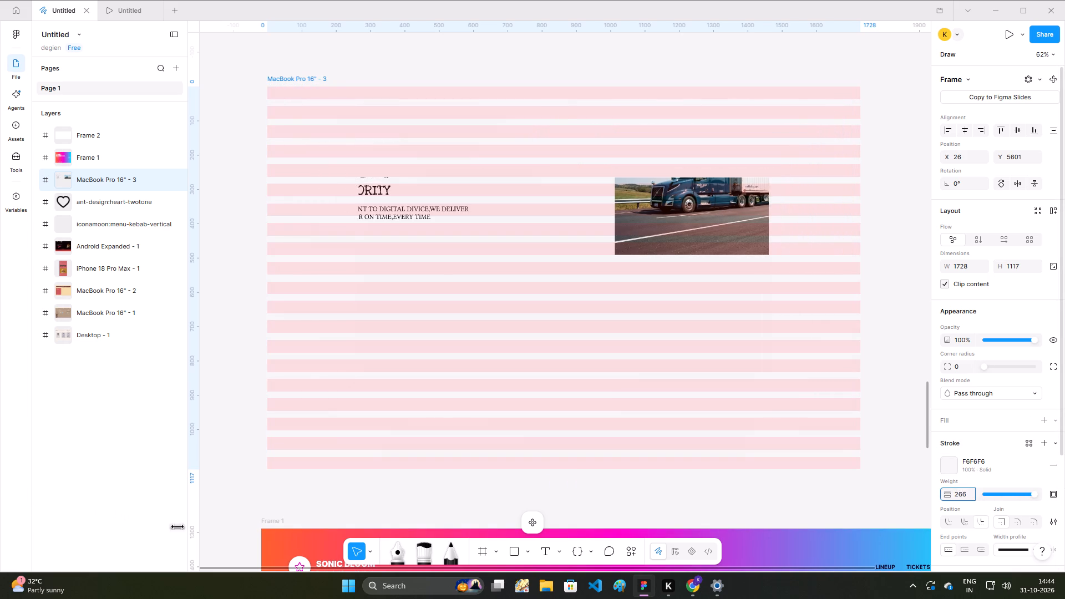
{"action": "left_click_drag", "start_coordinate": [835, 328], "coordinate": [269, 249]}
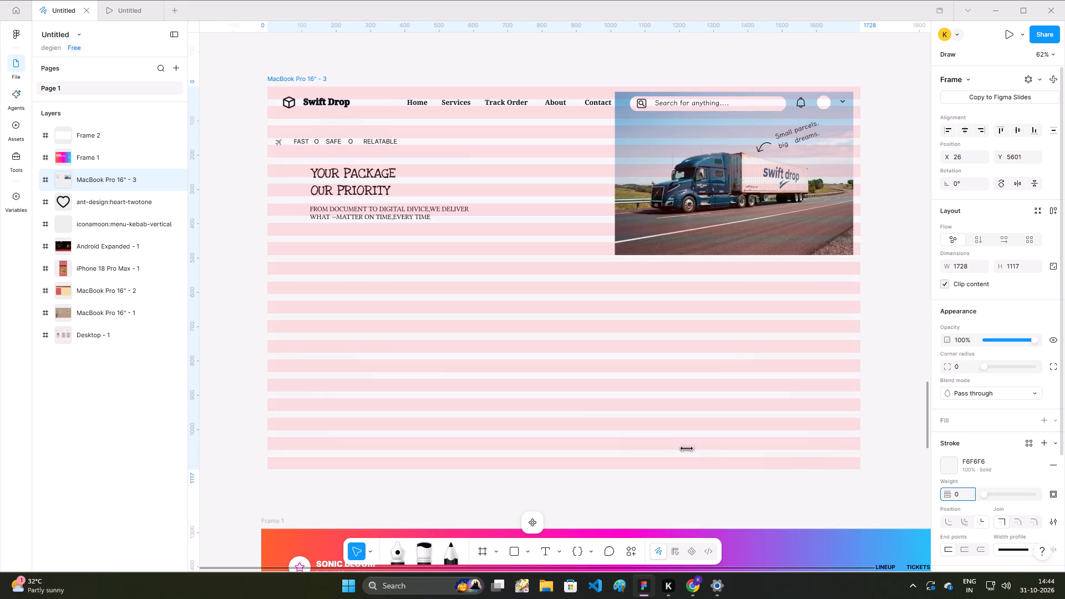
{"action": "left_click_drag", "start_coordinate": [269, 249], "coordinate": [209, 243]}
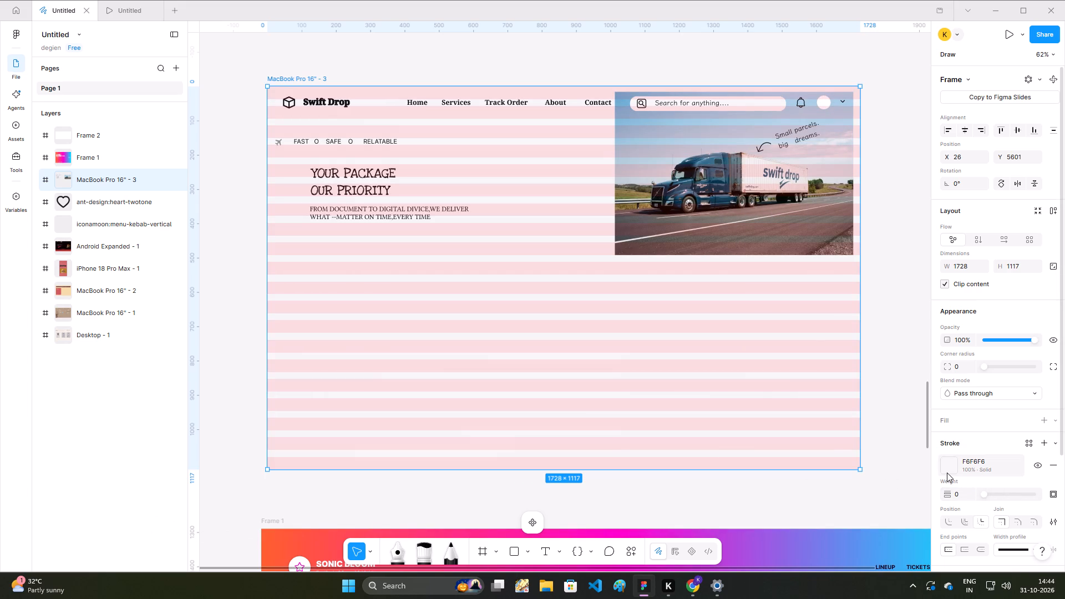
{"action": "left_click", "coordinate": [947, 473]}
Add a 1x PNG export setting to the MacBook Pro 16" - 3 frame.
{"action": "scroll", "coordinate": [946, 495], "scroll_direction": "down", "scroll_amount": 1}
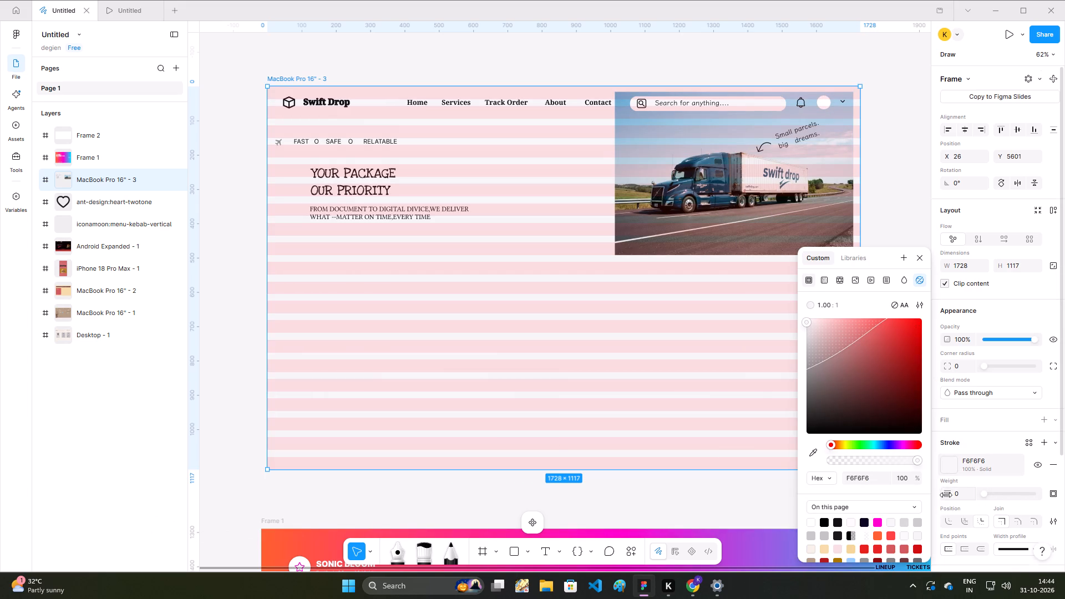
{"action": "scroll", "coordinate": [946, 495], "scroll_direction": "down", "scroll_amount": 7}
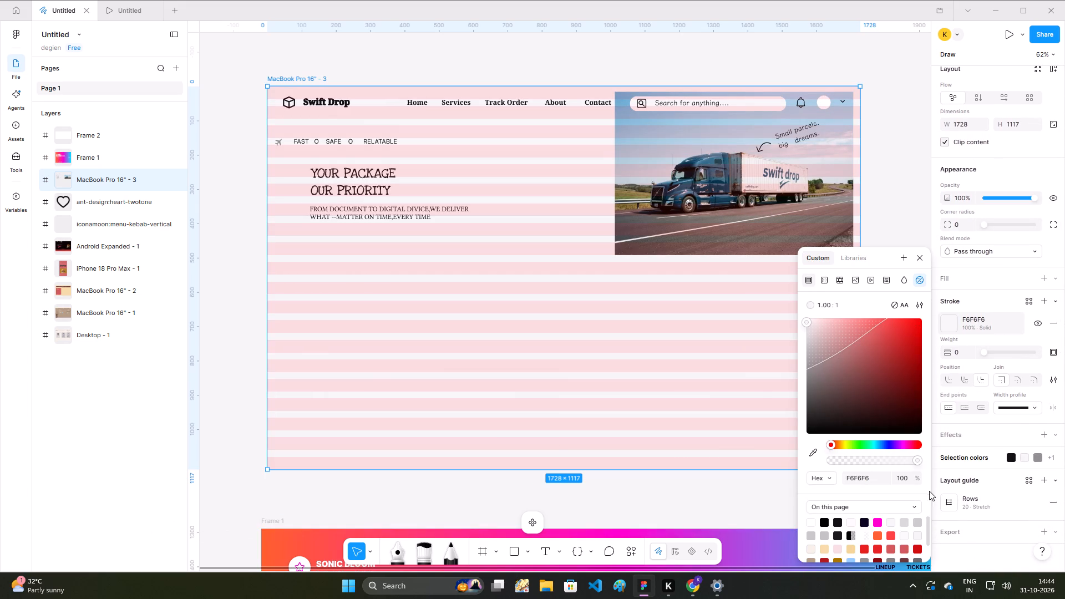
{"action": "left_click_drag", "start_coordinate": [1041, 536], "coordinate": [1039, 543]}
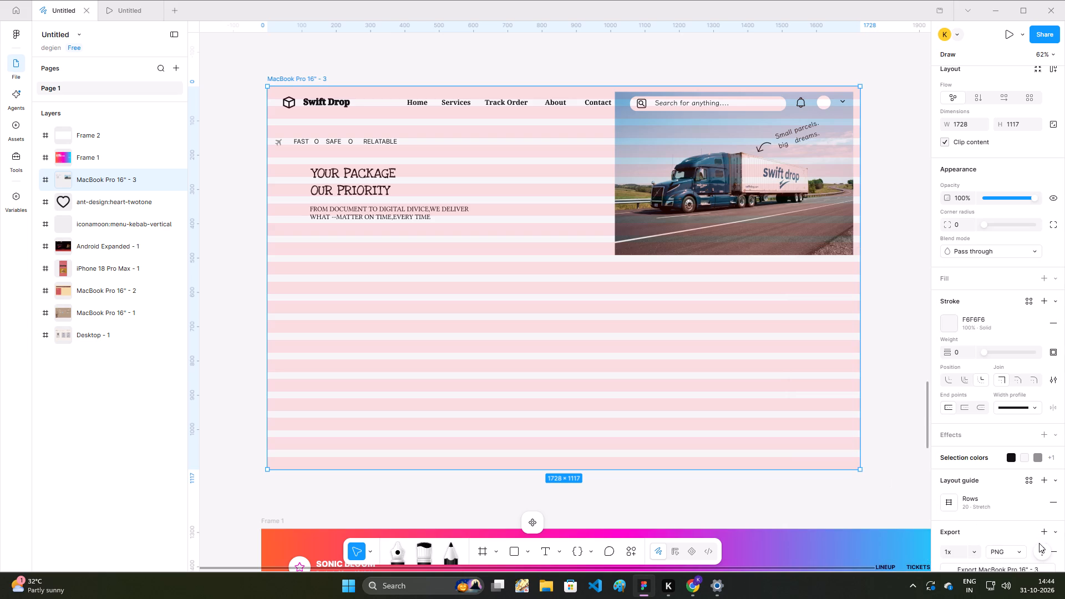
Export the MacBook Pro 16" - 3 frame as a PNG and save it in the Music folder.
{"action": "scroll", "coordinate": [1016, 545], "scroll_direction": "down", "scroll_amount": 5}
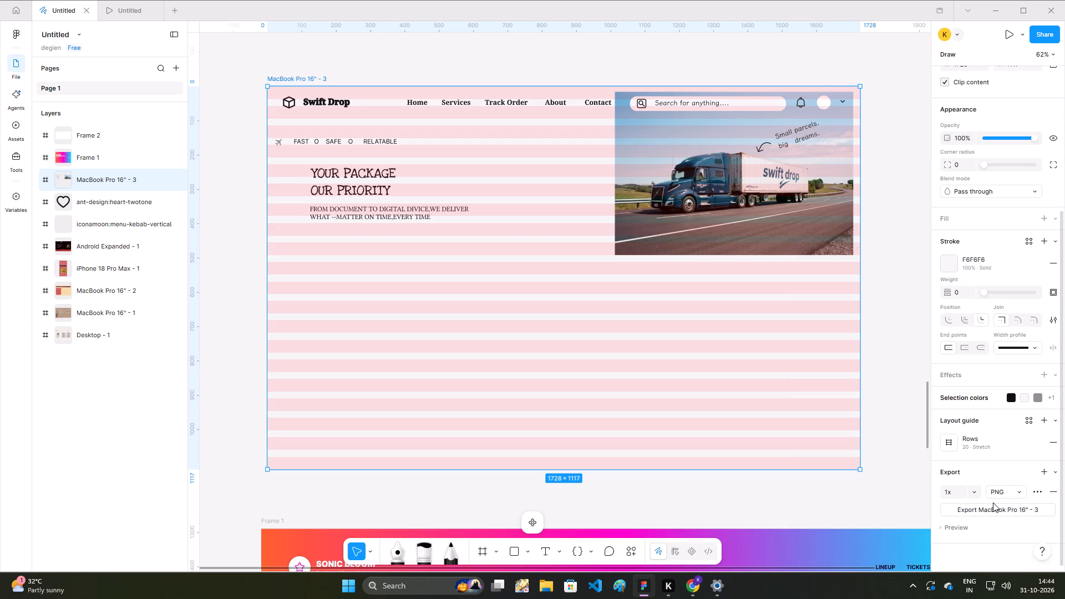
{"action": "left_click", "coordinate": [993, 512]}
{"action": "scroll", "coordinate": [993, 512], "scroll_direction": "down", "scroll_amount": 1}
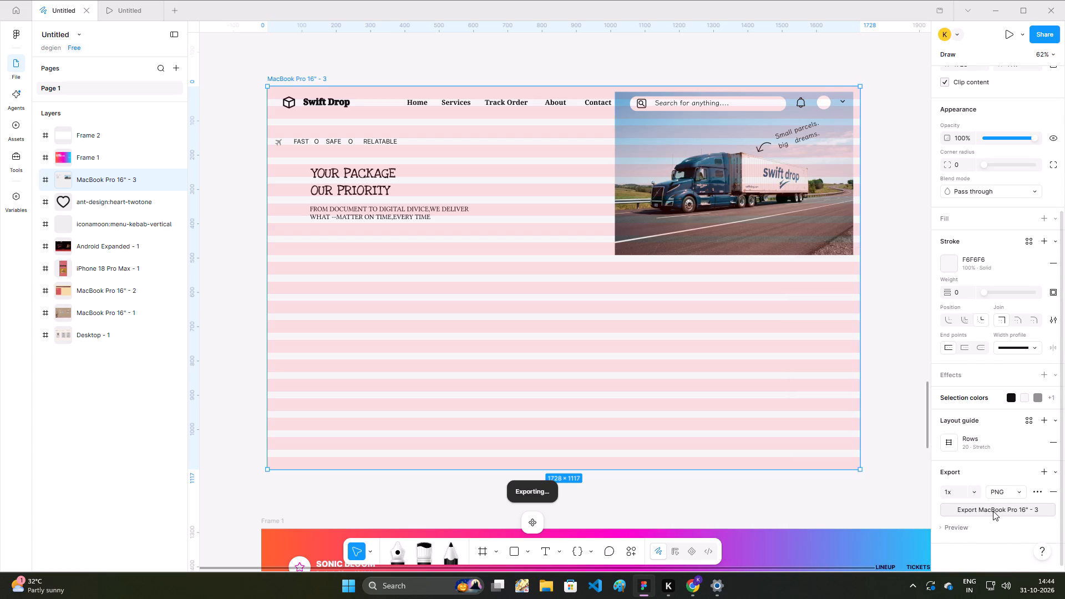
{"action": "scroll", "coordinate": [993, 509], "scroll_direction": "down", "scroll_amount": 1}
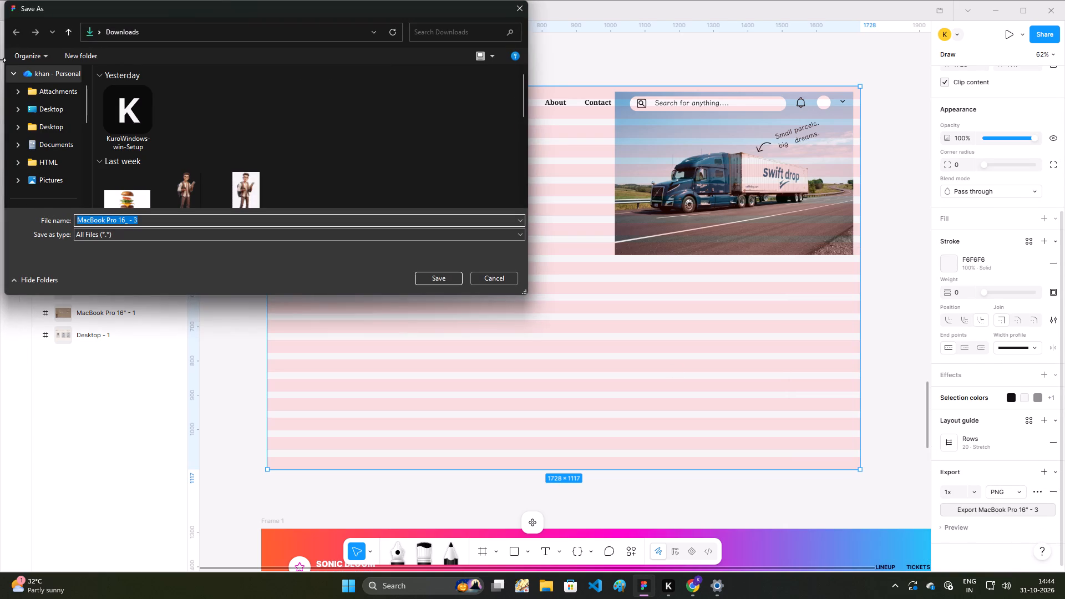
{"action": "double_click", "coordinate": [55, 138]}
{"action": "left_click", "coordinate": [57, 137]}
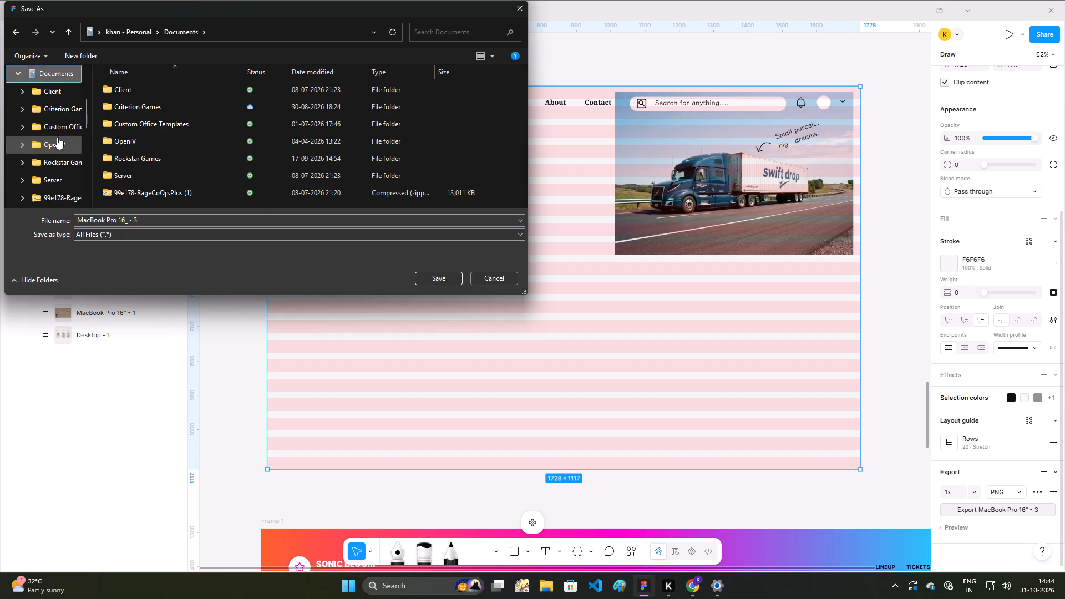
{"action": "scroll", "coordinate": [57, 136], "scroll_direction": "down", "scroll_amount": 7}
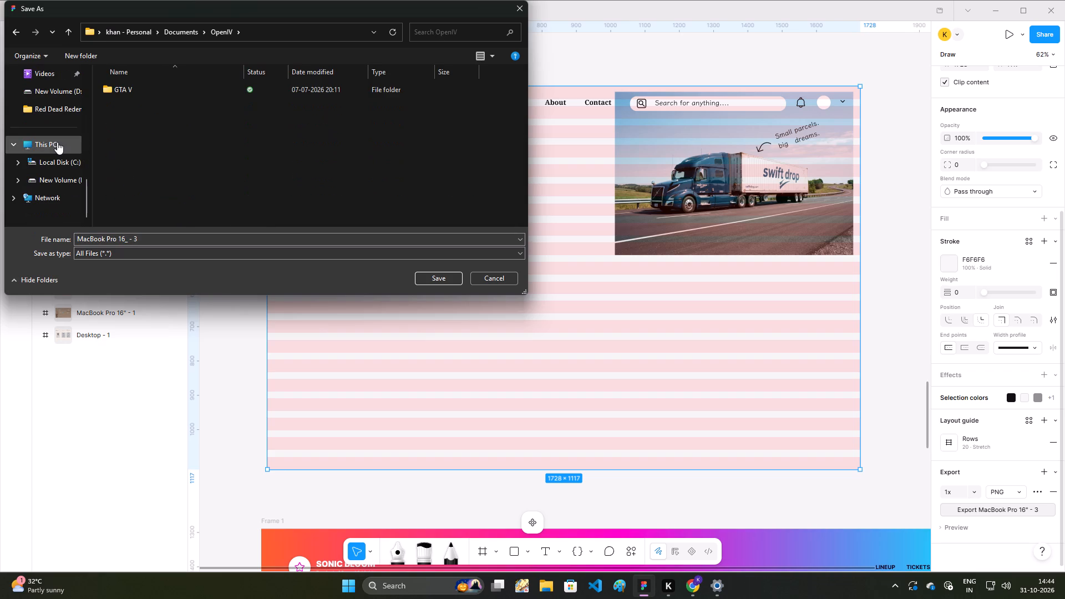
{"action": "scroll", "coordinate": [62, 105], "scroll_direction": "up", "scroll_amount": 1}
{"action": "left_click", "coordinate": [62, 105]}
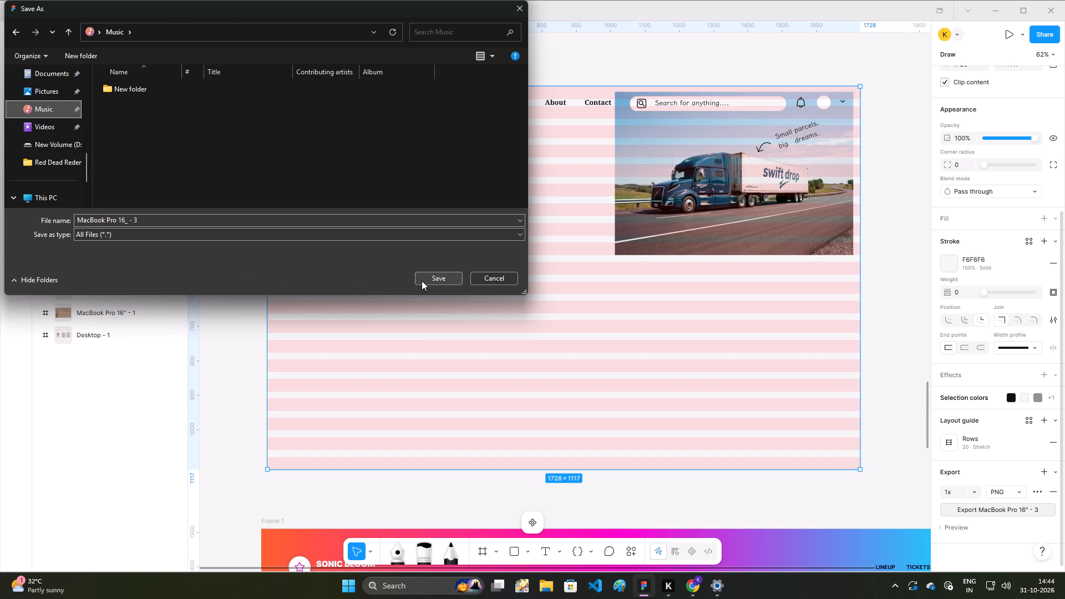
{"action": "left_click", "coordinate": [278, 240]}
{"action": "double_click", "coordinate": [277, 233]}
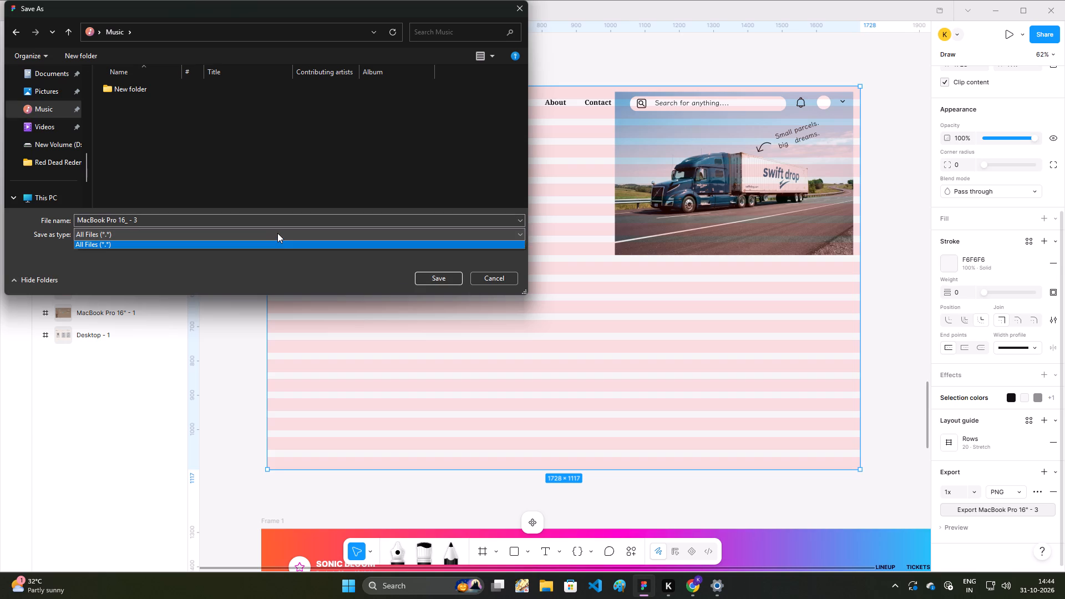
{"action": "left_click", "coordinate": [277, 233]}
{"action": "double_click", "coordinate": [16, 112]}
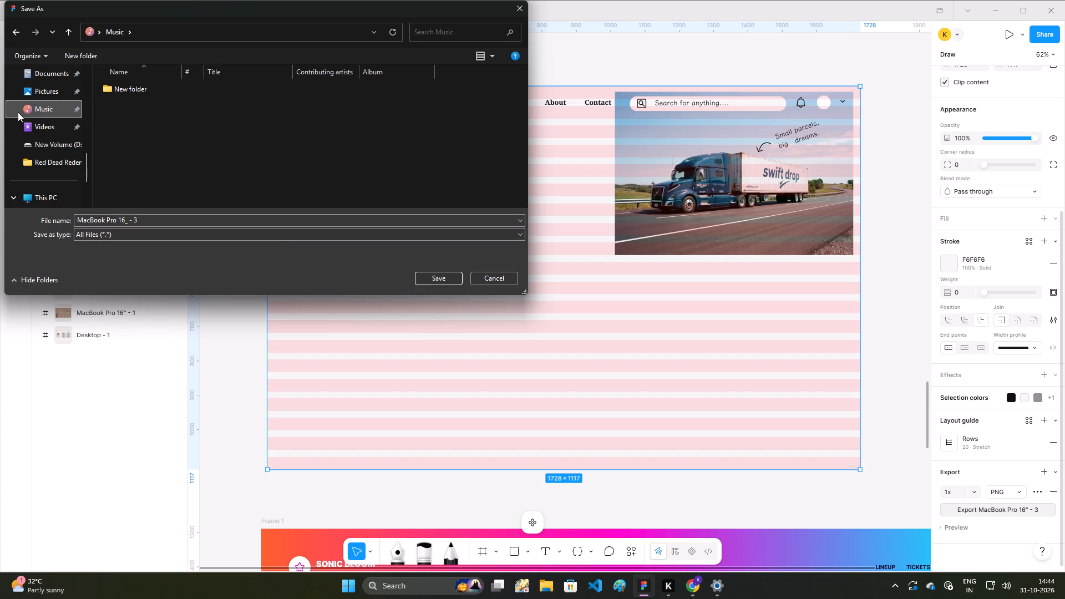
{"action": "left_click", "coordinate": [413, 277]}
{"action": "left_click", "coordinate": [444, 279]}
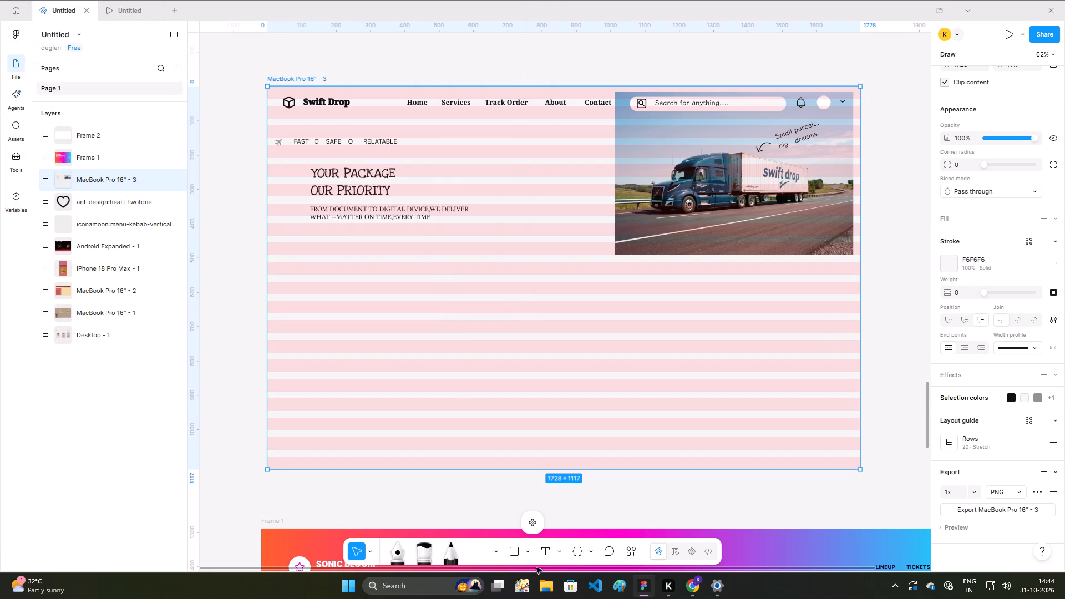
Open the exported MacBook Pro 16_ - 3 image from File Explorer to check it, close it and return to Figma.
{"action": "left_click", "coordinate": [546, 587]}
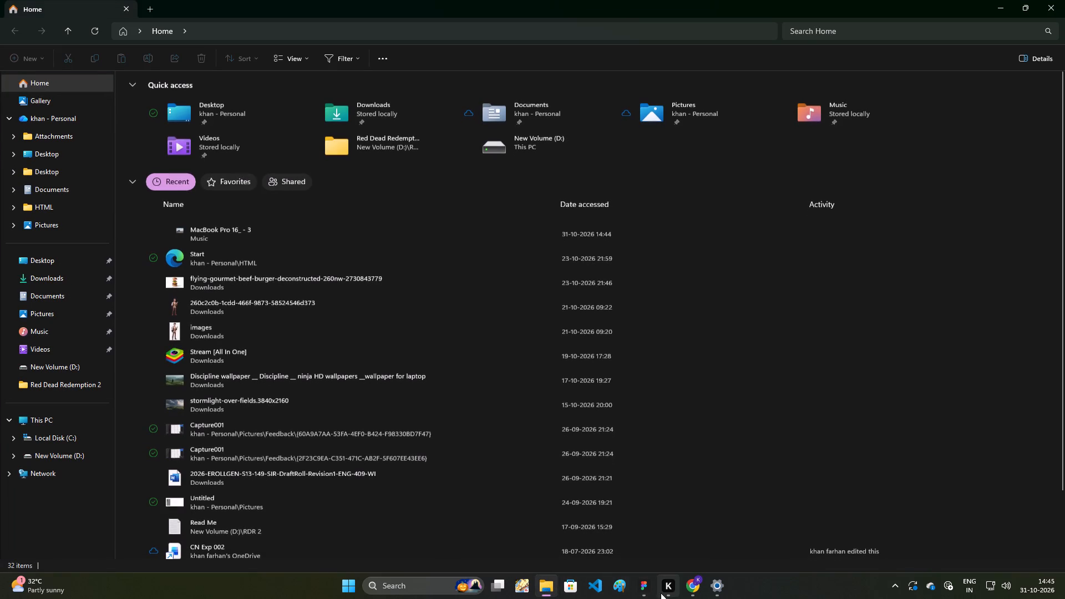
{"action": "left_click", "coordinate": [189, 235]}
{"action": "double_click", "coordinate": [189, 235]}
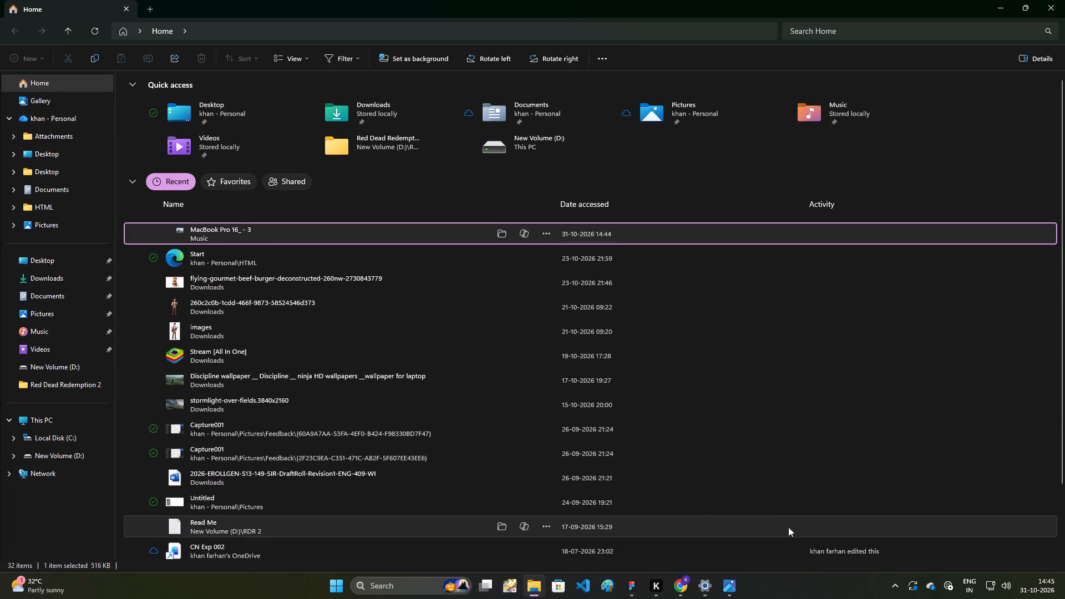
{"action": "left_click", "coordinate": [729, 583]}
{"action": "left_click", "coordinate": [724, 583]}
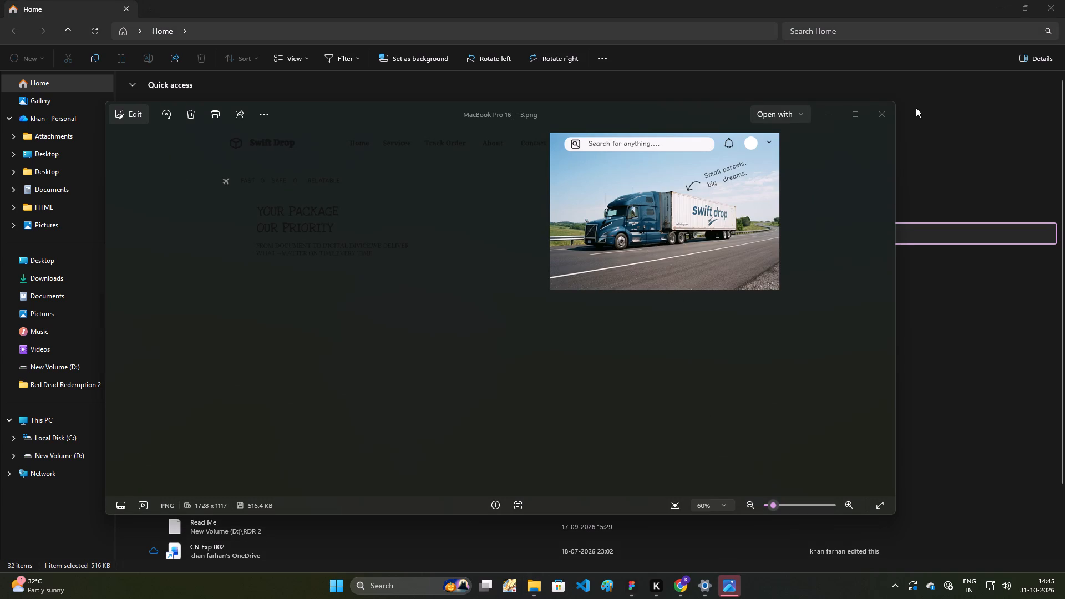
{"action": "left_click", "coordinate": [883, 120]}
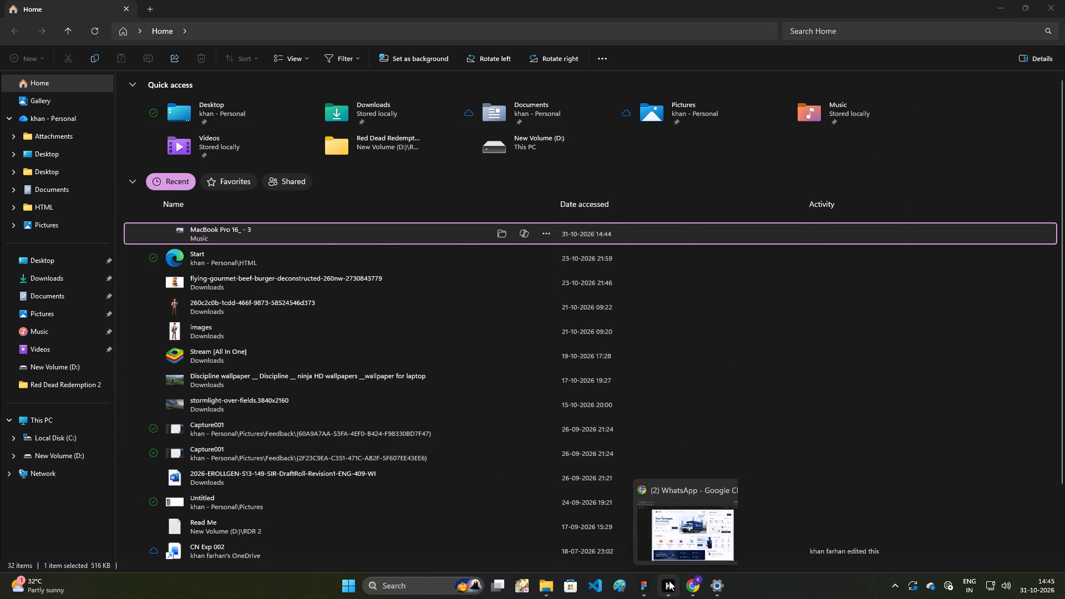
{"action": "left_click", "coordinate": [640, 579]}
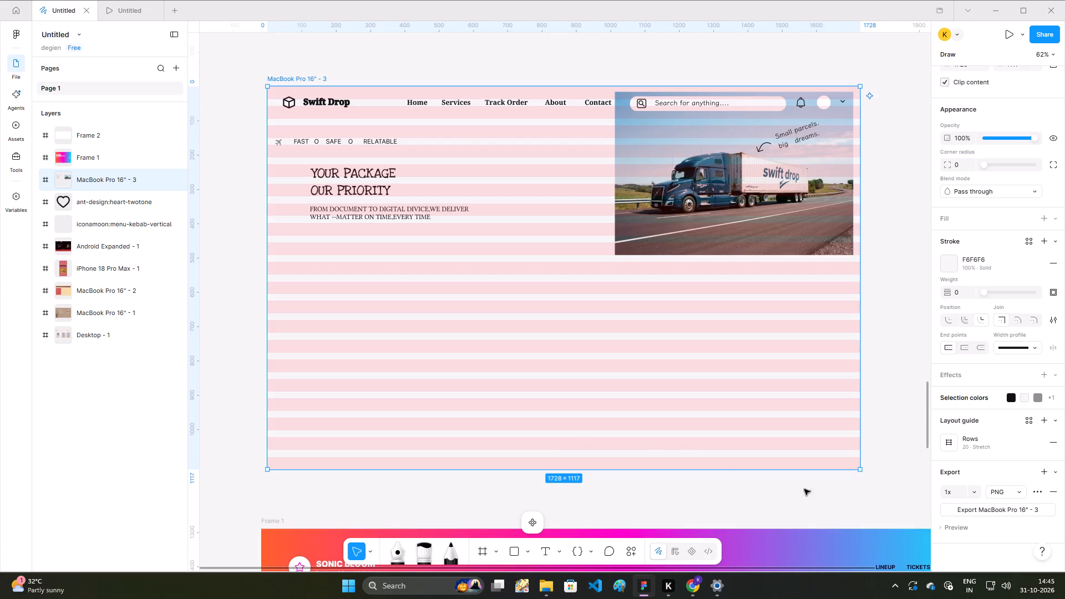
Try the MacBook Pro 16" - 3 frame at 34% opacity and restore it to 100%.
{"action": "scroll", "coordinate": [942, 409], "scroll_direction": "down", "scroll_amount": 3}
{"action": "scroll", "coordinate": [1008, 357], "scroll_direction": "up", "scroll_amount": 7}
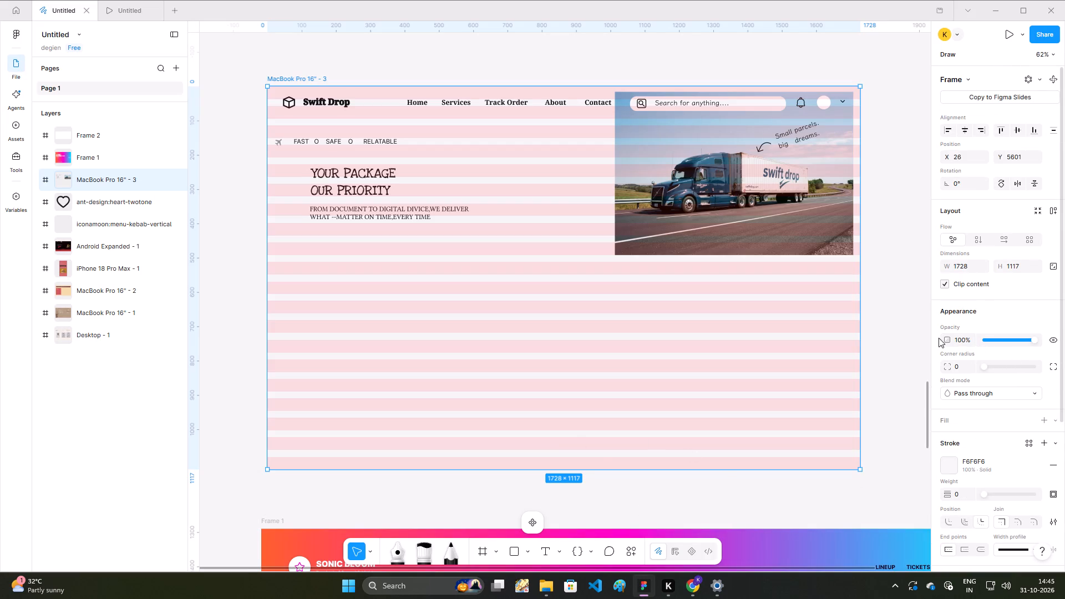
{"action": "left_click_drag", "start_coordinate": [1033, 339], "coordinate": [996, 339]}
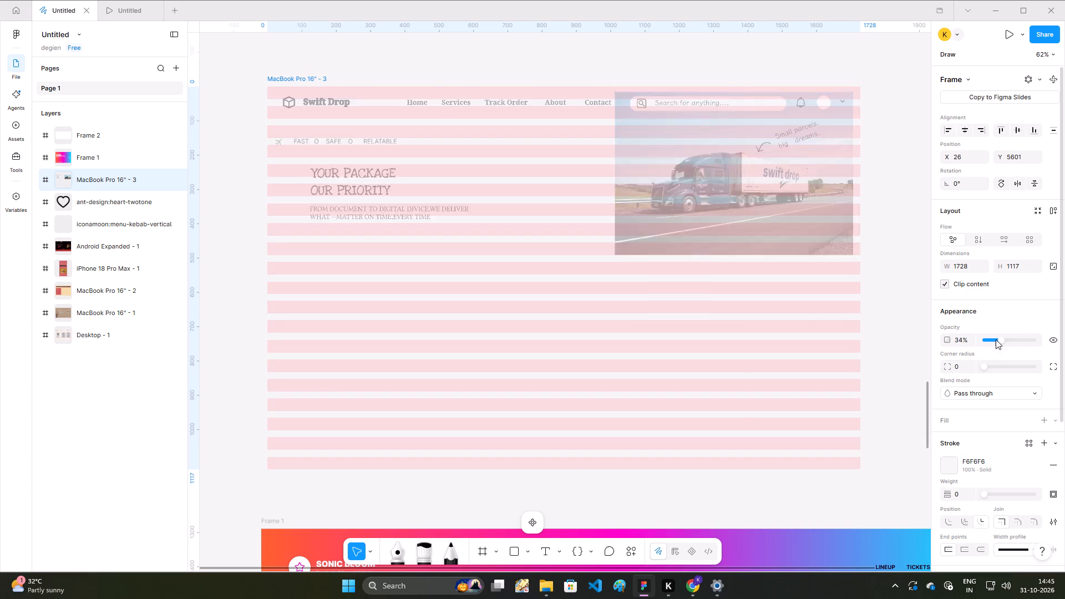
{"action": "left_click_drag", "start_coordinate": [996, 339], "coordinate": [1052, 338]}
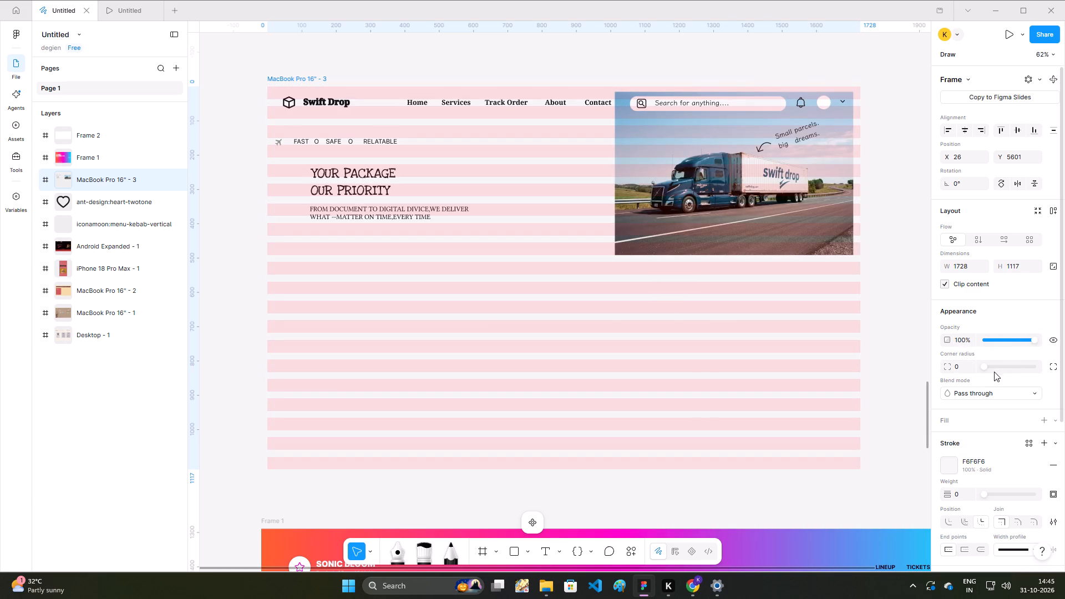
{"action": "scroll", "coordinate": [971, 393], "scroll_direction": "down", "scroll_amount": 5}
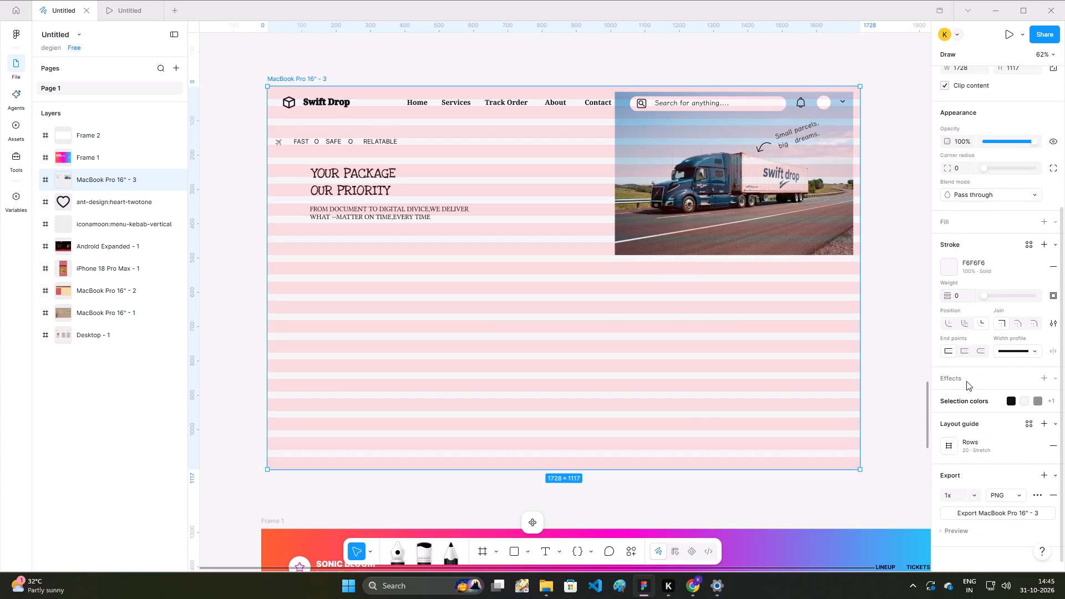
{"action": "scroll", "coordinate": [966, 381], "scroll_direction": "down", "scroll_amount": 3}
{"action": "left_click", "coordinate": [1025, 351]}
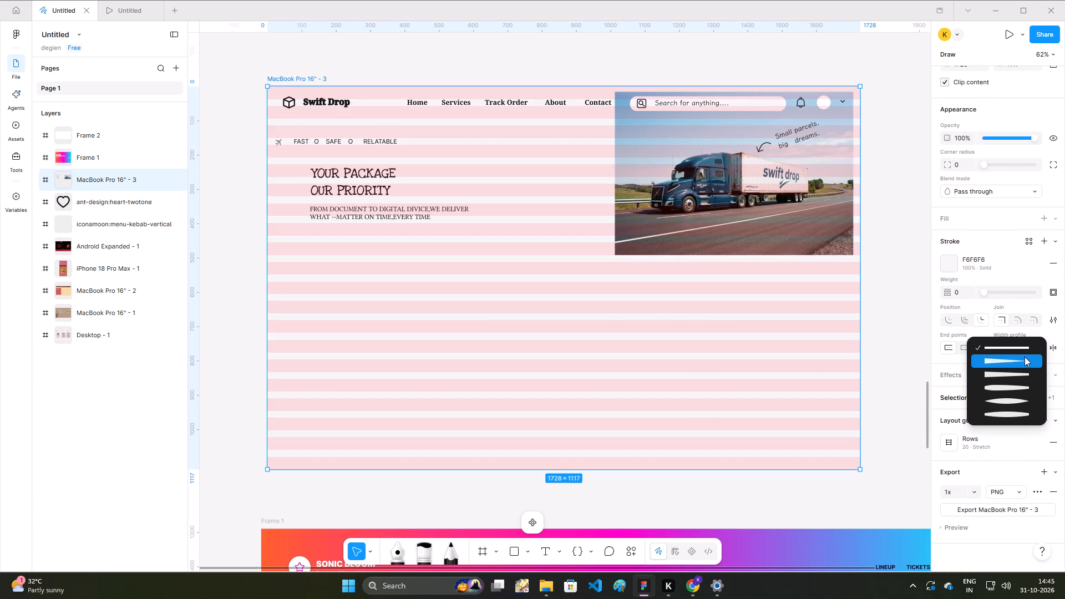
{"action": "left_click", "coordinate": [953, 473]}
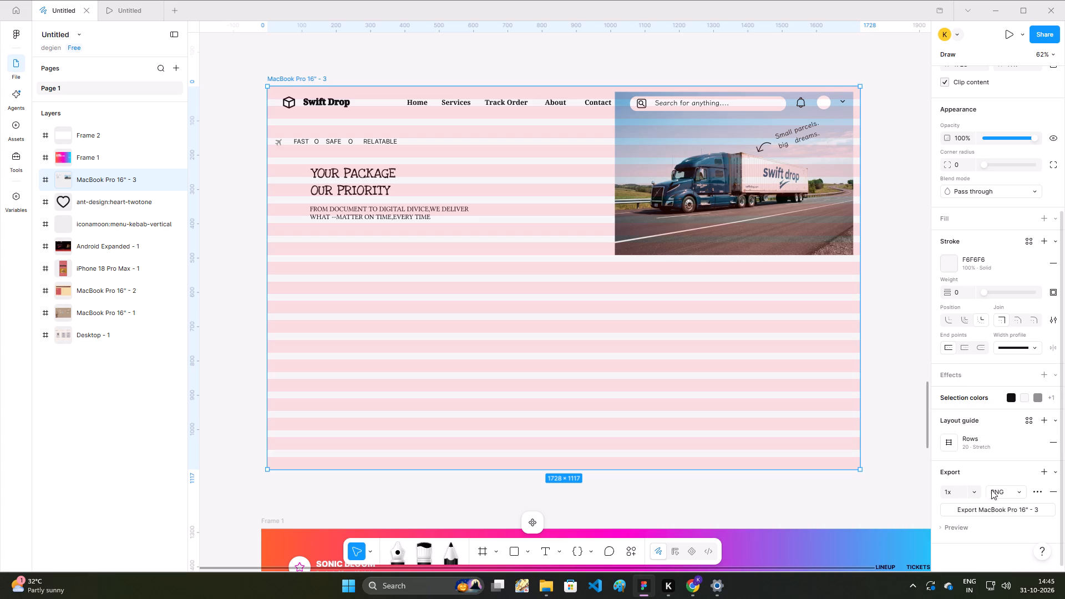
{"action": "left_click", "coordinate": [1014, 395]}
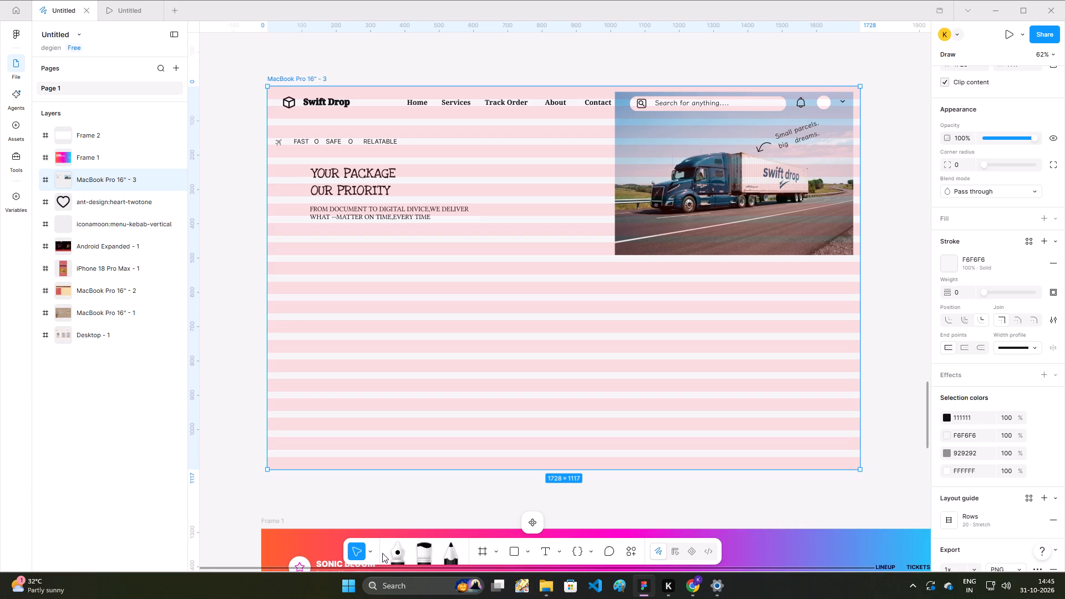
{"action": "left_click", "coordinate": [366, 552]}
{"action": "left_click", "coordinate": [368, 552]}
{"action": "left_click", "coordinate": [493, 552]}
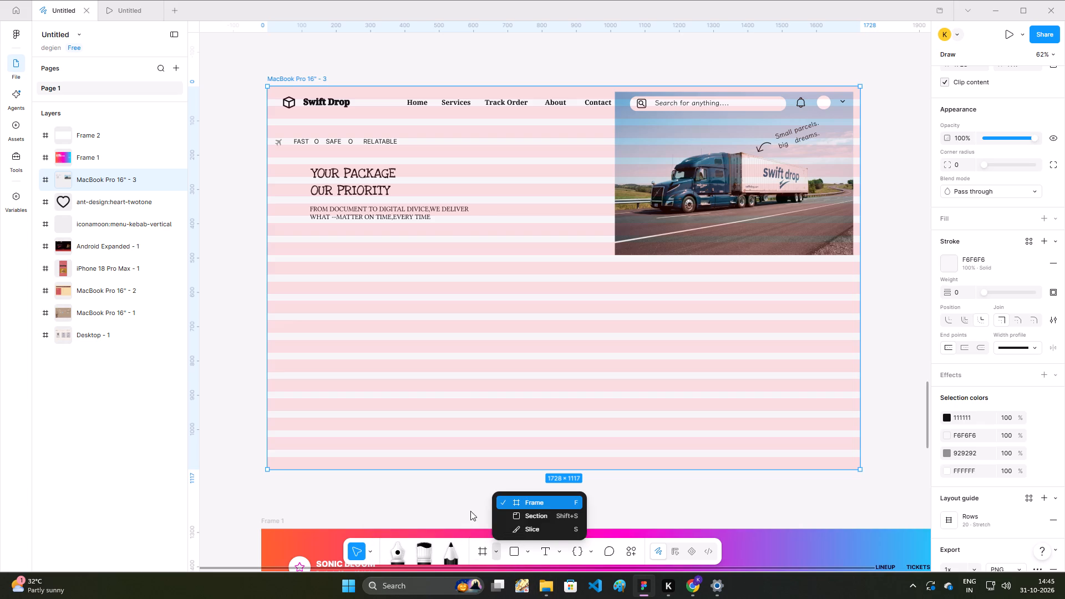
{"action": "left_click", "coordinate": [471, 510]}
Delete the empty white Frame 2 below the Sonic Bloom design.
{"action": "scroll", "coordinate": [517, 388], "scroll_direction": "down", "scroll_amount": 1}
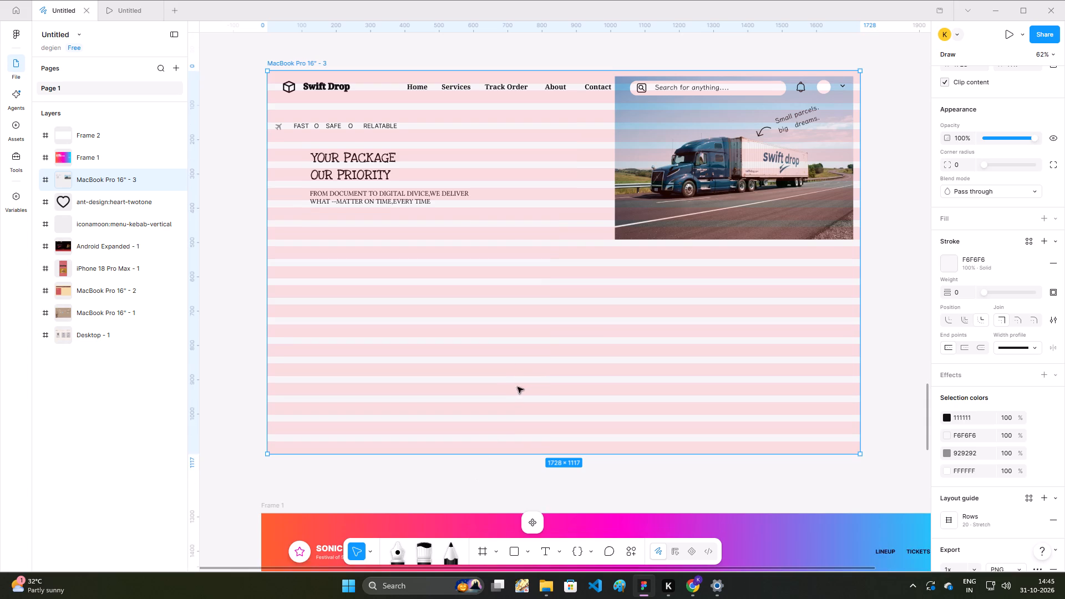
{"action": "scroll", "coordinate": [518, 387], "scroll_direction": "down", "scroll_amount": 5}
{"action": "left_click", "coordinate": [529, 419]}
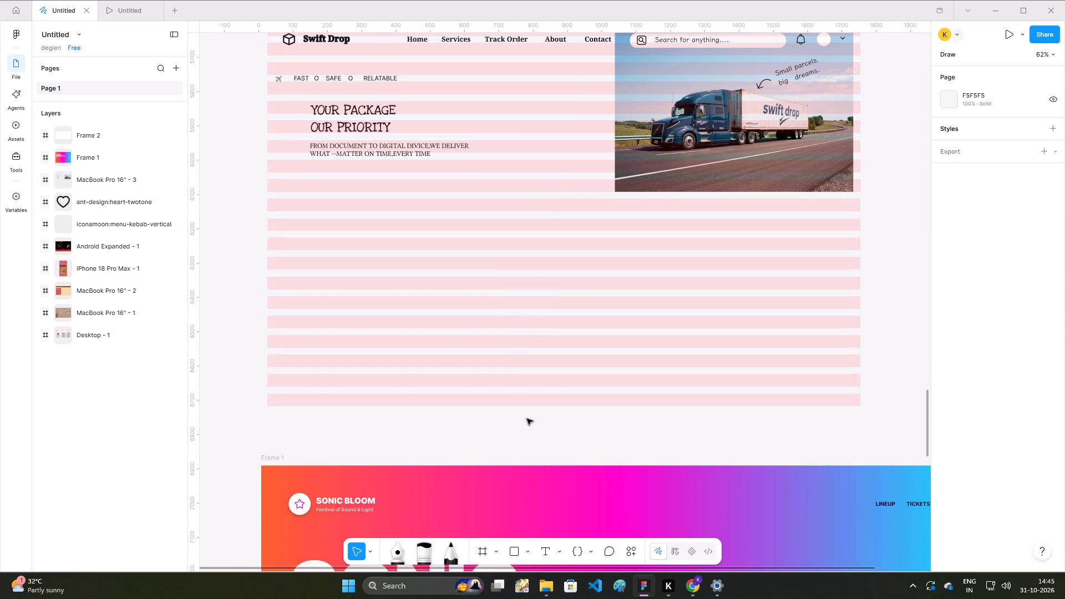
{"action": "scroll", "coordinate": [527, 419], "scroll_direction": "up", "scroll_amount": 1}
{"action": "scroll", "coordinate": [527, 419], "scroll_direction": "down", "scroll_amount": 12}
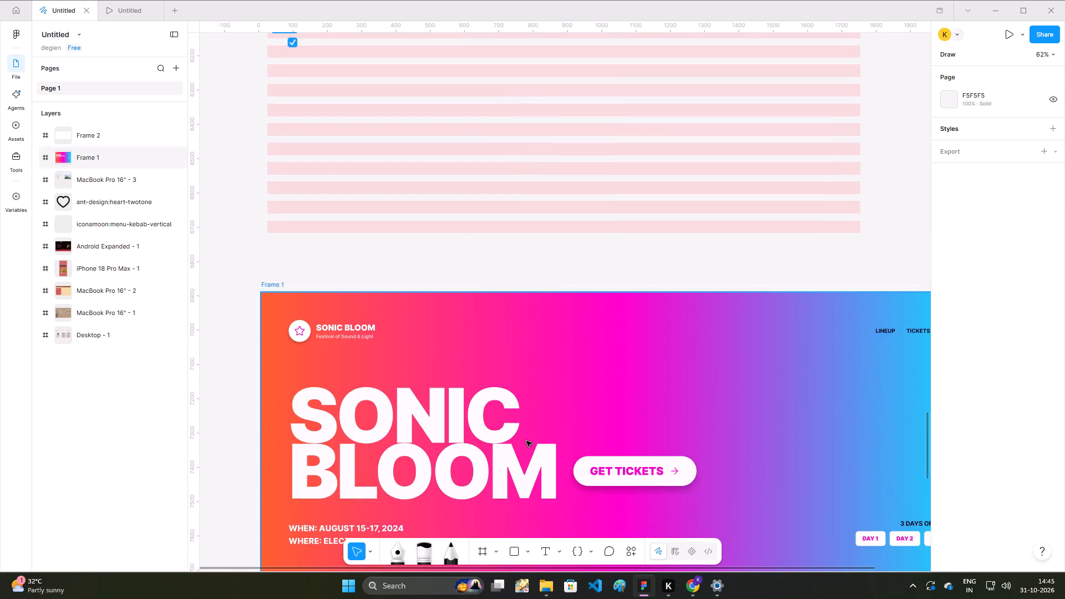
{"action": "scroll", "coordinate": [526, 441], "scroll_direction": "down", "scroll_amount": 17}
{"action": "scroll", "coordinate": [504, 400], "scroll_direction": "down", "scroll_amount": 7}
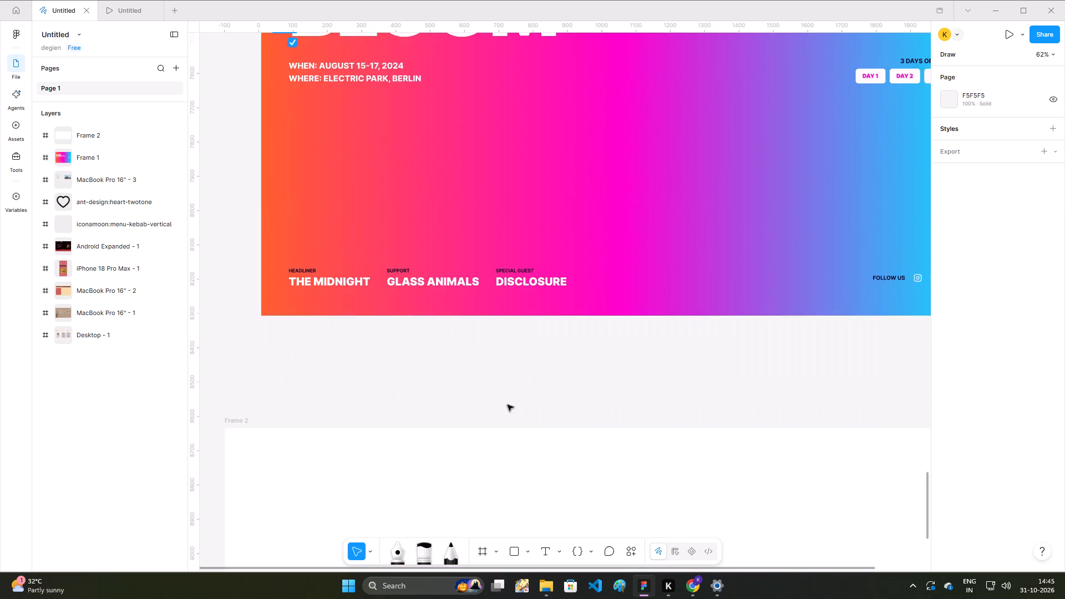
{"action": "scroll", "coordinate": [508, 405], "scroll_direction": "down", "scroll_amount": 3}
{"action": "scroll", "coordinate": [513, 424], "scroll_direction": "up", "scroll_amount": 1}
{"action": "scroll", "coordinate": [513, 424], "scroll_direction": "down", "scroll_amount": 11, "text": "ctrl"}
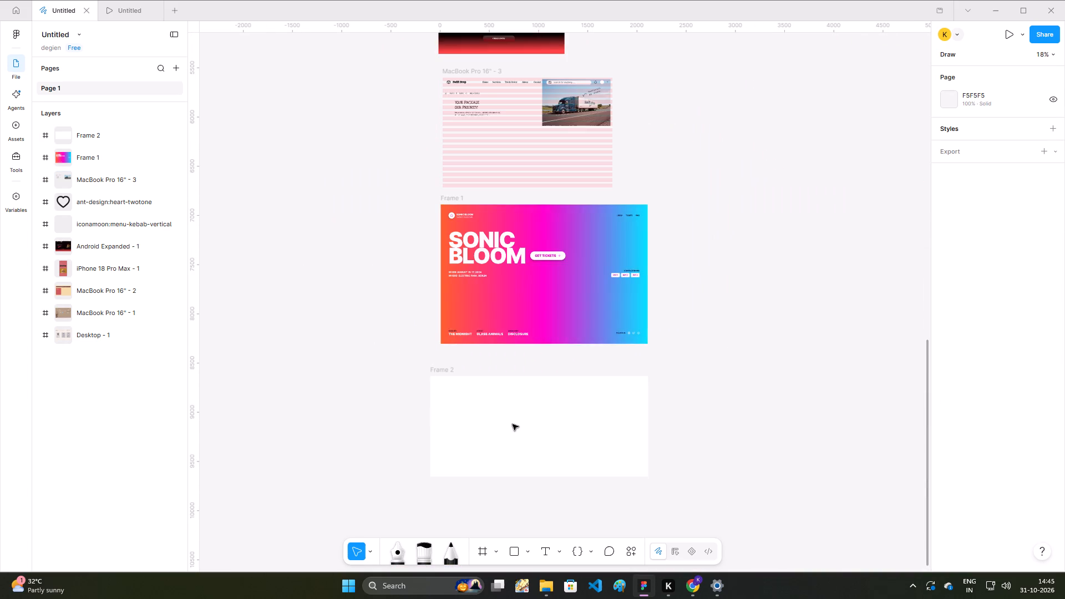
{"action": "scroll", "coordinate": [513, 424], "scroll_direction": "down", "scroll_amount": 2}
{"action": "right_click", "coordinate": [505, 427]}
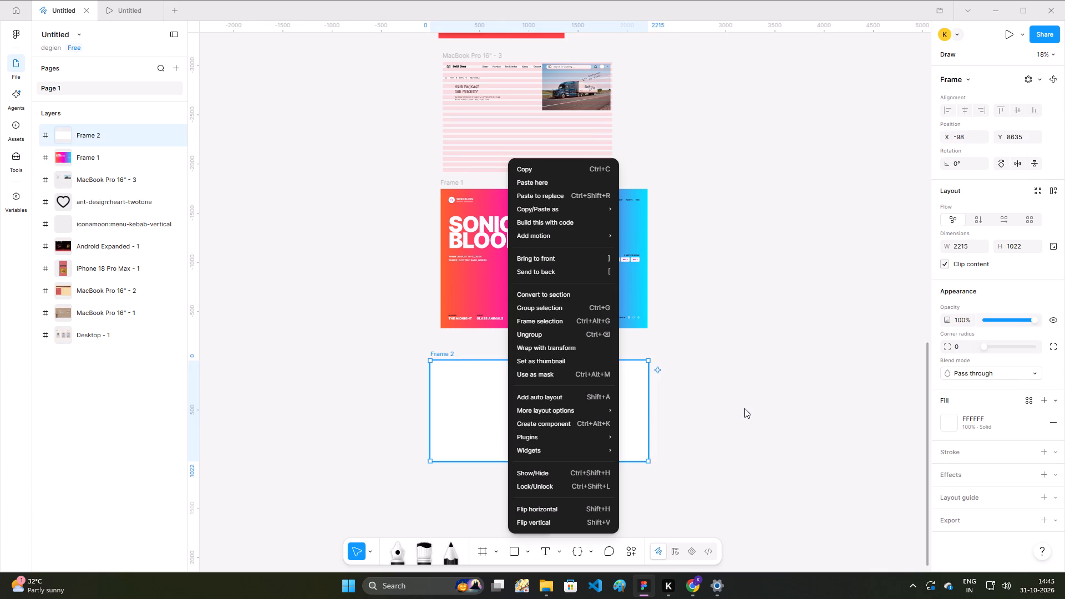
{"action": "key", "text": "Delete"}
{"action": "left_click", "coordinate": [639, 412]}
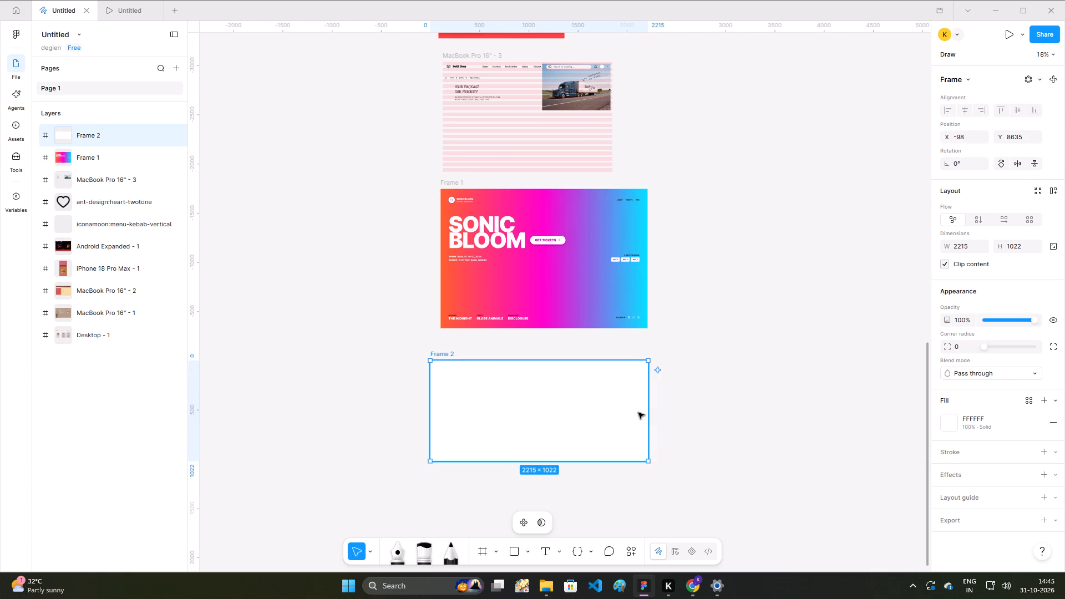
{"action": "key", "text": "Delete"}
Delete Frame 1 with the Sonic Bloom festival design.
{"action": "scroll", "coordinate": [591, 328], "scroll_direction": "up", "scroll_amount": 1}
{"action": "left_click", "coordinate": [591, 328]}
{"action": "key", "text": "Delete"}
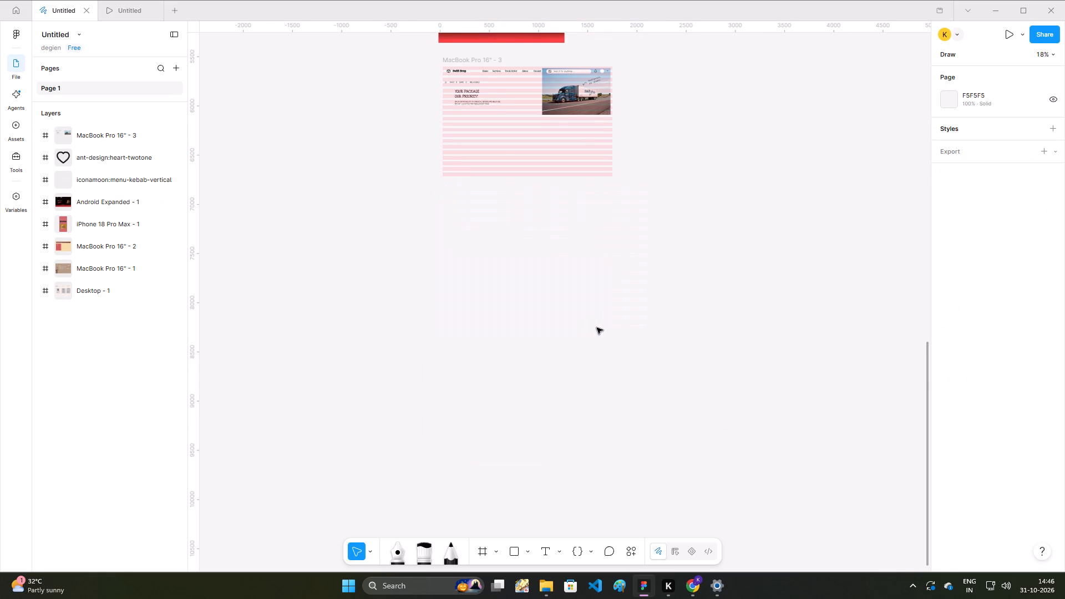
Delete the stray iconamoon:menu-kebab-vertical icon frame beside the Android Expanded - 1 frame.
{"action": "scroll", "coordinate": [597, 326], "scroll_direction": "up", "scroll_amount": 7}
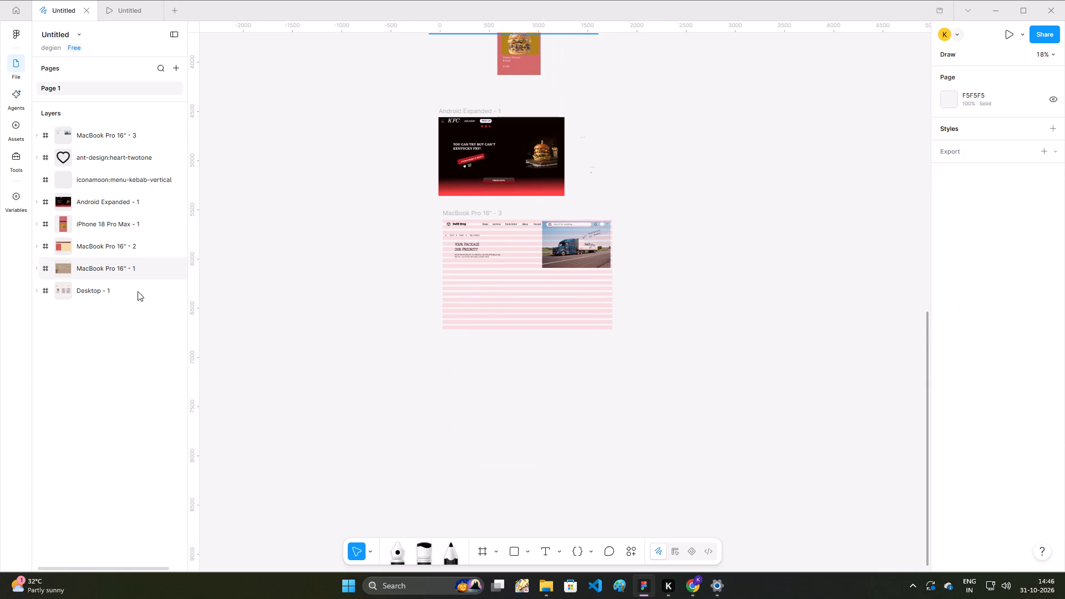
{"action": "left_click", "coordinate": [121, 291]}
{"action": "left_click", "coordinate": [120, 277]}
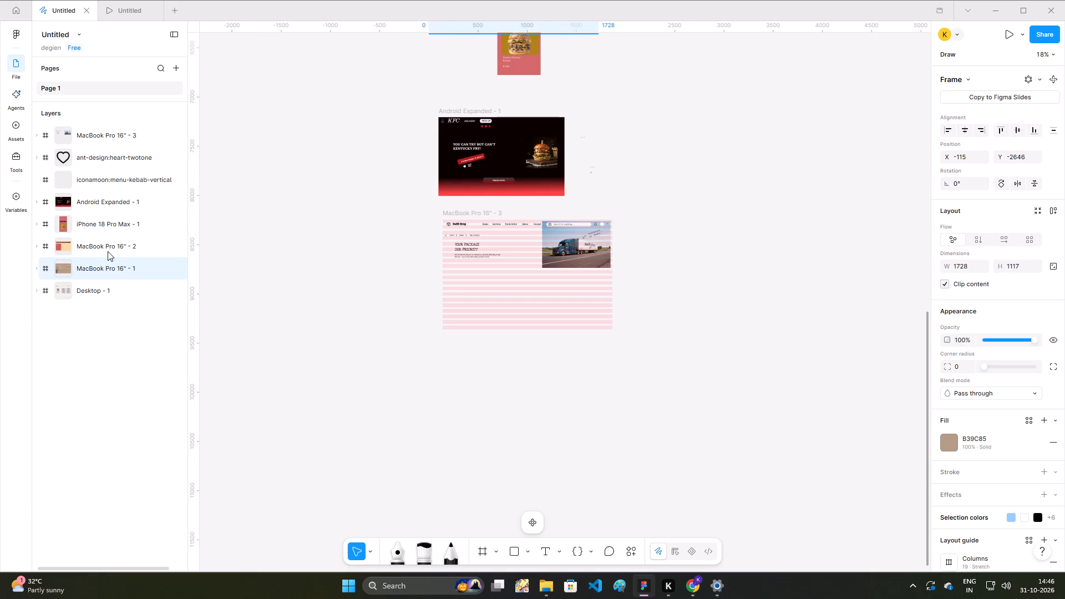
{"action": "left_click", "coordinate": [108, 251]}
{"action": "left_click", "coordinate": [75, 182]}
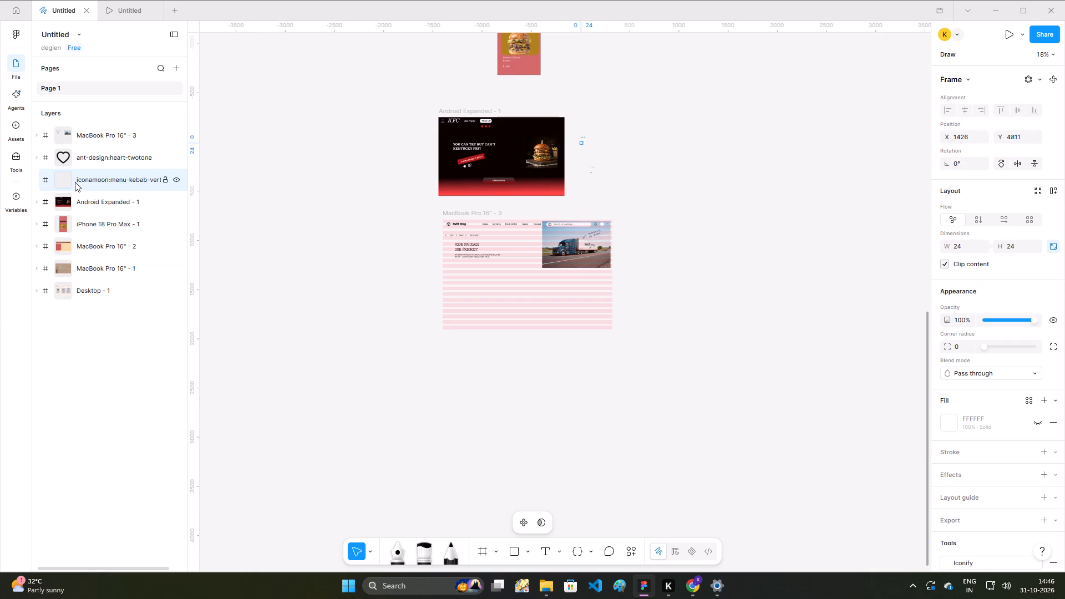
{"action": "left_click", "coordinate": [582, 141]}
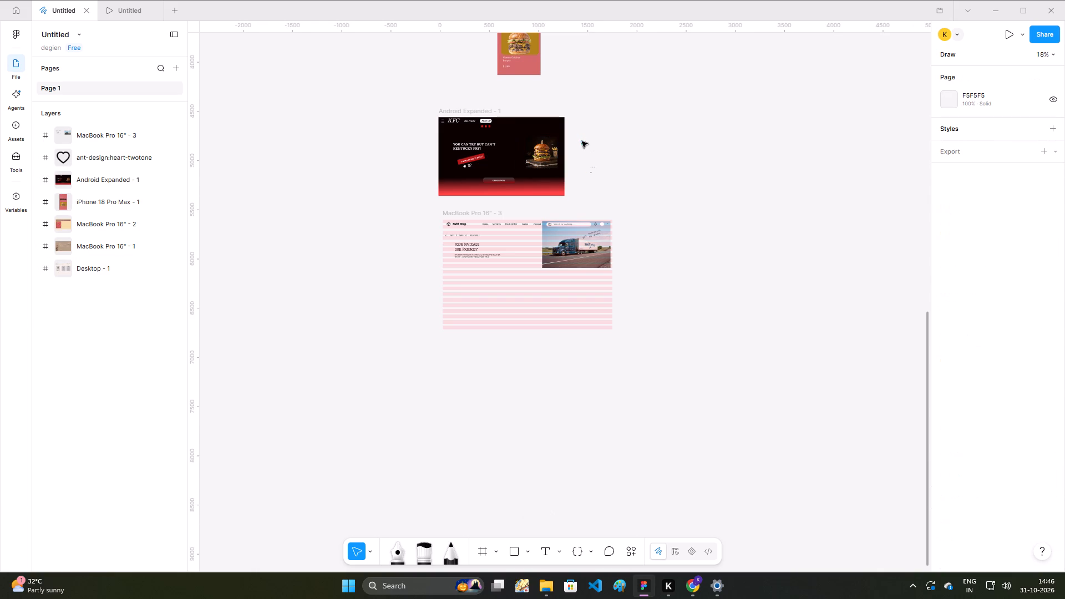
Delete the leftover ant-design:heart-twotone icon frame beside the Android Expanded - 1 frame.
{"action": "left_click", "coordinate": [591, 174]}
{"action": "key", "text": "Delete"}
{"action": "key", "text": "Delete"}
{"action": "left_click", "coordinate": [130, 156]}
{"action": "key", "text": "Delete"}
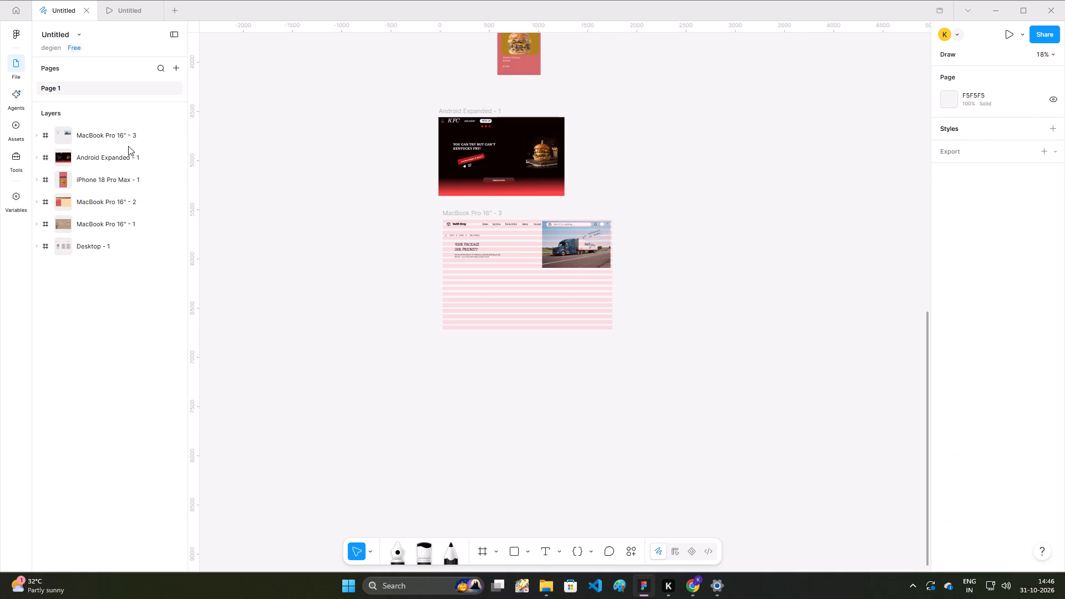
Look through the remaining frames on the page, from MacBook Pro 16" - 3 to Desktop - 1.
{"action": "left_click", "coordinate": [125, 132]}
{"action": "left_click", "coordinate": [117, 153]}
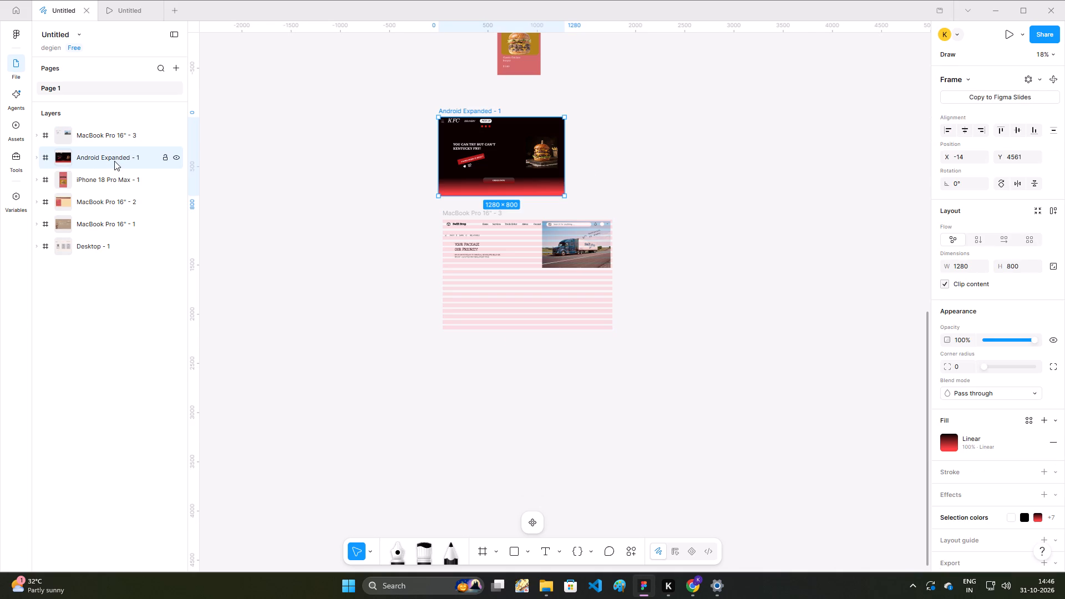
{"action": "left_click", "coordinate": [107, 182]}
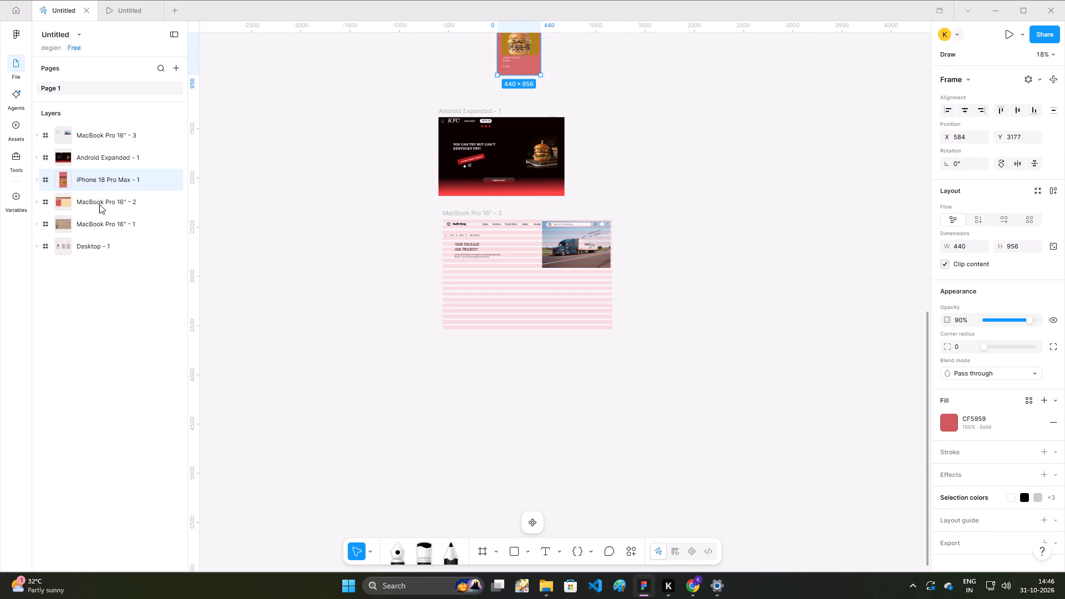
{"action": "left_click", "coordinate": [99, 204]}
{"action": "scroll", "coordinate": [329, 297], "scroll_direction": "up", "scroll_amount": 11}
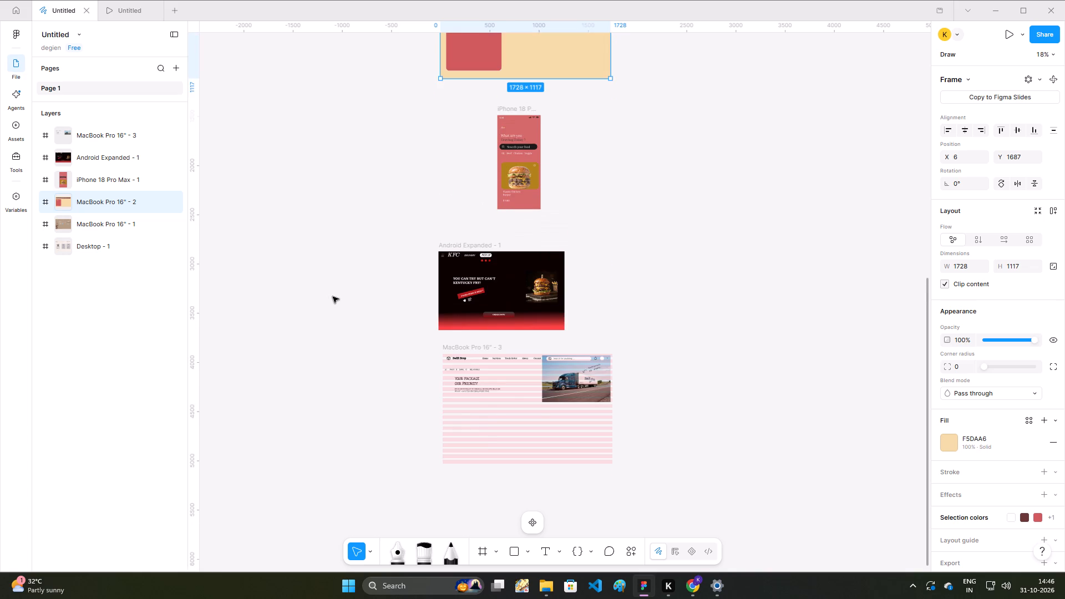
{"action": "scroll", "coordinate": [333, 297], "scroll_direction": "up", "scroll_amount": 12}
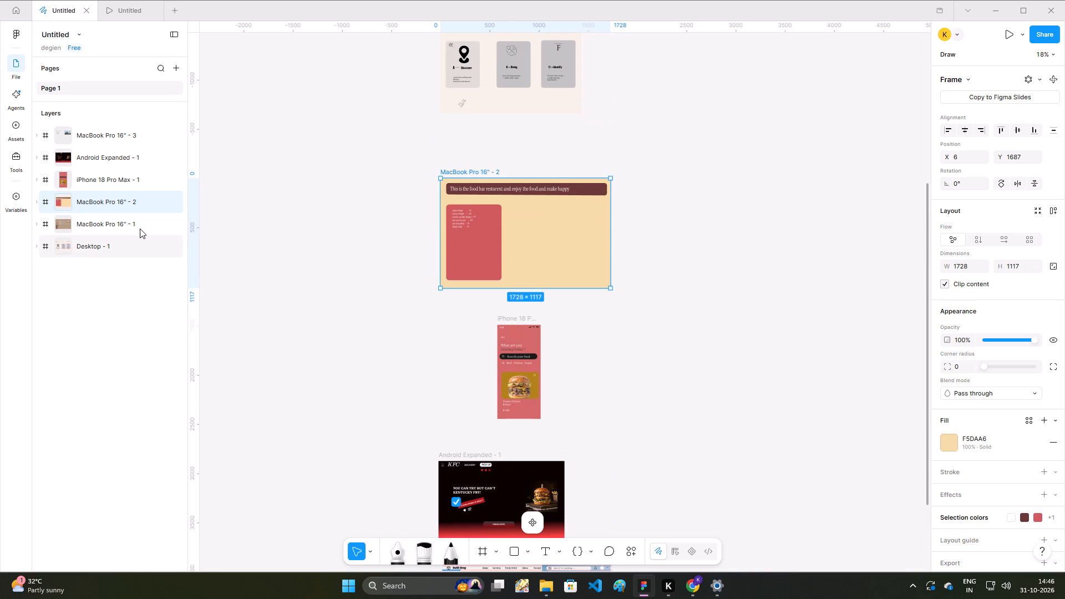
{"action": "left_click", "coordinate": [133, 245]}
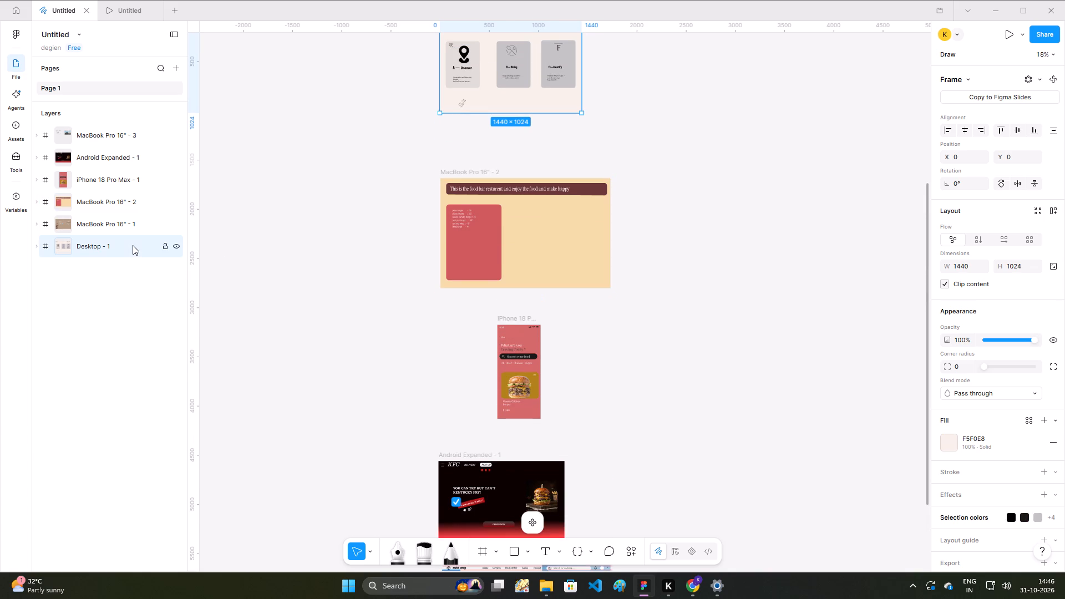
{"action": "scroll", "coordinate": [133, 245], "scroll_direction": "up", "scroll_amount": 3}
{"action": "scroll", "coordinate": [528, 217], "scroll_direction": "up", "scroll_amount": 4}
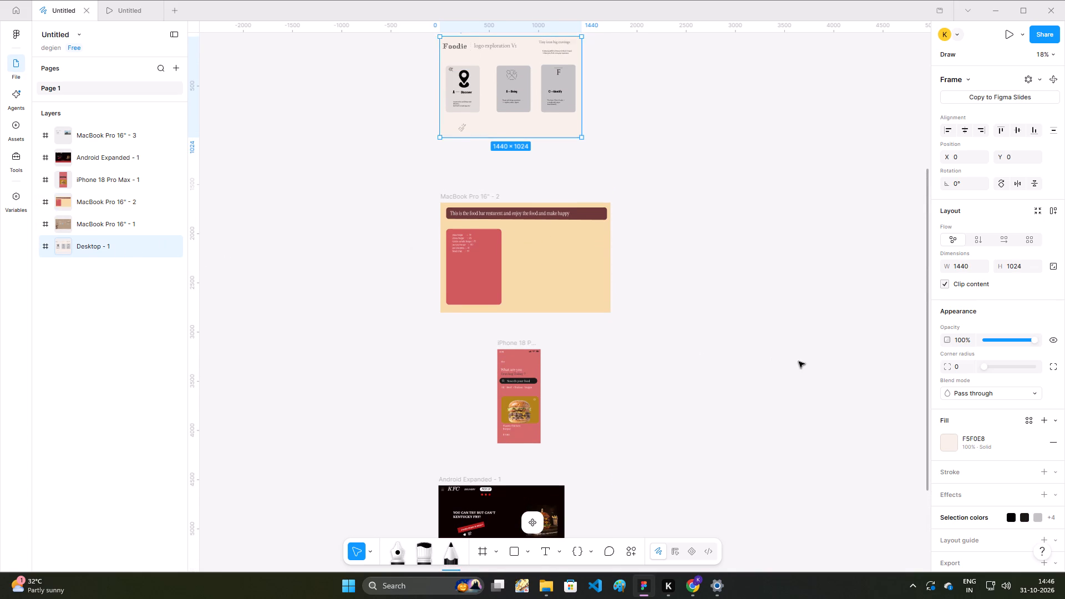
{"action": "scroll", "coordinate": [799, 362], "scroll_direction": "down", "scroll_amount": 6}
{"action": "scroll", "coordinate": [559, 419], "scroll_direction": "down", "scroll_amount": 7}
{"action": "left_click", "coordinate": [561, 414]}
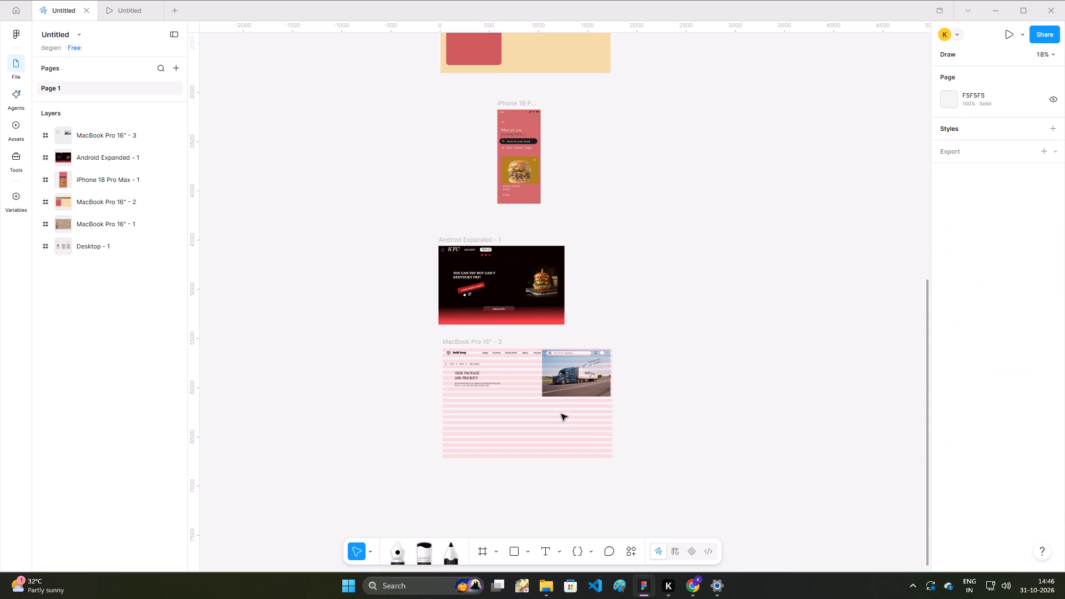
{"action": "left_click", "coordinate": [561, 414]}
Add a MacBook Pro 16" preset frame and move it to about X 2104, Y 4002, beside the existing designs.
{"action": "key", "text": "f"}
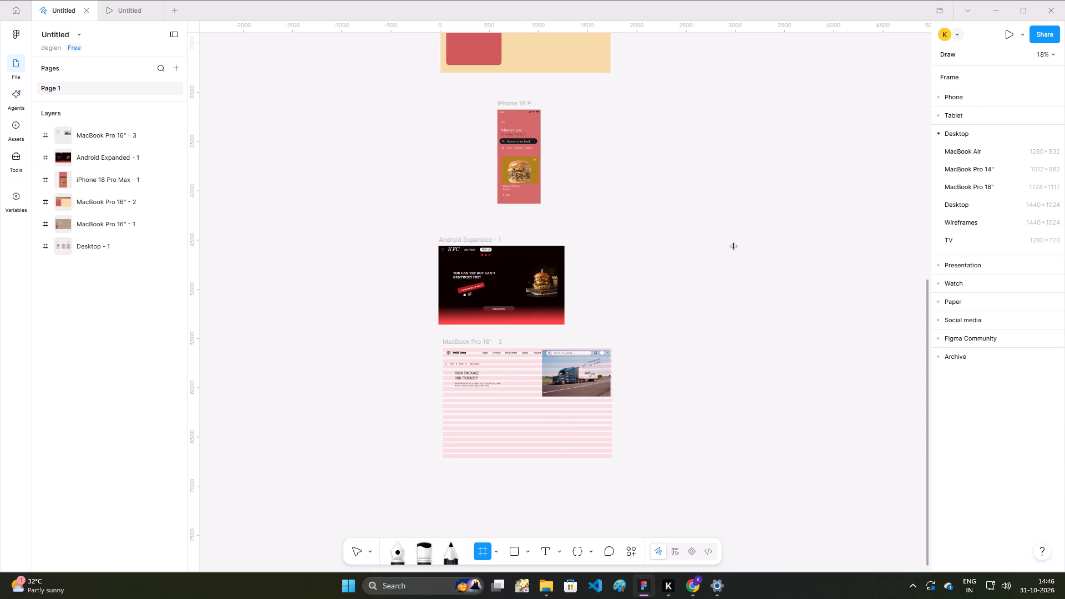
{"action": "left_click", "coordinate": [977, 181]}
{"action": "left_click", "coordinate": [981, 181]}
{"action": "left_click", "coordinate": [978, 184]}
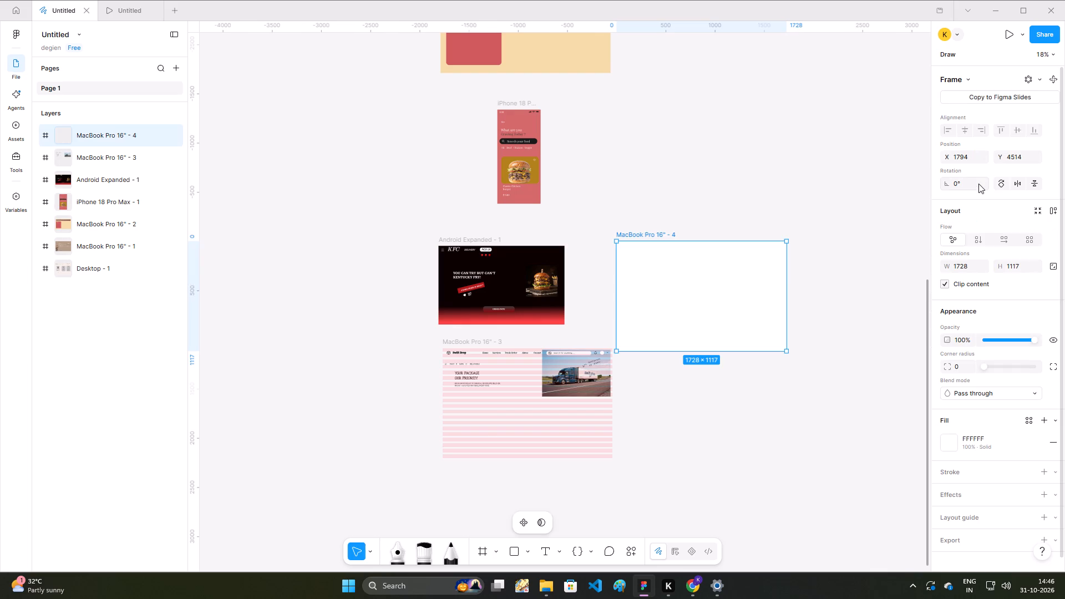
{"action": "left_click_drag", "start_coordinate": [740, 293], "coordinate": [770, 246]}
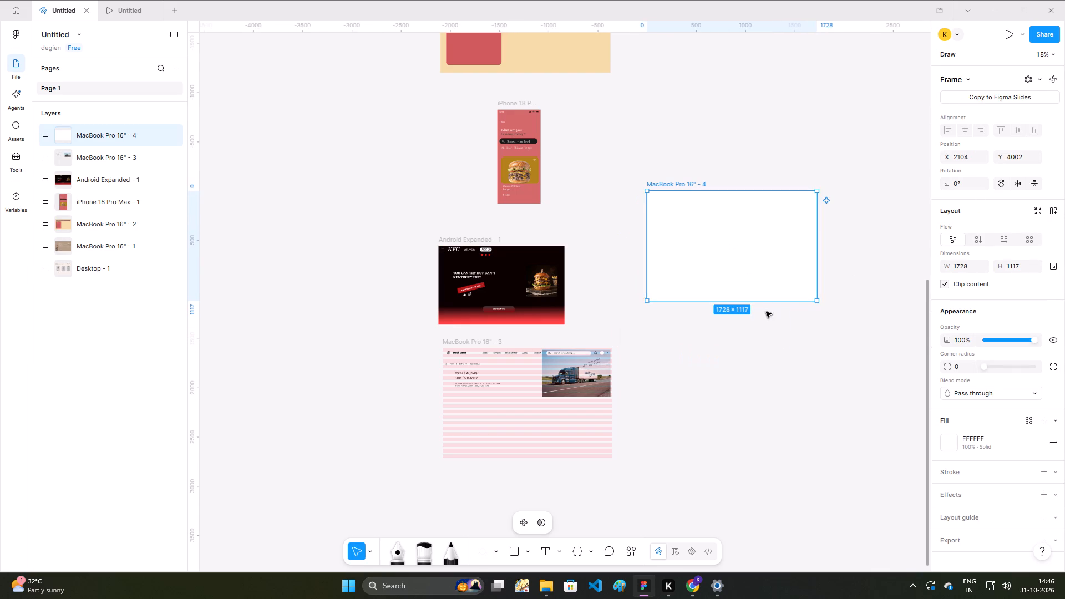
{"action": "left_click", "coordinate": [763, 339]}
Move the truck image from MacBook Pro 16" - 3 into the empty MacBook Pro 16" - 4 frame's upper-right corner, at X 1033, Y 0.
{"action": "left_click_drag", "start_coordinate": [575, 373], "coordinate": [701, 321]}
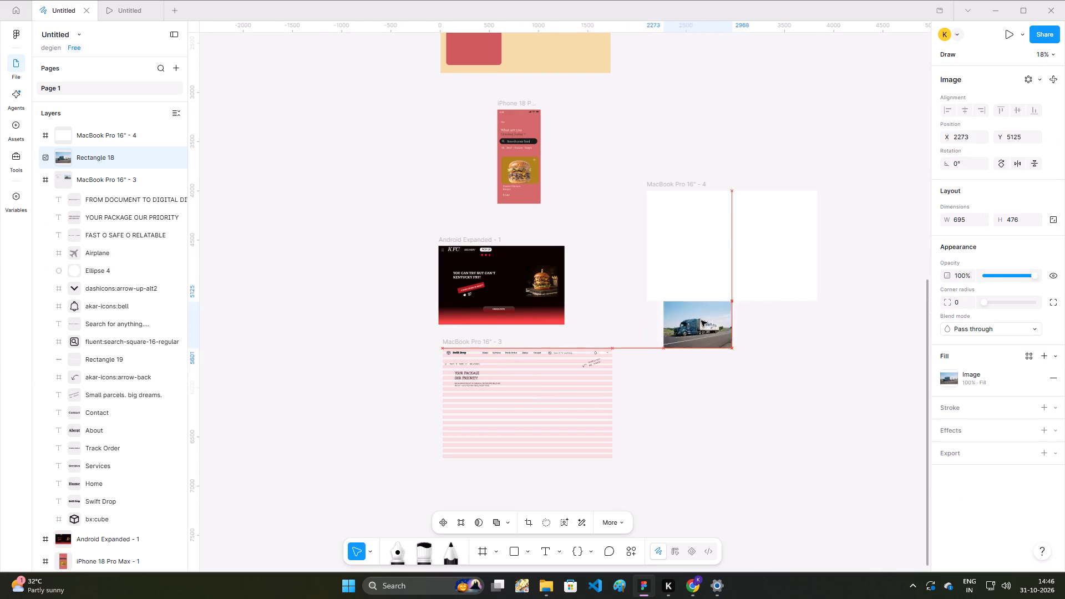
{"action": "left_click_drag", "start_coordinate": [701, 321], "coordinate": [776, 219]}
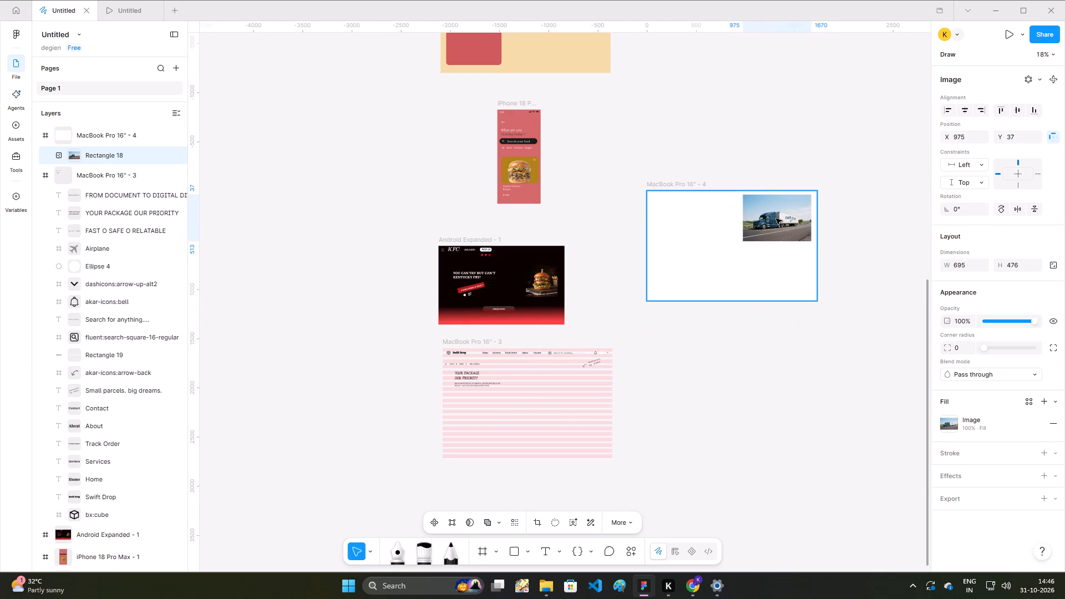
{"action": "left_click_drag", "start_coordinate": [776, 219], "coordinate": [777, 220]}
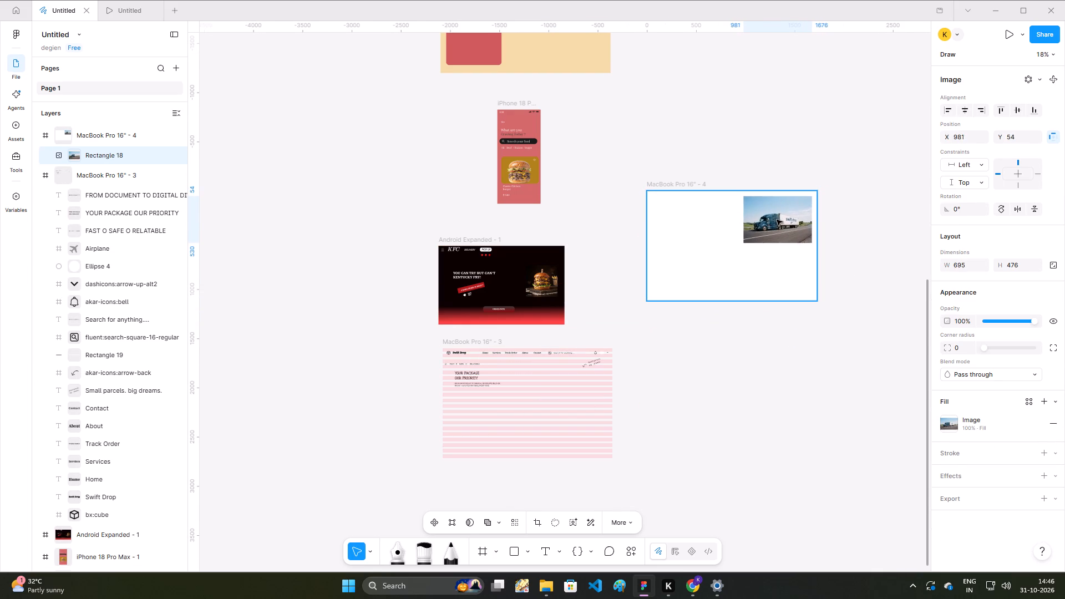
{"action": "left_click_drag", "start_coordinate": [777, 220], "coordinate": [780, 216]}
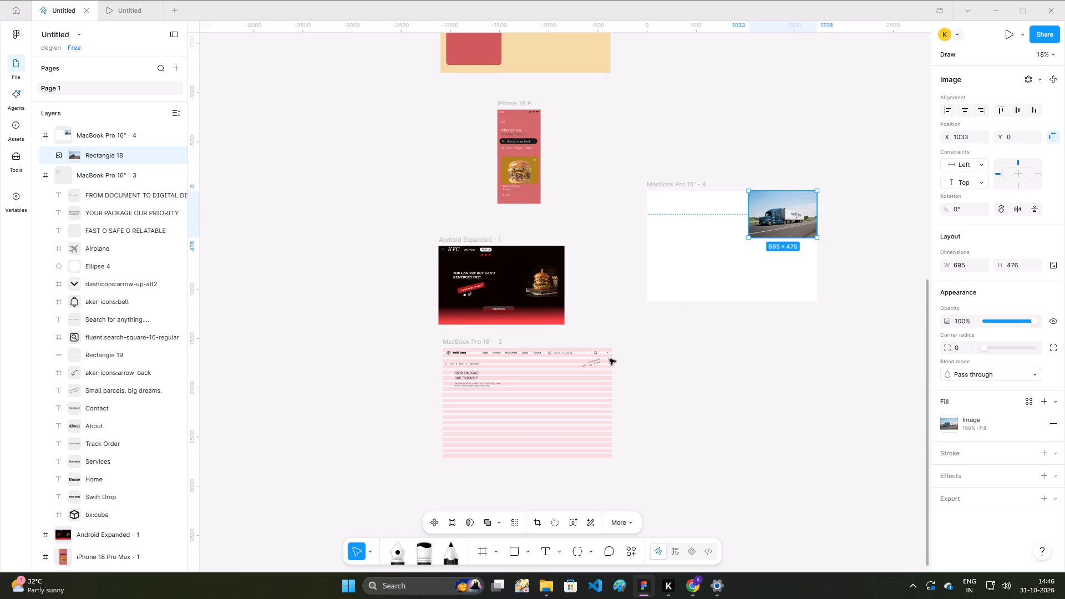
Frame the headline, burger image, red dots, tag, icons and ORDER NOW button together inside Android Expanded - 1.
{"action": "scroll", "coordinate": [540, 391], "scroll_direction": "up", "scroll_amount": 3, "text": "ctrl"}
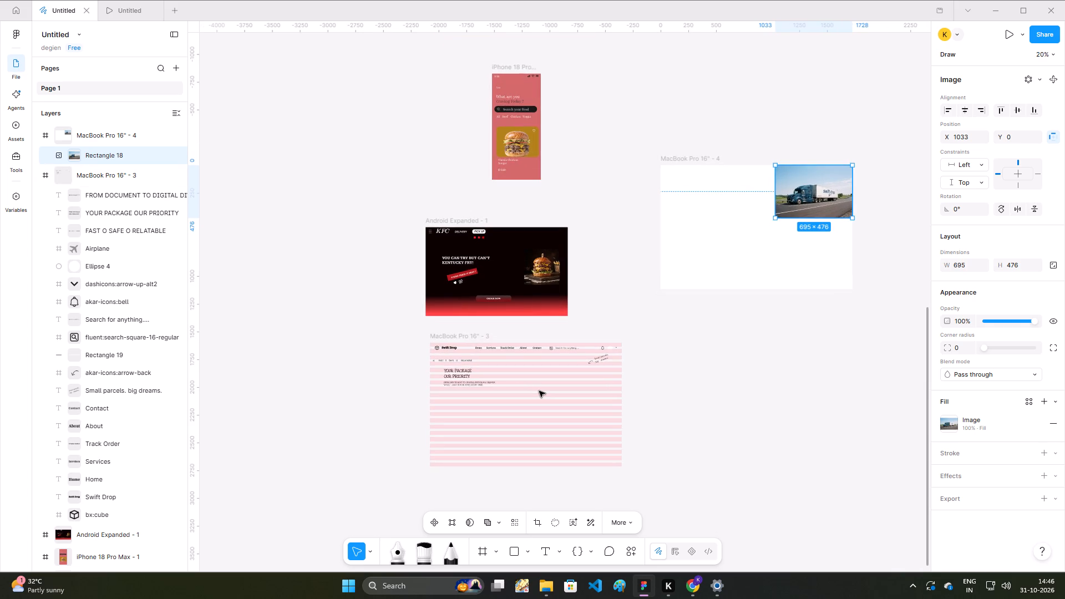
{"action": "scroll", "coordinate": [539, 391], "scroll_direction": "up", "scroll_amount": 5, "text": "ctrl"}
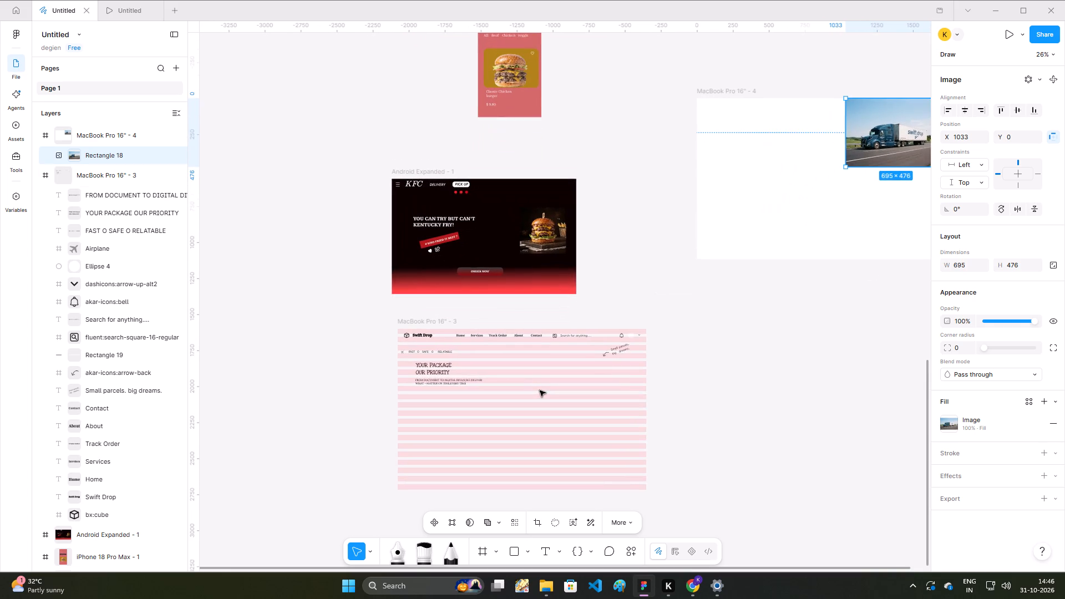
{"action": "scroll", "coordinate": [540, 390], "scroll_direction": "up", "scroll_amount": 1, "text": "ctrl"}
{"action": "left_click", "coordinate": [501, 237]}
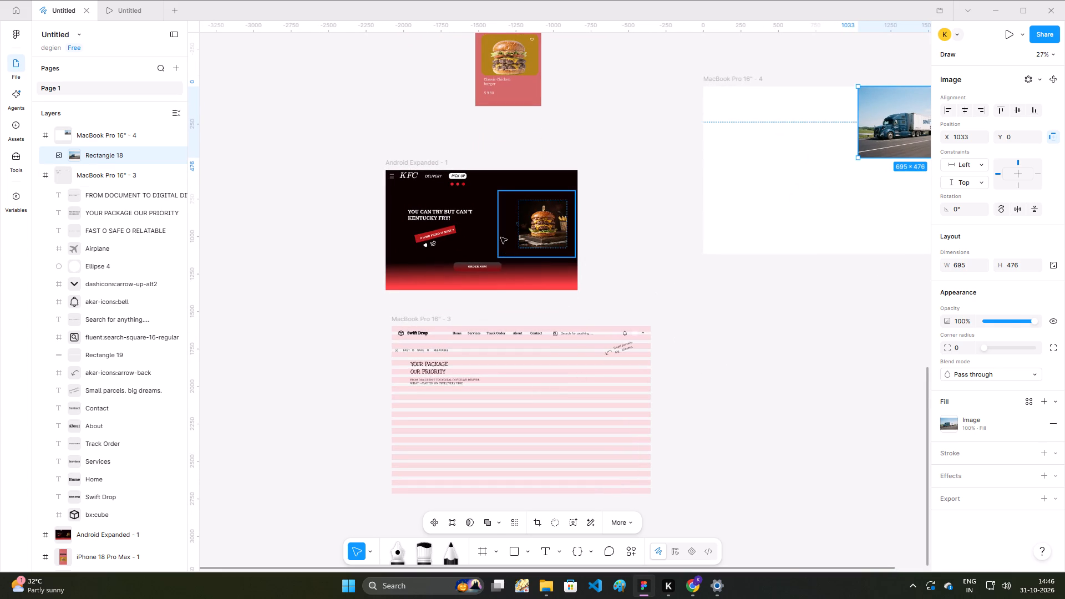
{"action": "left_click", "coordinate": [506, 275]}
{"action": "left_click_drag", "start_coordinate": [322, 266], "coordinate": [408, 231]}
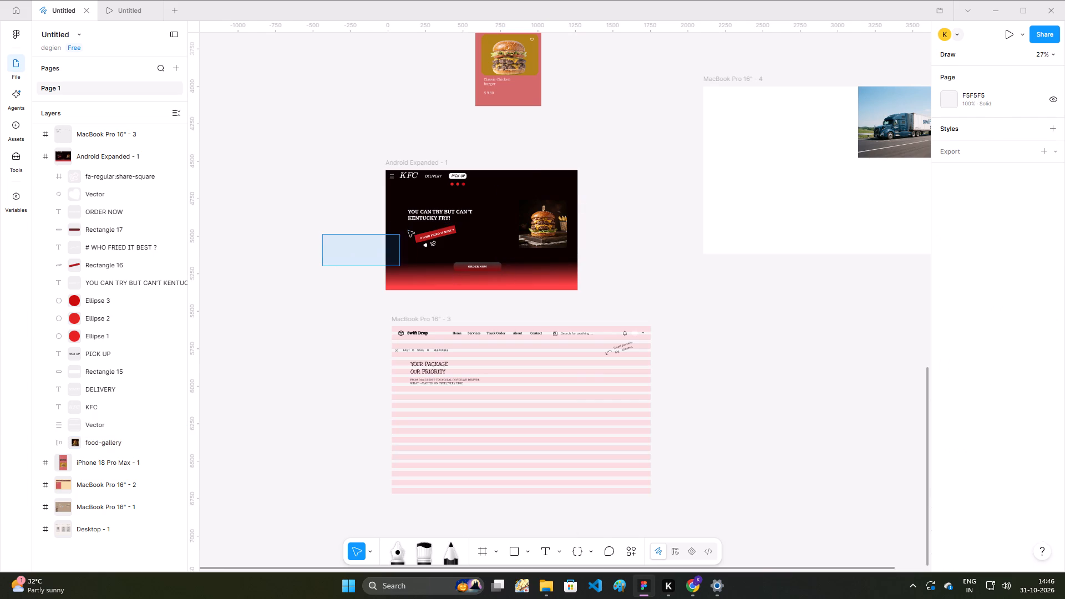
{"action": "left_click_drag", "start_coordinate": [408, 231], "coordinate": [594, 181]}
{"action": "right_click", "coordinate": [546, 219]}
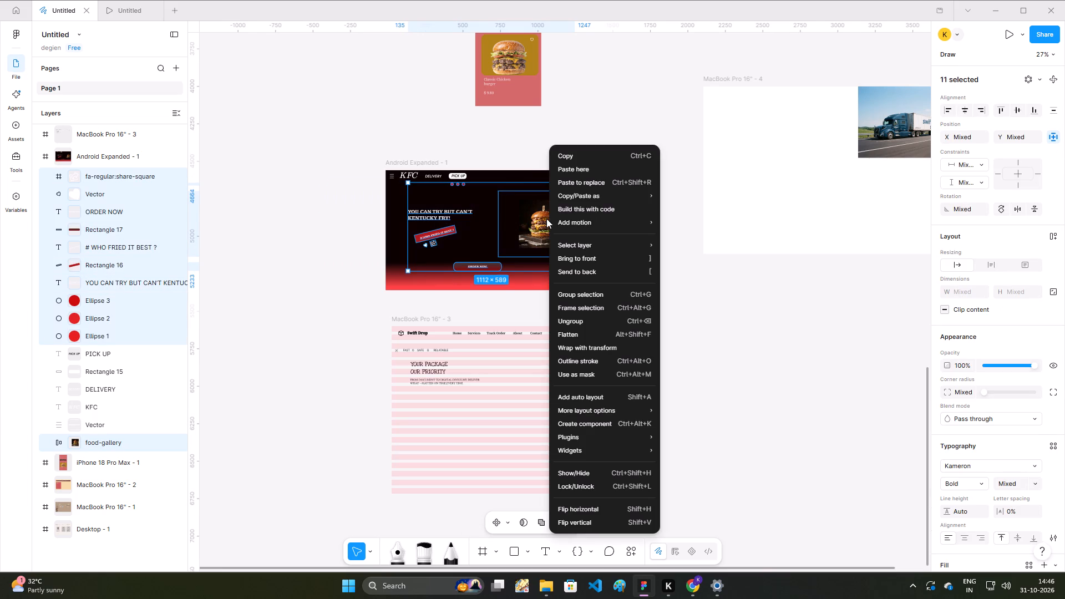
{"action": "left_click", "coordinate": [600, 307]}
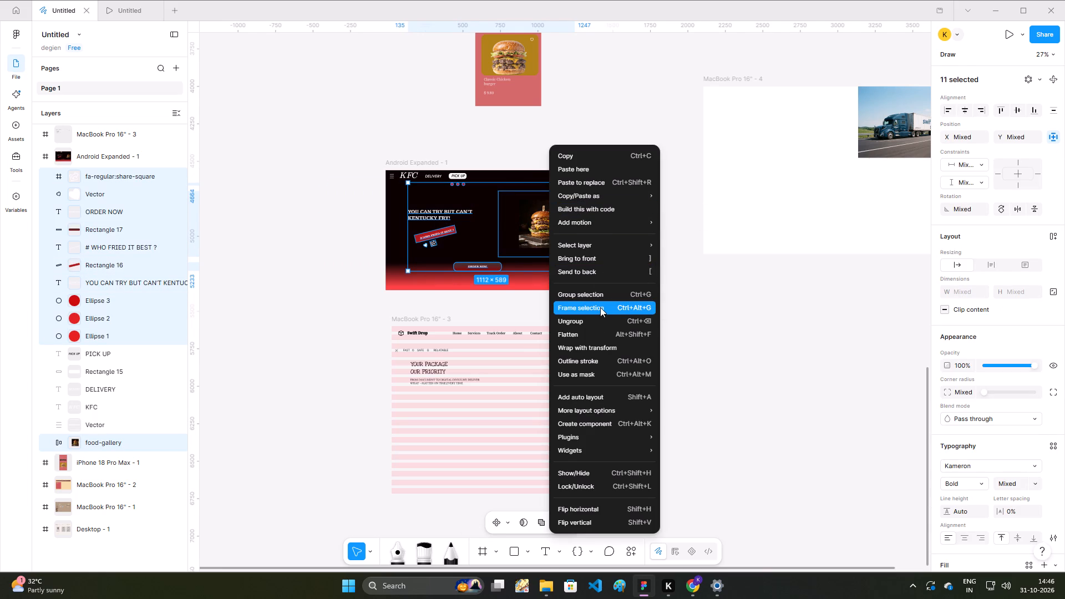
Select the whole Android Expanded - 1 KFC design and wrap it in an outer frame with Frame selection.
{"action": "left_click_drag", "start_coordinate": [536, 282], "coordinate": [530, 281]}
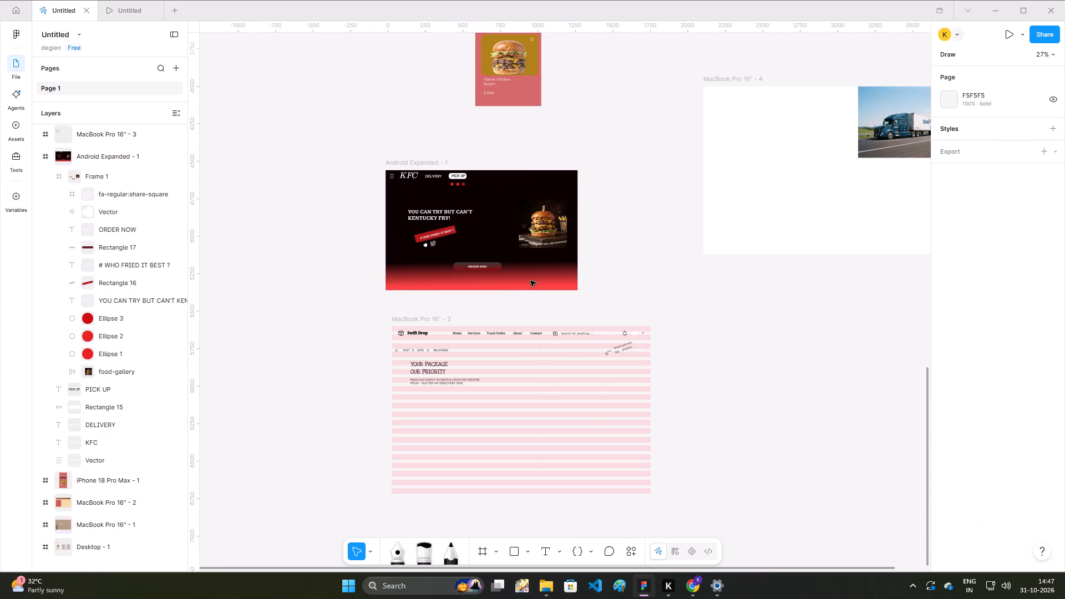
{"action": "left_click_drag", "start_coordinate": [530, 281], "coordinate": [448, 270]}
{"action": "left_click", "coordinate": [425, 292]}
{"action": "left_click_drag", "start_coordinate": [396, 280], "coordinate": [394, 280]}
{"action": "left_click_drag", "start_coordinate": [394, 280], "coordinate": [380, 283]}
{"action": "left_click_drag", "start_coordinate": [529, 176], "coordinate": [491, 185]}
{"action": "left_click", "coordinate": [595, 137]}
{"action": "left_click_drag", "start_coordinate": [597, 158], "coordinate": [358, 279]}
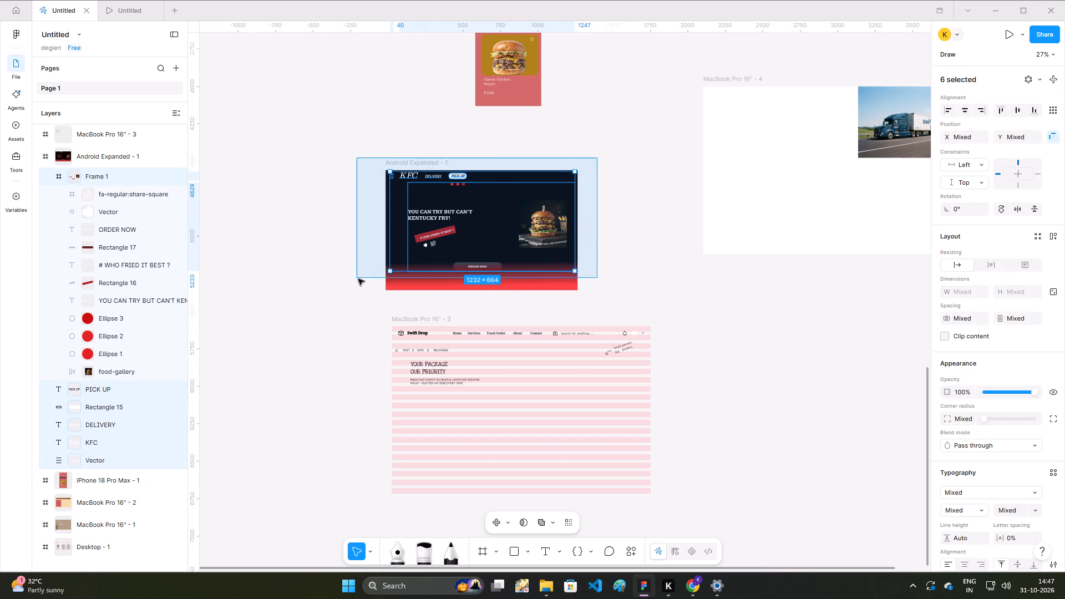
{"action": "left_click_drag", "start_coordinate": [358, 279], "coordinate": [366, 296]}
{"action": "right_click", "coordinate": [478, 240]}
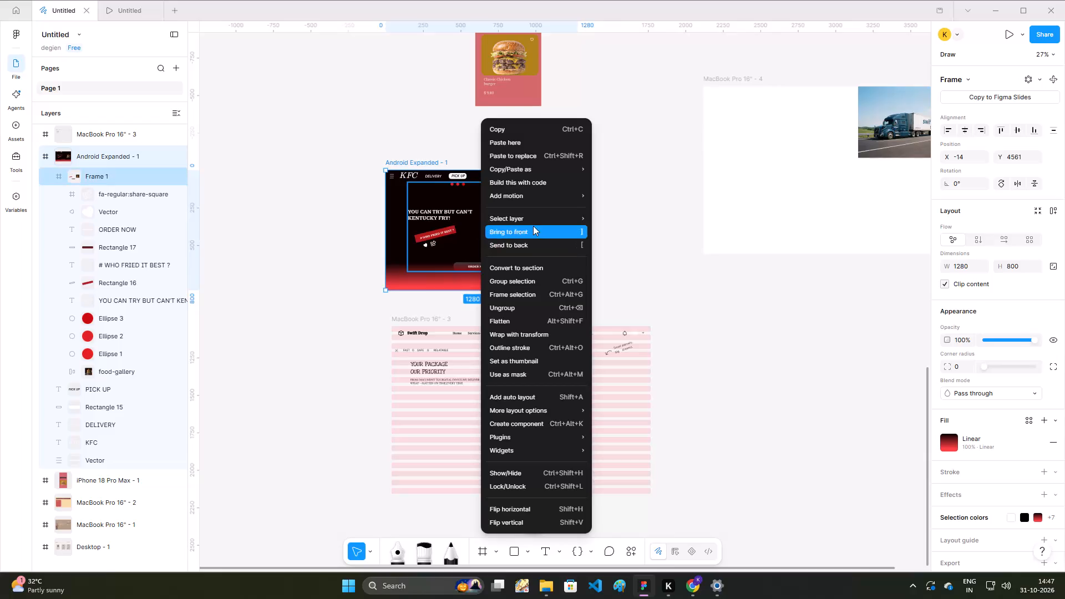
{"action": "left_click", "coordinate": [529, 292]}
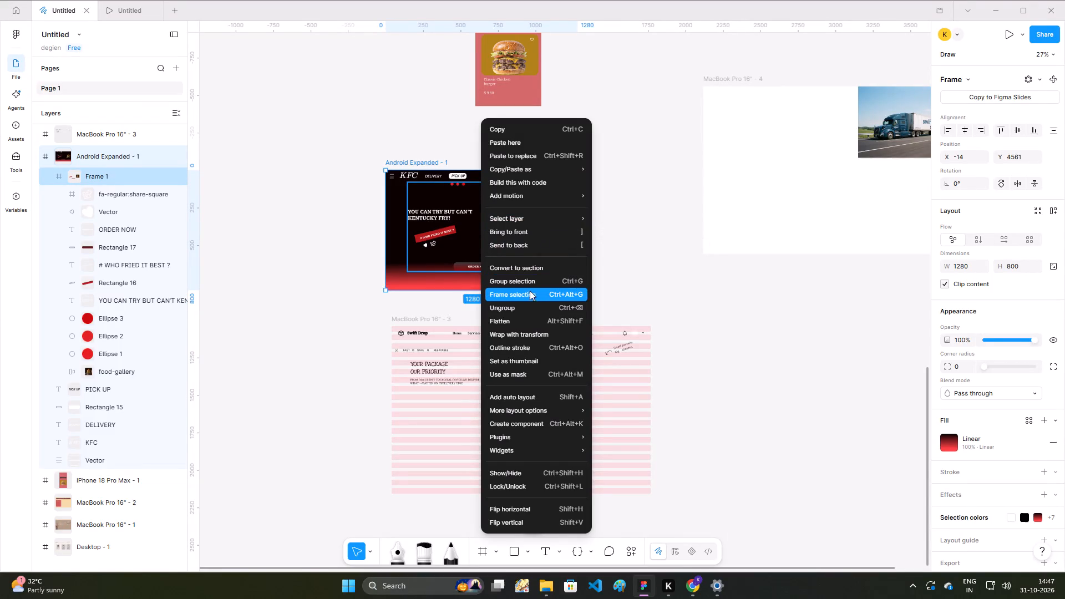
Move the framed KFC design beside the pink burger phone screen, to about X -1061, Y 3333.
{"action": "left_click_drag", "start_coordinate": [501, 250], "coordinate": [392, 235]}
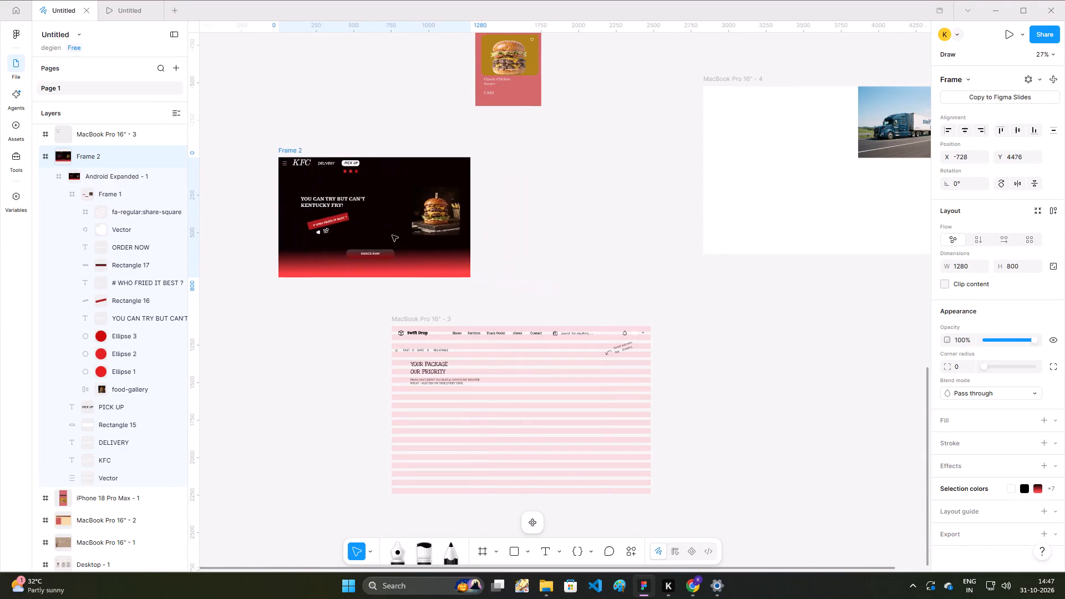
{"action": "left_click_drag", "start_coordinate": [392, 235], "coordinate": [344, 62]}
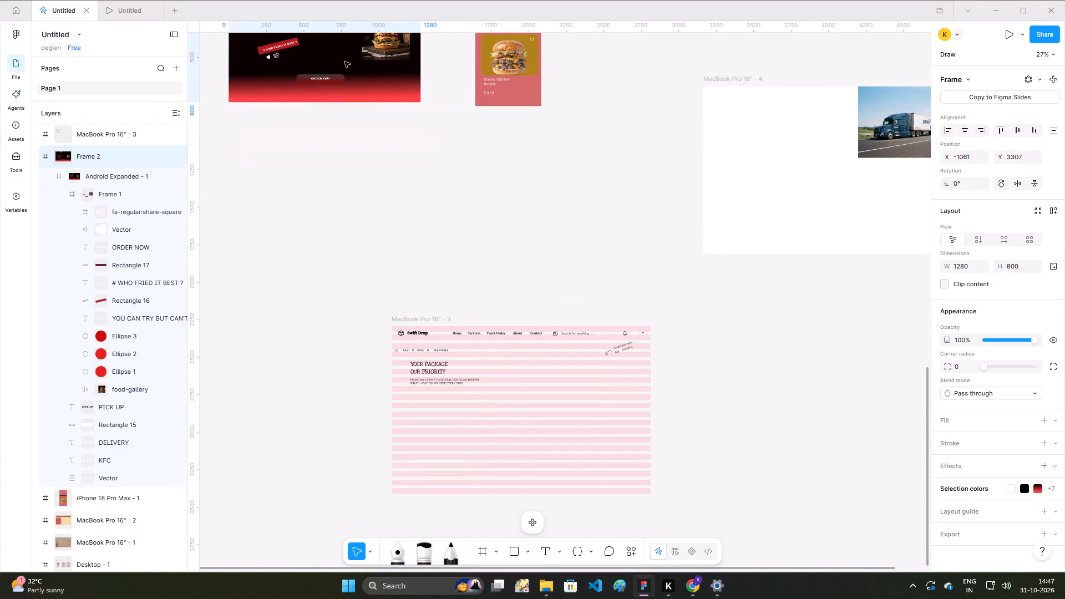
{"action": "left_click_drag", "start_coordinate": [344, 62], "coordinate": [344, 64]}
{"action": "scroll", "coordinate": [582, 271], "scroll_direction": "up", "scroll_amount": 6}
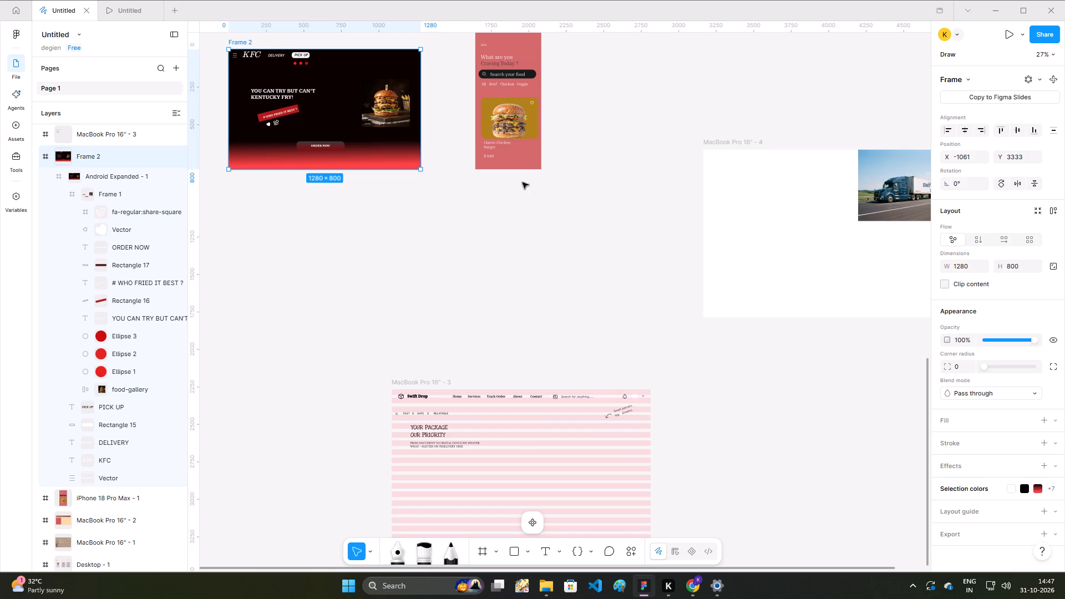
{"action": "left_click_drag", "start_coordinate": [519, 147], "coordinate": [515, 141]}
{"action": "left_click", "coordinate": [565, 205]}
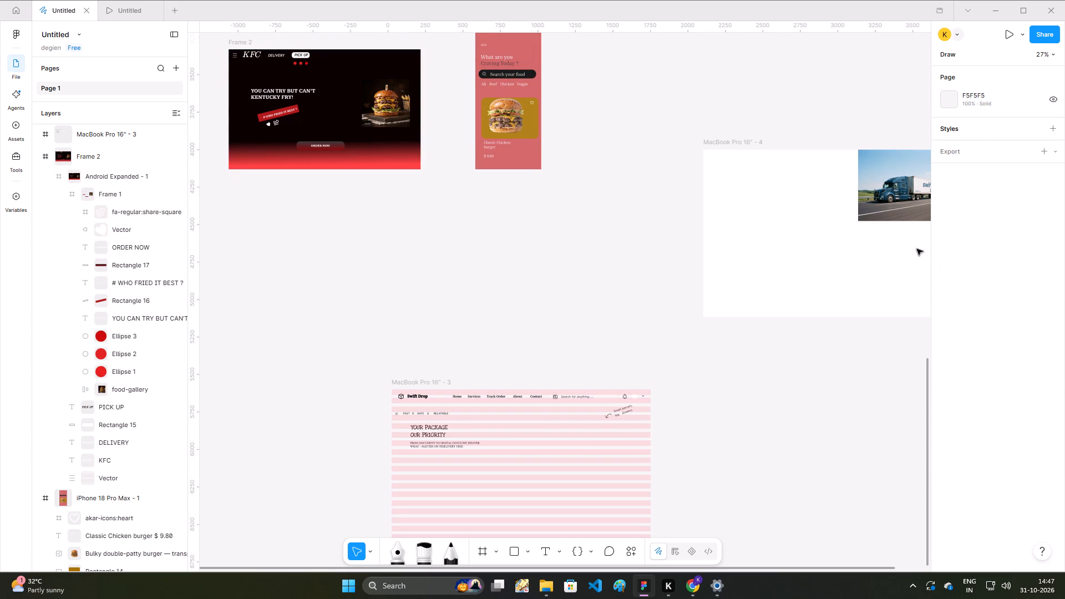
Undo the KFC framing and moves and the truck image transfer, back to an empty MacBook Pro 16" - 4 frame.
{"action": "key", "text": "ctrl+z"}
{"action": "key", "text": "ctrl+z"}
{"action": "key", "text": "ctrl+z"}
{"action": "key", "text": "ctrl+z"}
{"action": "key", "text": "ctrl+z"}
{"action": "key", "text": "ctrl+z"}
{"action": "key", "text": "ctrl+z"}
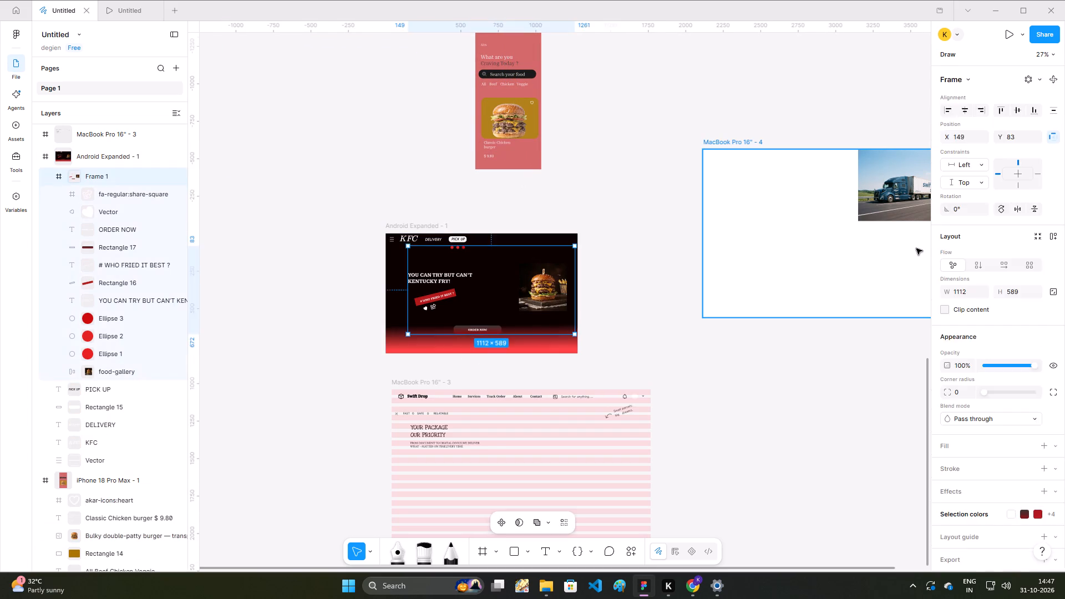
{"action": "key", "text": "ctrl+z"}
{"action": "key", "text": "ctrl+z"}
{"action": "key", "text": "ctrl+z"}
{"action": "key", "text": "ctrl+z"}
{"action": "key", "text": "ctrl+z"}
{"action": "key", "text": "ctrl+z"}
{"action": "key", "text": "ctrl+z"}
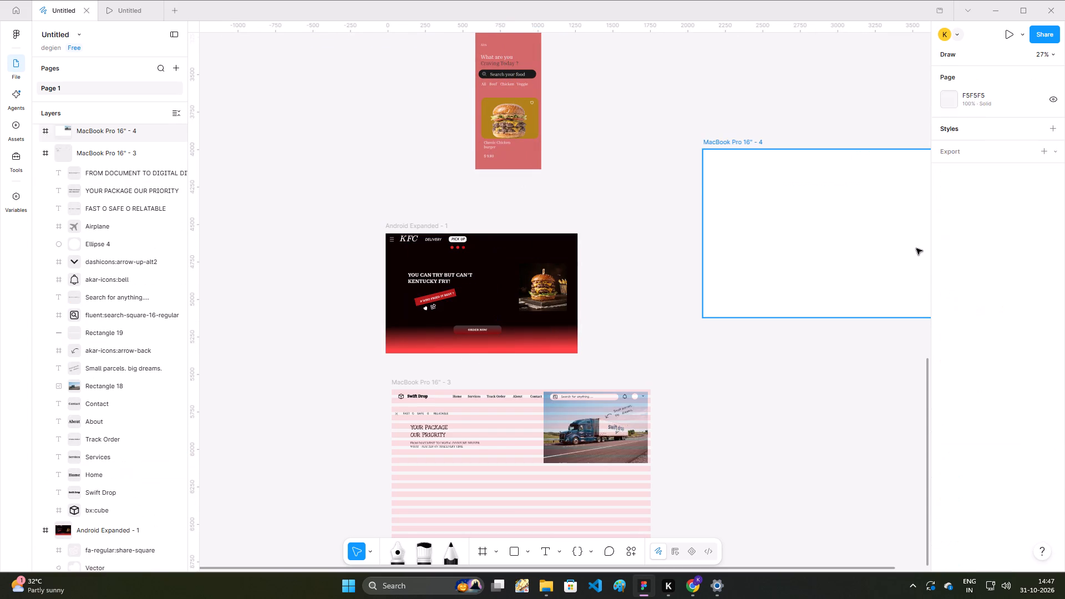
{"action": "key", "text": "ctrl+z"}
{"action": "scroll", "coordinate": [740, 419], "scroll_direction": "down", "scroll_amount": 6}
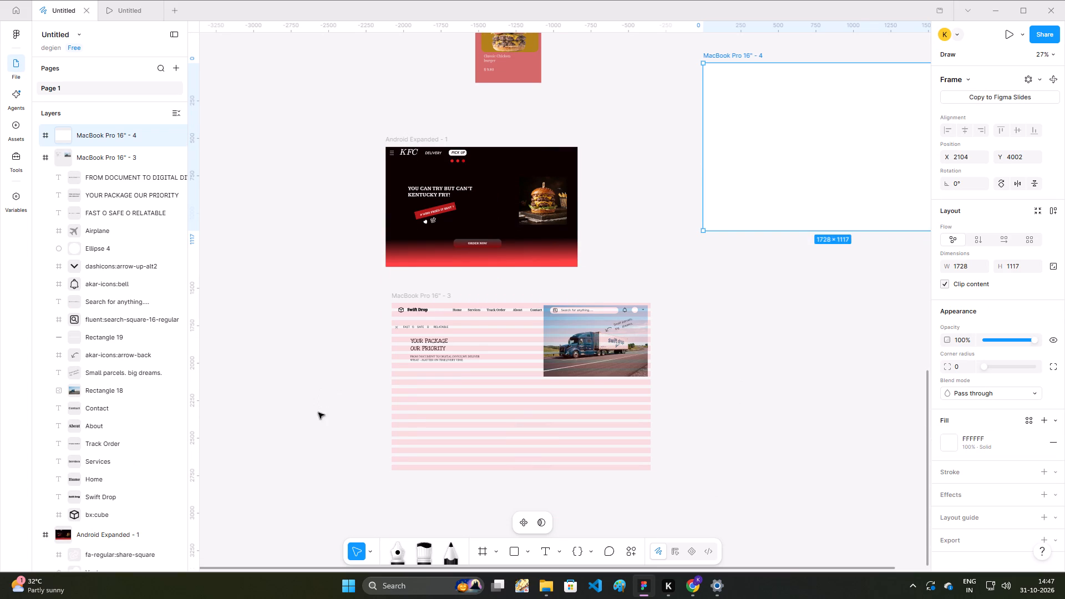
Select all the Swift Drop content inside MacBook Pro 16" - 3 and wrap it in one frame with Frame selection.
{"action": "left_click_drag", "start_coordinate": [402, 409], "coordinate": [410, 317]}
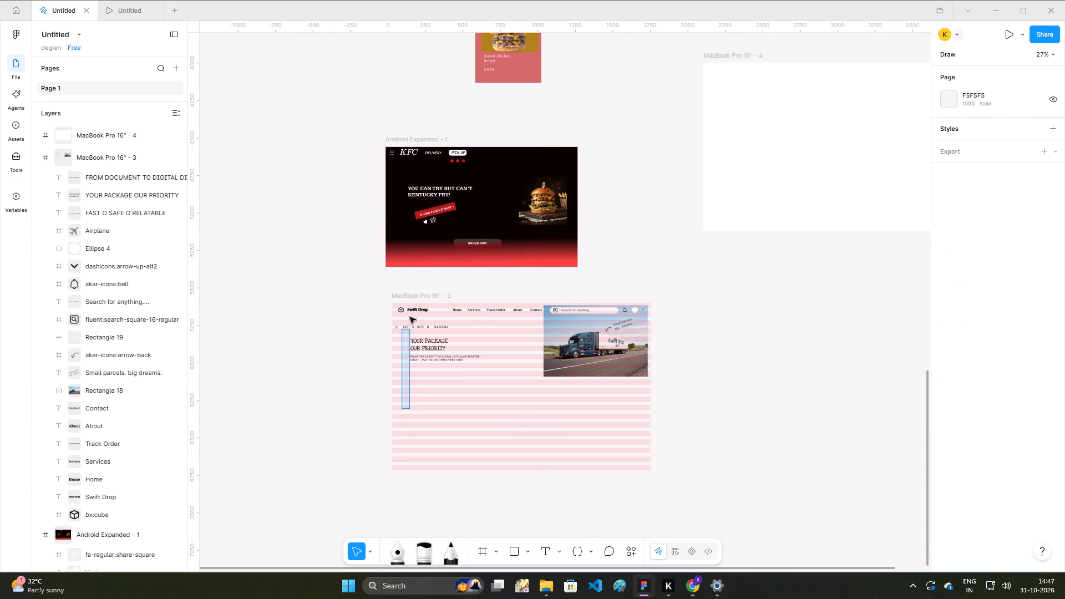
{"action": "left_click_drag", "start_coordinate": [410, 317], "coordinate": [432, 408]}
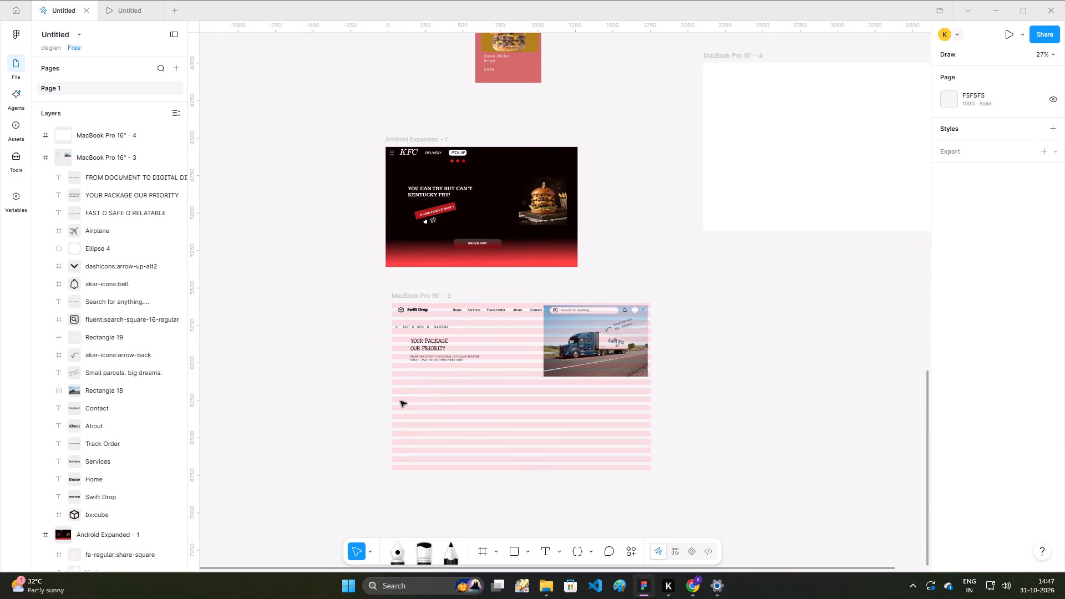
{"action": "left_click_drag", "start_coordinate": [400, 401], "coordinate": [409, 390]}
{"action": "left_click_drag", "start_coordinate": [396, 393], "coordinate": [408, 304]}
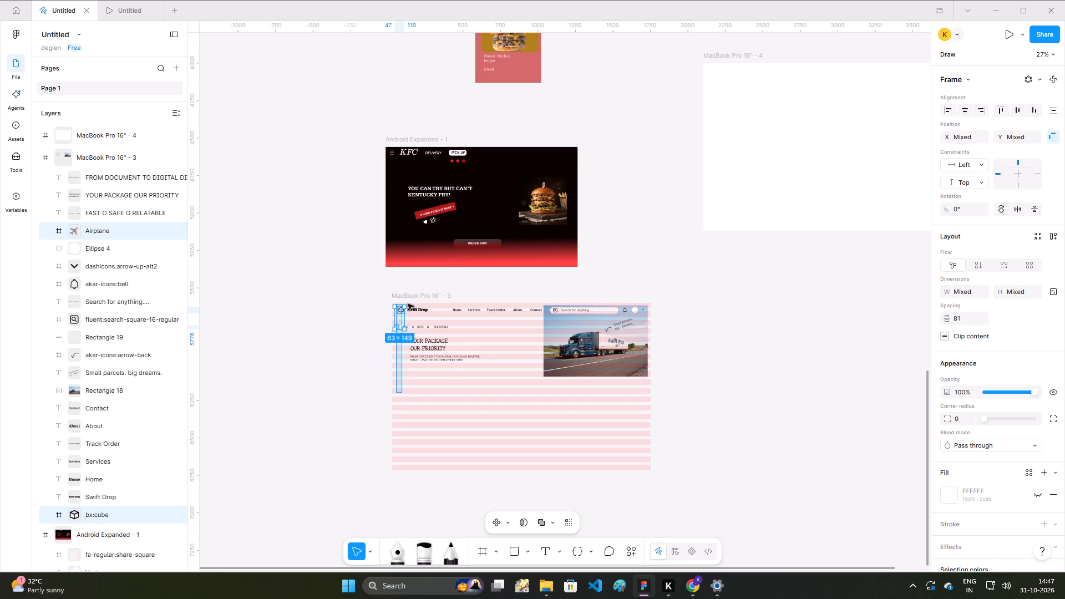
{"action": "left_click_drag", "start_coordinate": [408, 304], "coordinate": [625, 304]}
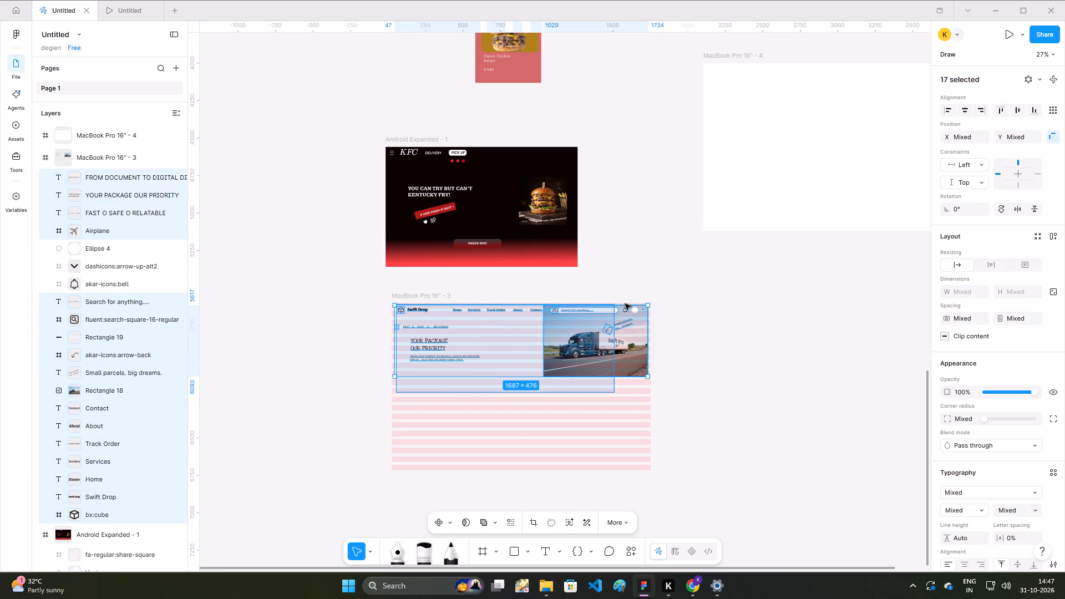
{"action": "left_click_drag", "start_coordinate": [625, 304], "coordinate": [652, 304]}
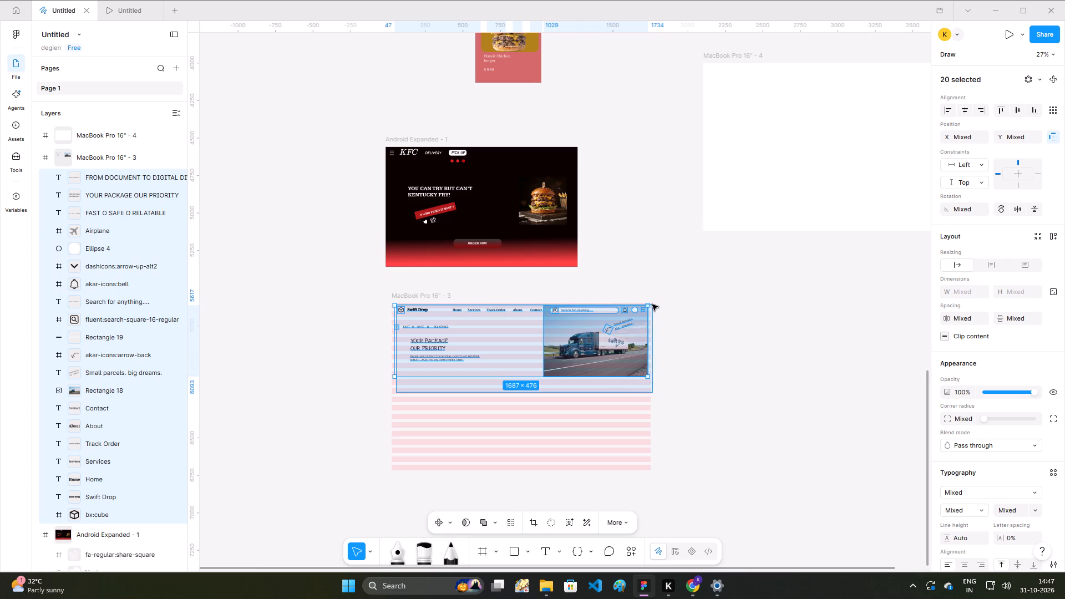
{"action": "left_click_drag", "start_coordinate": [652, 304], "coordinate": [651, 304]}
{"action": "right_click", "coordinate": [610, 342]}
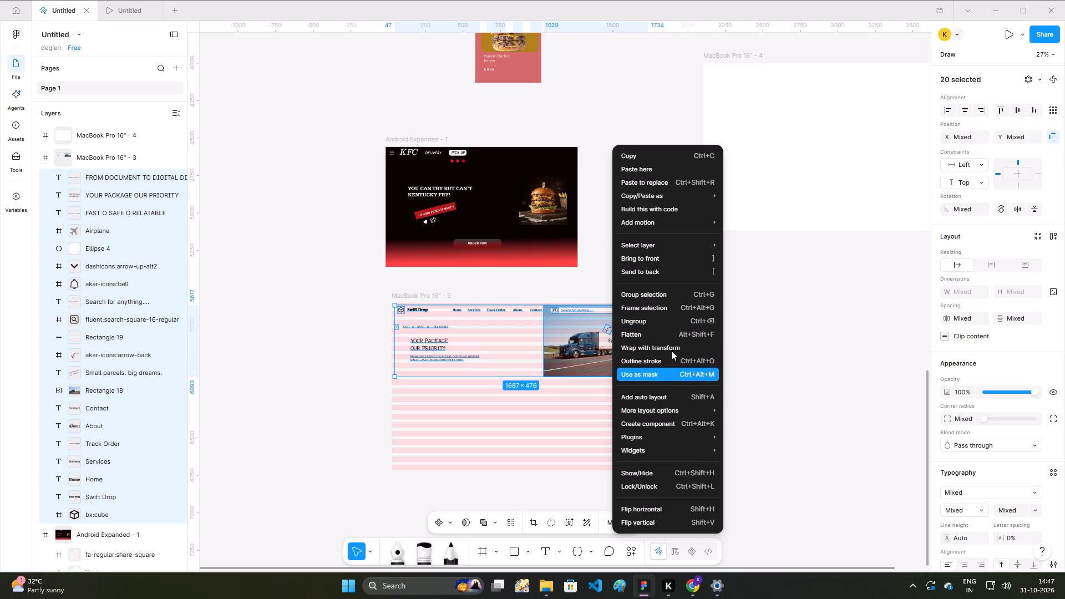
{"action": "left_click", "coordinate": [671, 307]}
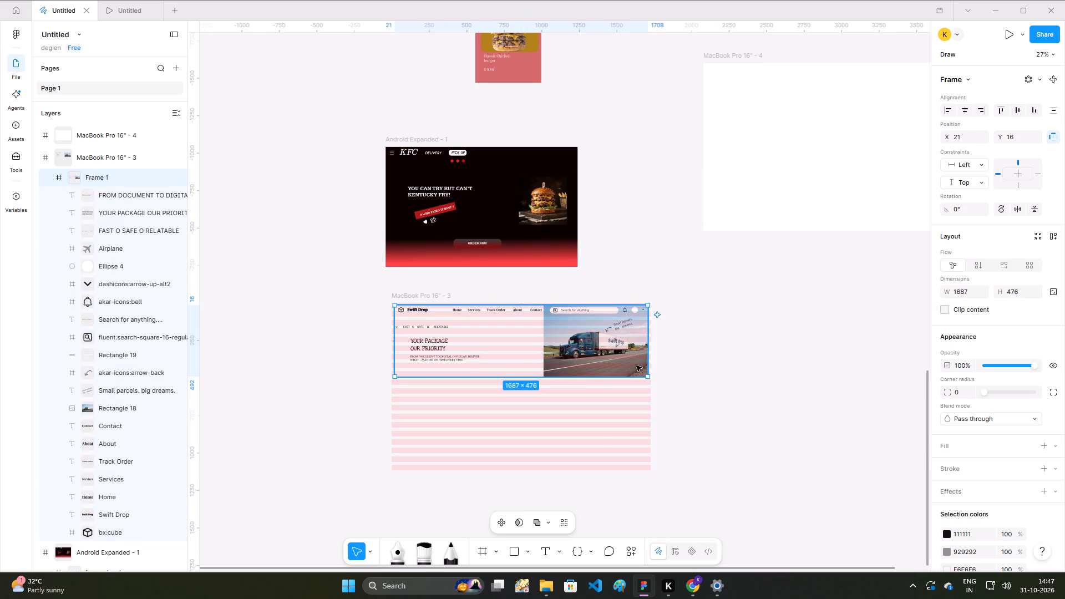
Move the framed Swift Drop content into the empty MacBook Pro 16" - 4 frame, at X 0, Y 21.
{"action": "left_click_drag", "start_coordinate": [559, 354], "coordinate": [847, 161]}
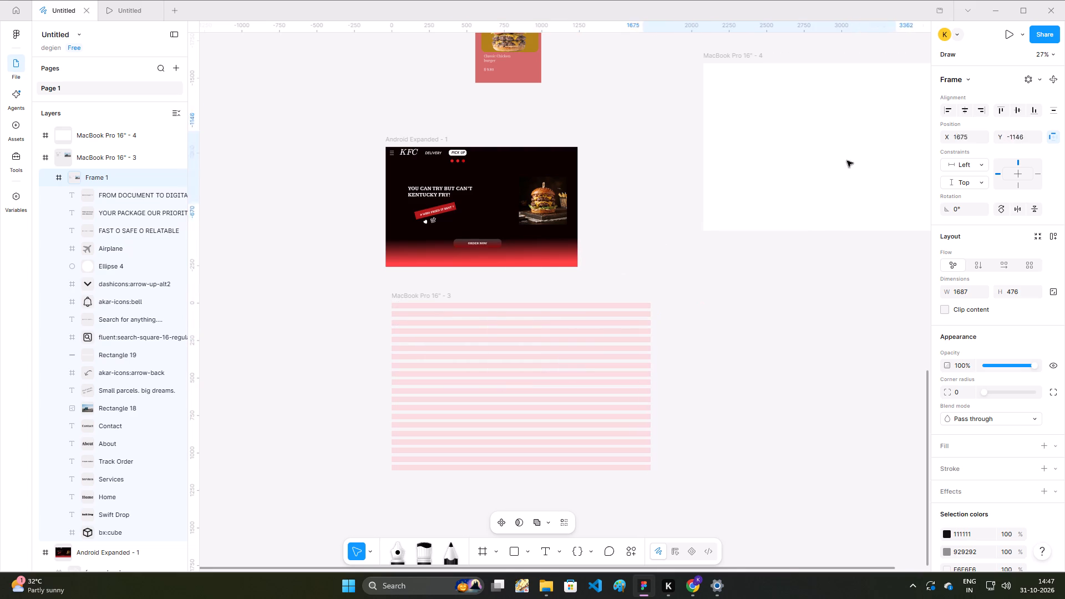
{"action": "left_click_drag", "start_coordinate": [847, 161], "coordinate": [618, 384]}
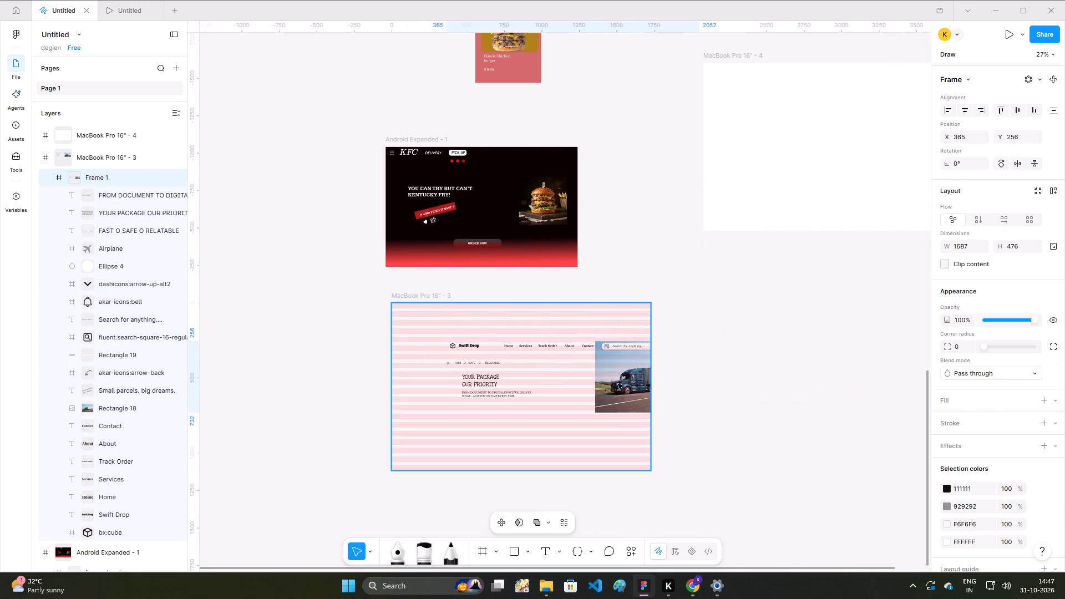
{"action": "left_click_drag", "start_coordinate": [618, 384], "coordinate": [865, 148]}
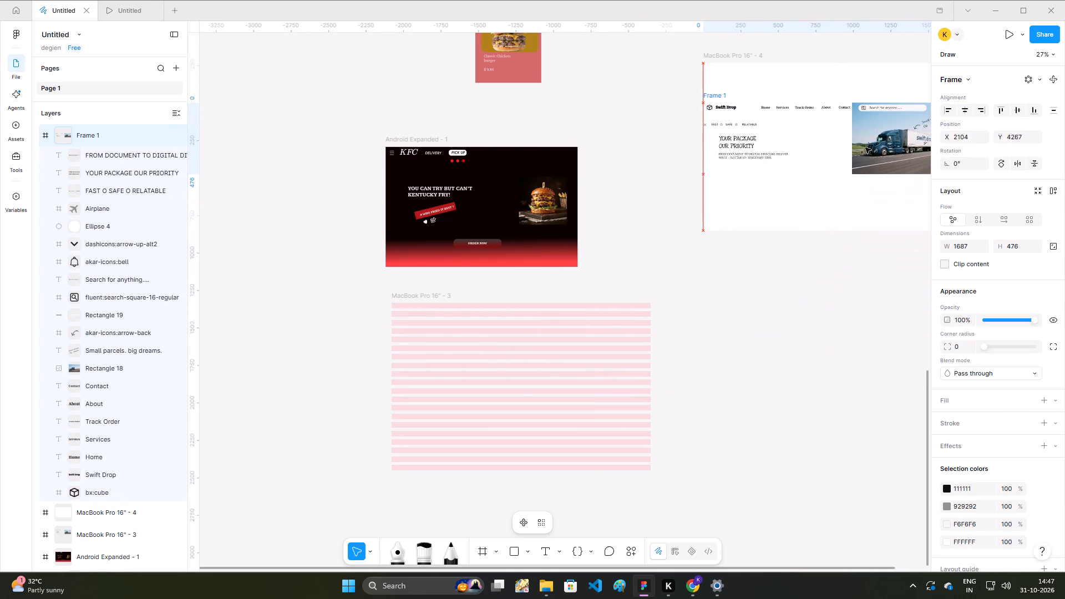
{"action": "left_click_drag", "start_coordinate": [865, 148], "coordinate": [870, 119]}
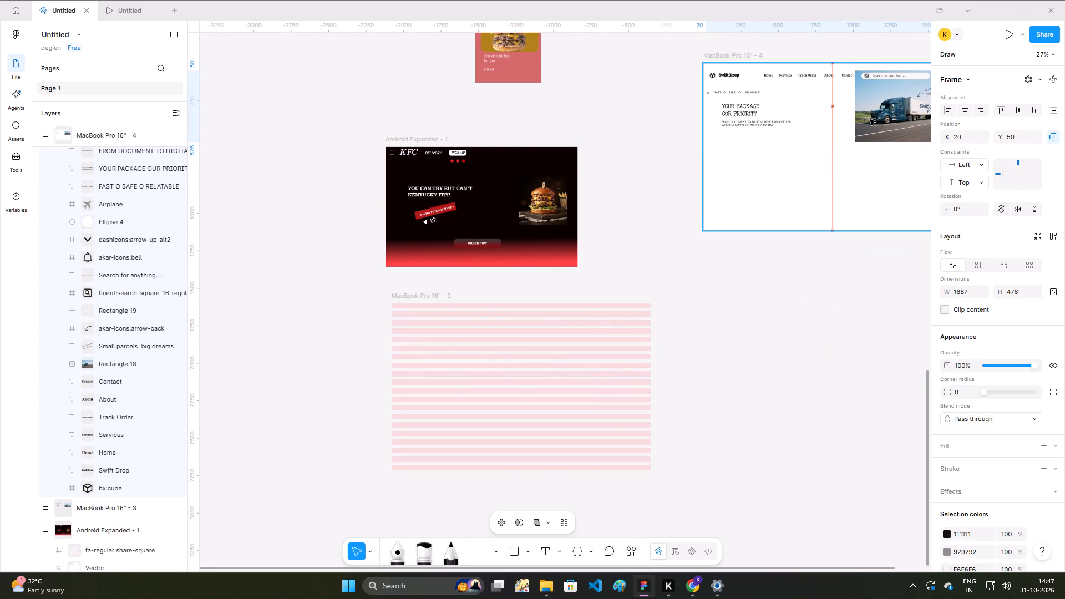
{"action": "left_click_drag", "start_coordinate": [870, 119], "coordinate": [866, 118]}
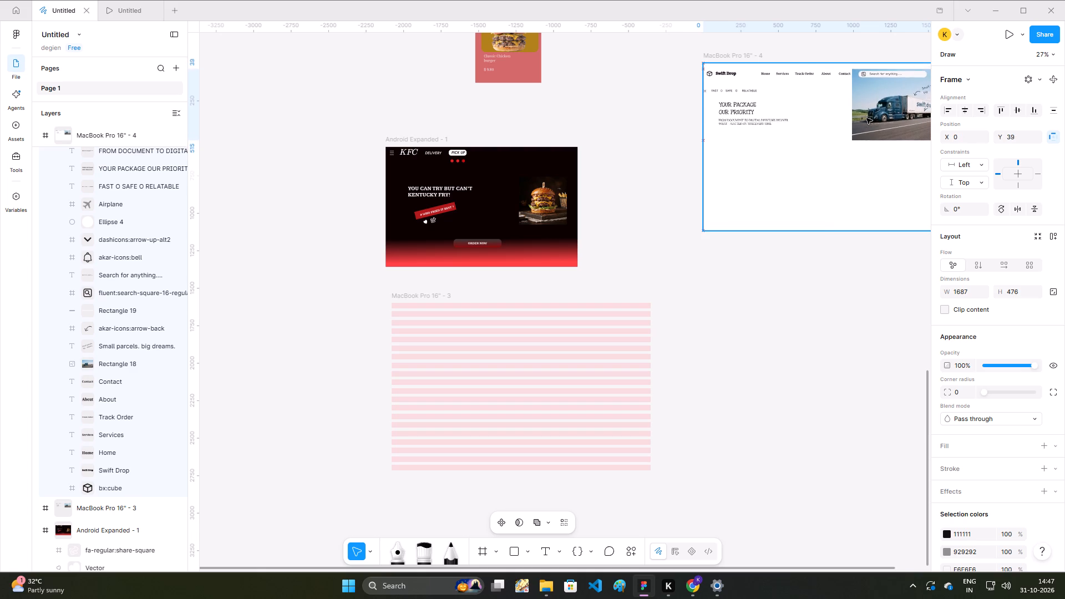
{"action": "left_click_drag", "start_coordinate": [866, 118], "coordinate": [868, 115]}
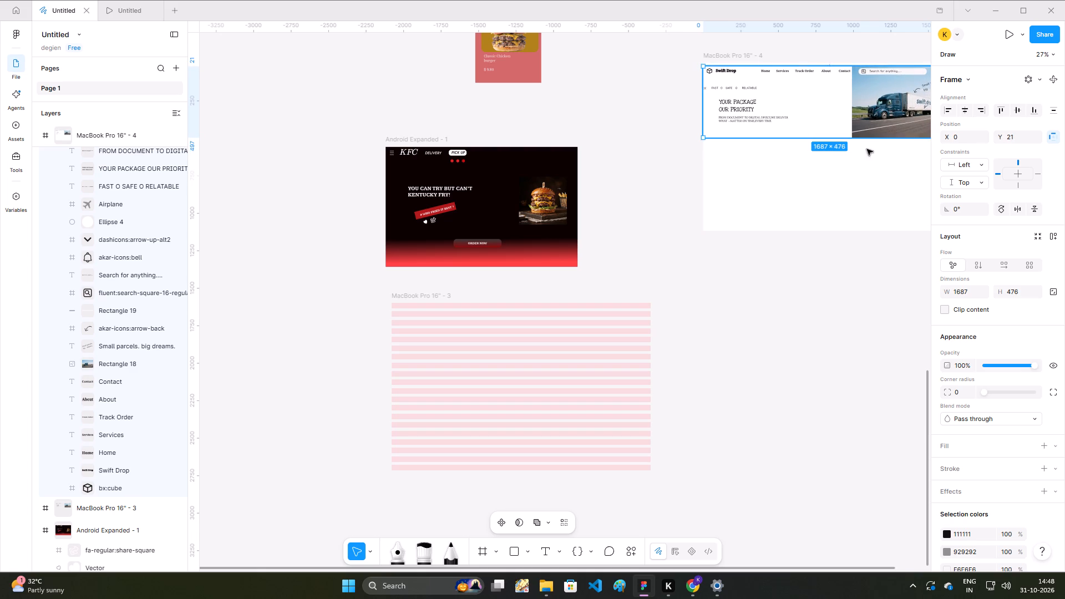
{"action": "left_click", "coordinate": [846, 287]}
{"action": "left_click_drag", "start_coordinate": [846, 289], "coordinate": [760, 285]}
Delete the emptied MacBook Pro 16" - 3 frame with the pink row grid.
{"action": "left_click", "coordinate": [613, 367]}
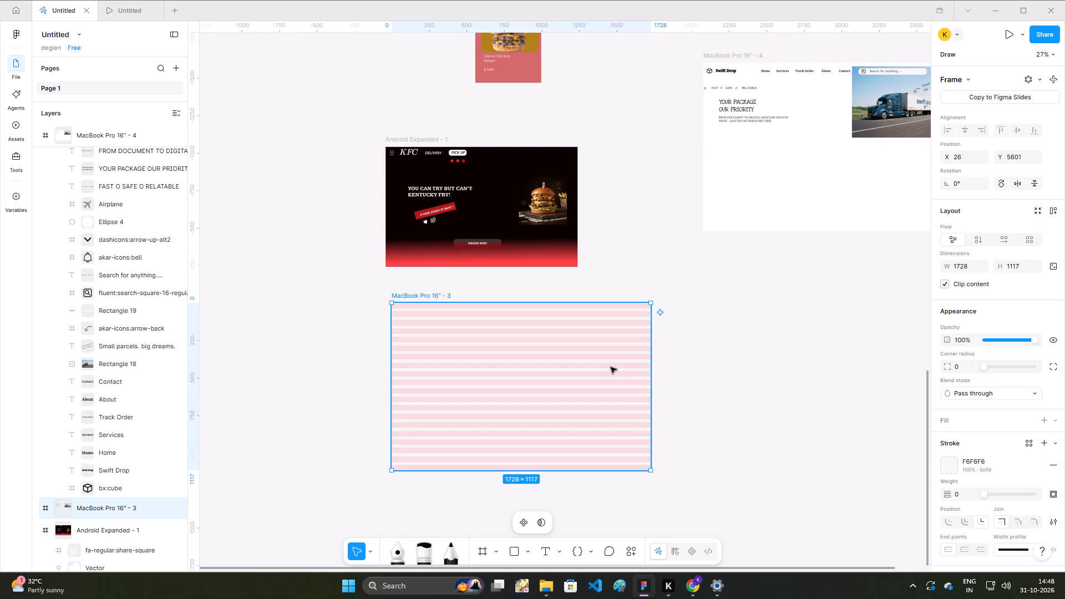
{"action": "key", "text": "Delete"}
Reposition the framed Swift Drop content inside MacBook Pro 16" - 4 to X 20, Y 18.
{"action": "scroll", "coordinate": [699, 403], "scroll_direction": "down", "scroll_amount": 2}
{"action": "scroll", "coordinate": [783, 408], "scroll_direction": "up", "scroll_amount": 1, "text": "ctrl"}
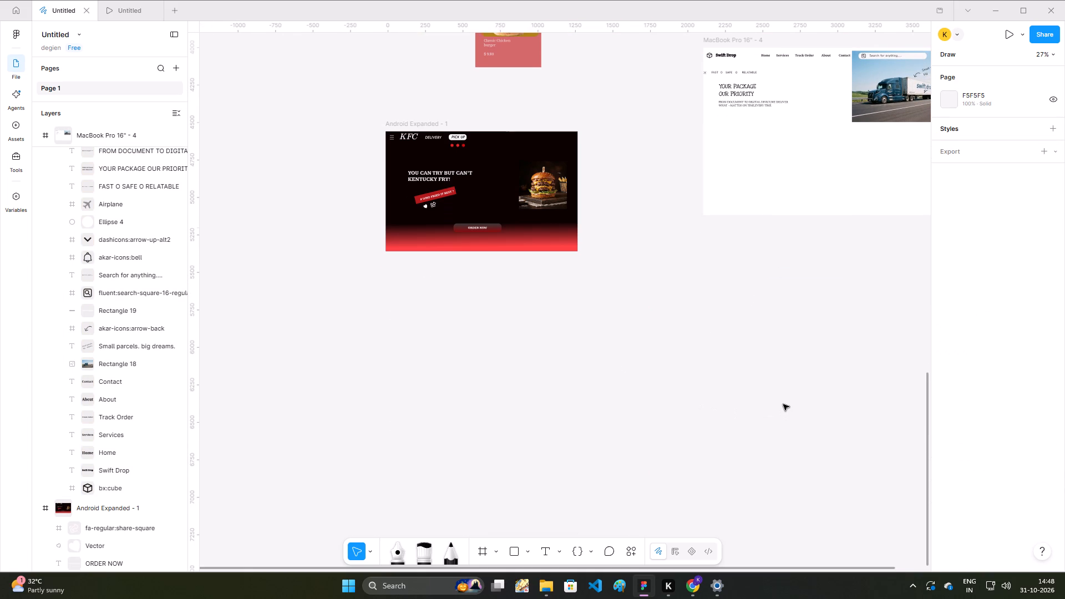
{"action": "scroll", "coordinate": [783, 401], "scroll_direction": "up", "scroll_amount": 3, "text": "ctrl"}
{"action": "key", "text": "Right"}
{"action": "key", "text": "Right"}
{"action": "key", "text": "Right"}
{"action": "key", "text": "Right"}
{"action": "key", "text": "Right"}
{"action": "key", "text": "Right"}
{"action": "key", "text": "Right"}
{"action": "key", "text": "Right"}
{"action": "key", "text": "Right"}
{"action": "key", "text": "Right"}
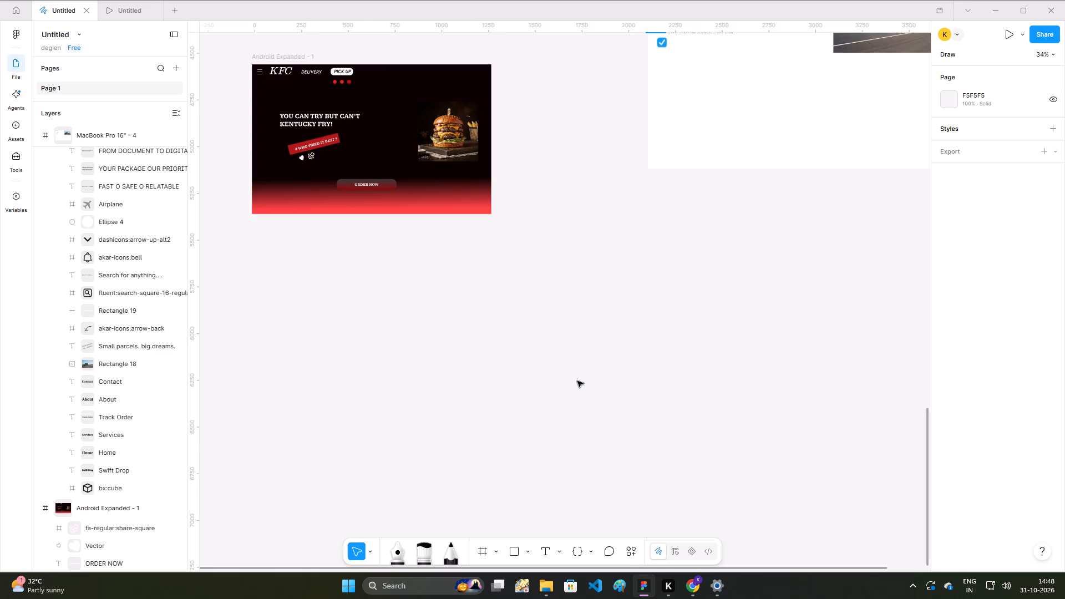
{"action": "key", "text": "Up"}
{"action": "key", "text": "Left"}
{"action": "key", "text": "Up"}
{"action": "key", "text": "Left"}
{"action": "key", "text": "Up"}
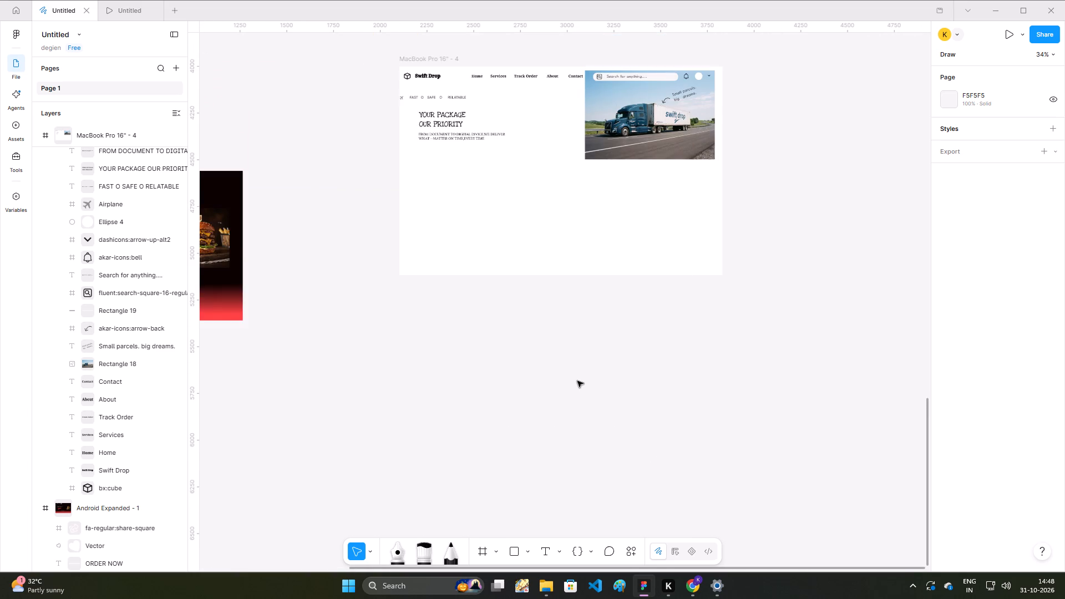
{"action": "key", "text": "Up"}
{"action": "key", "text": "Up"}
{"action": "key", "text": "Left"}
{"action": "key", "text": "Up"}
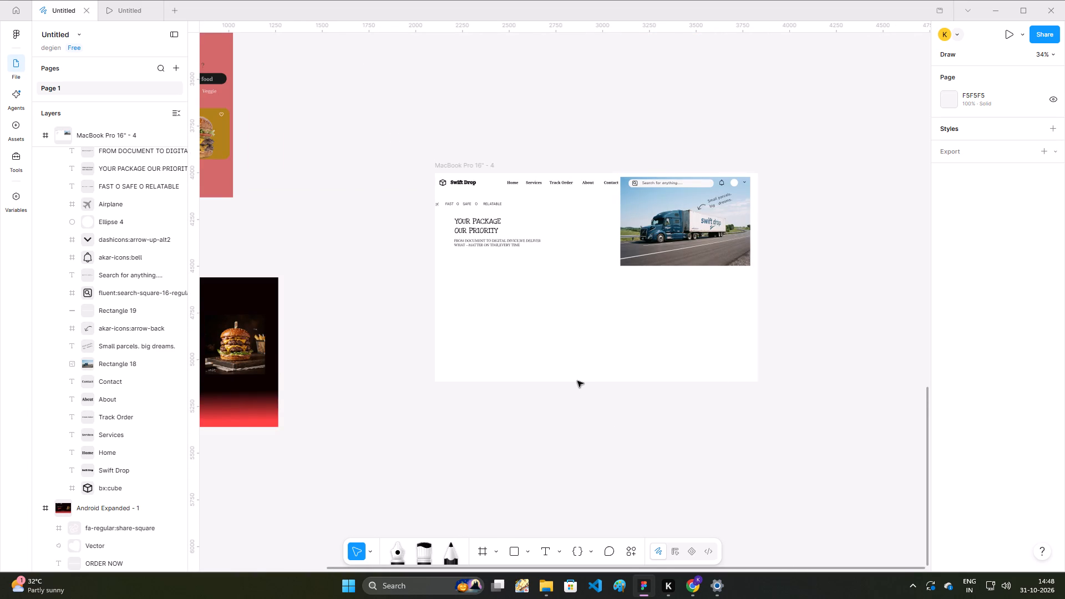
{"action": "scroll", "coordinate": [581, 389], "scroll_direction": "up", "scroll_amount": 7, "text": "ctrl"}
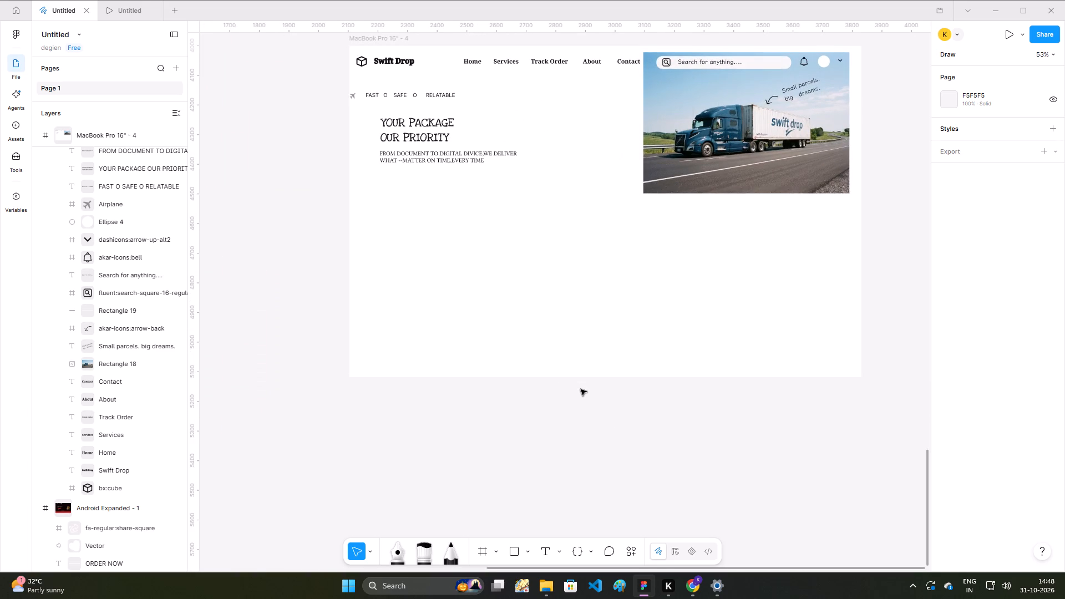
{"action": "scroll", "coordinate": [581, 389], "scroll_direction": "up", "scroll_amount": 6}
{"action": "scroll", "coordinate": [581, 389], "scroll_direction": "up", "scroll_amount": 1, "text": "ctrl"}
{"action": "scroll", "coordinate": [581, 389], "scroll_direction": "up", "scroll_amount": 3}
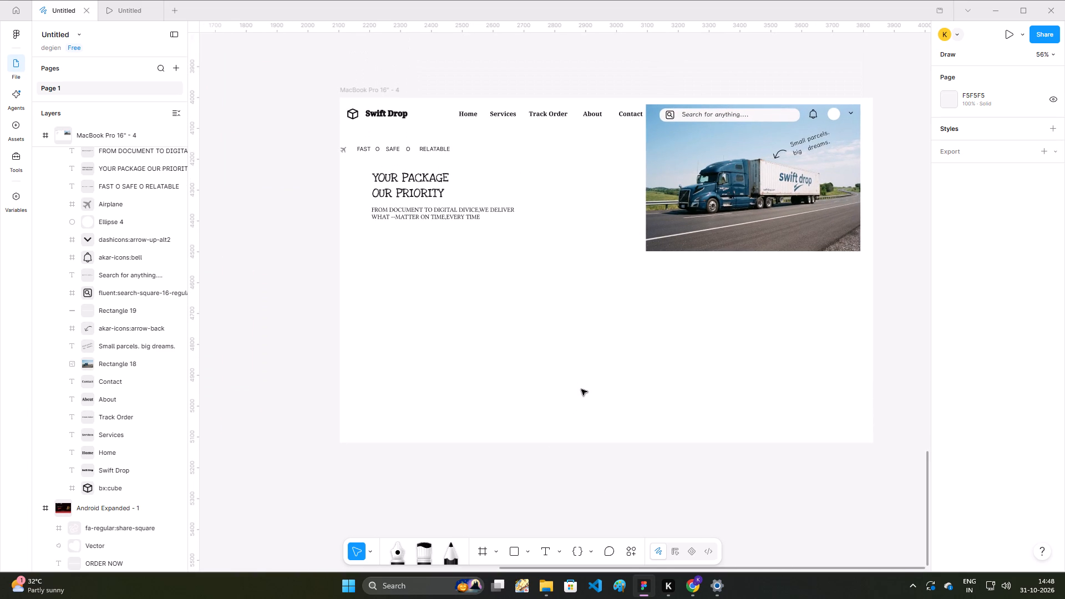
{"action": "scroll", "coordinate": [581, 389], "scroll_direction": "up", "scroll_amount": 2}
{"action": "scroll", "coordinate": [581, 389], "scroll_direction": "up", "scroll_amount": 2, "text": "ctrl"}
{"action": "scroll", "coordinate": [582, 389], "scroll_direction": "up", "scroll_amount": 5}
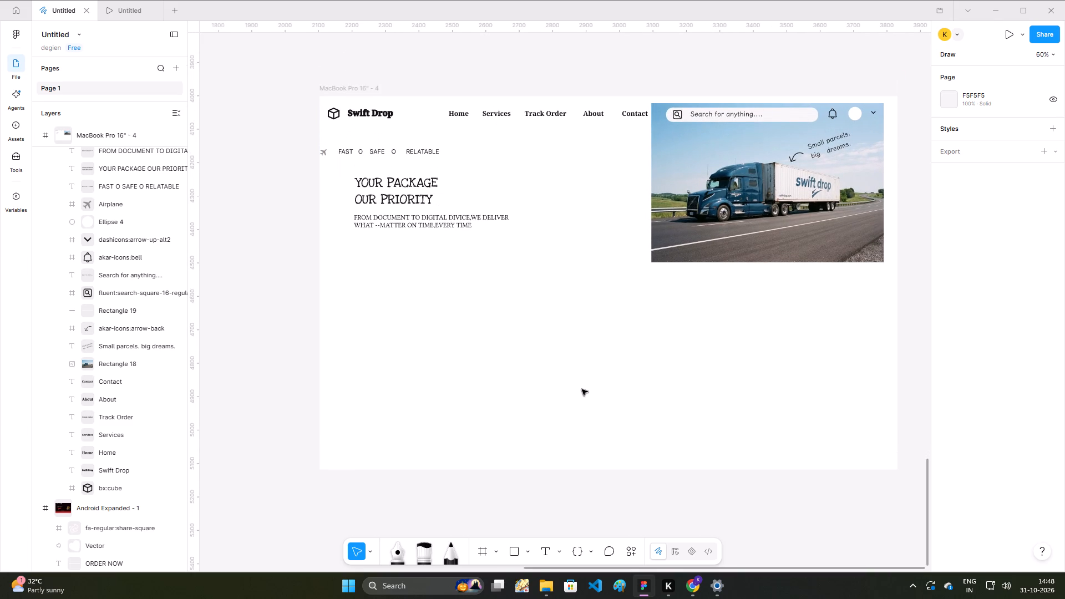
{"action": "scroll", "coordinate": [582, 389], "scroll_direction": "up", "scroll_amount": 7}
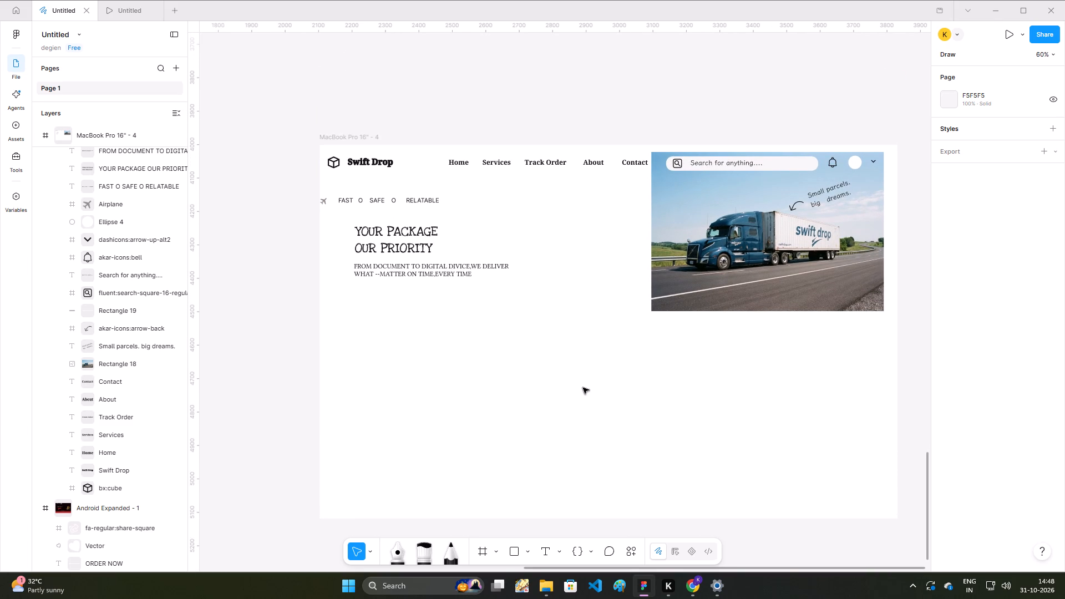
{"action": "scroll", "coordinate": [583, 388], "scroll_direction": "up", "scroll_amount": 1}
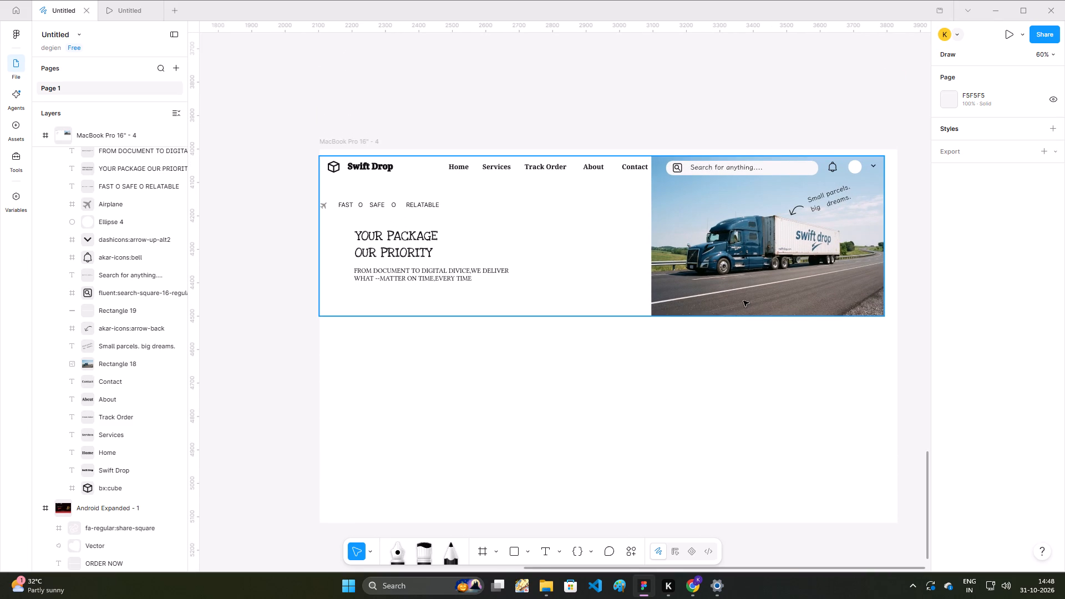
{"action": "left_click_drag", "start_coordinate": [743, 301], "coordinate": [749, 299]}
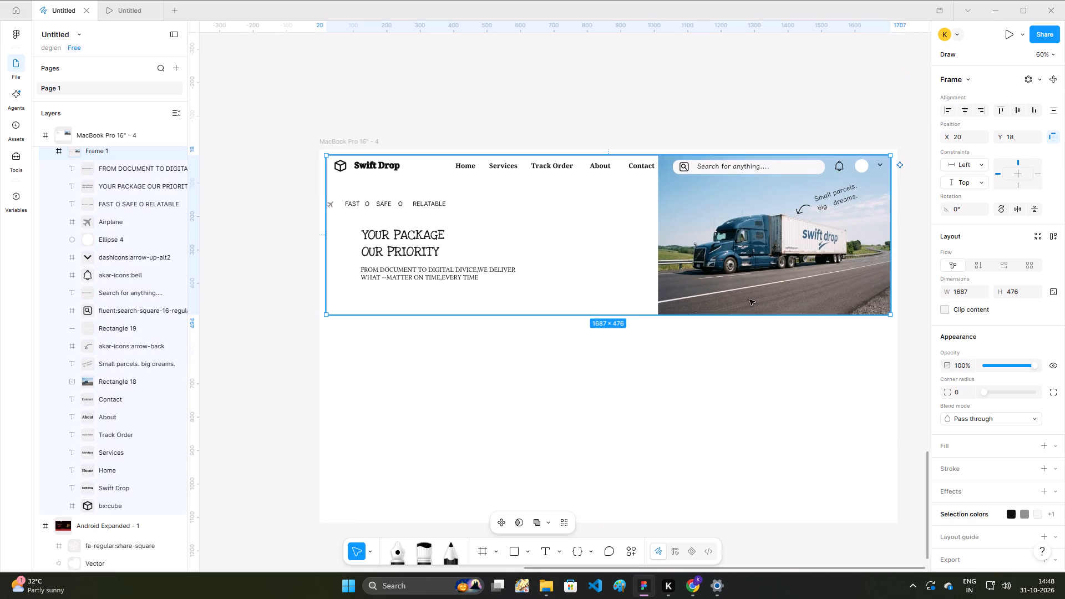
{"action": "left_click", "coordinate": [745, 343]}
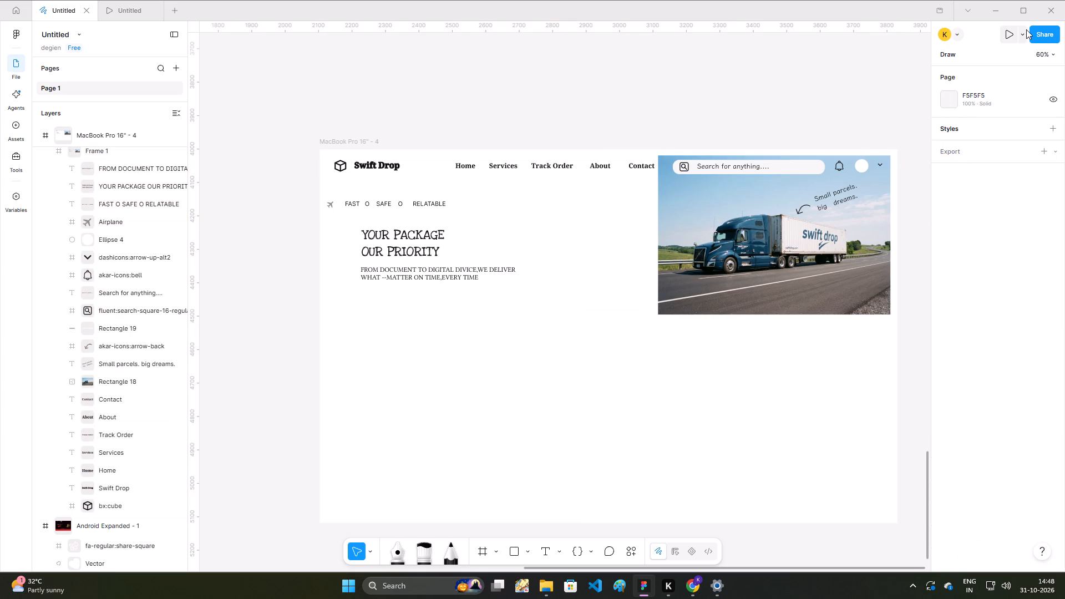
Review the prototype presentation through to the Swift Drop screen and return to the design file.
{"action": "left_click", "coordinate": [1009, 35]}
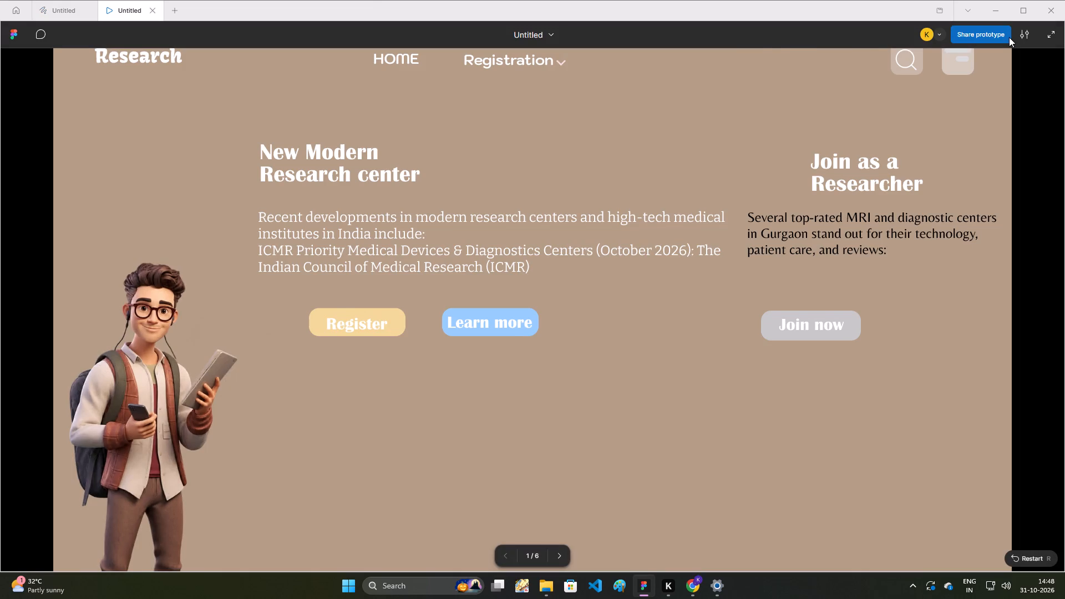
{"action": "key", "text": "Right"}
{"action": "key", "text": "Right"}
{"action": "key", "text": "Right"}
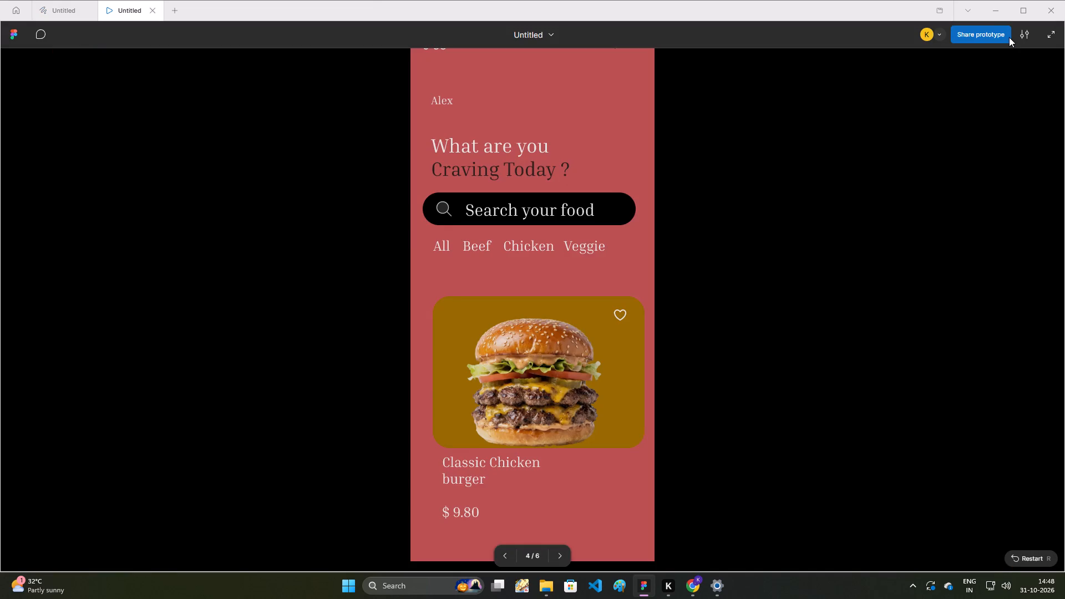
{"action": "key", "text": "Right"}
{"action": "key", "text": "Right"}
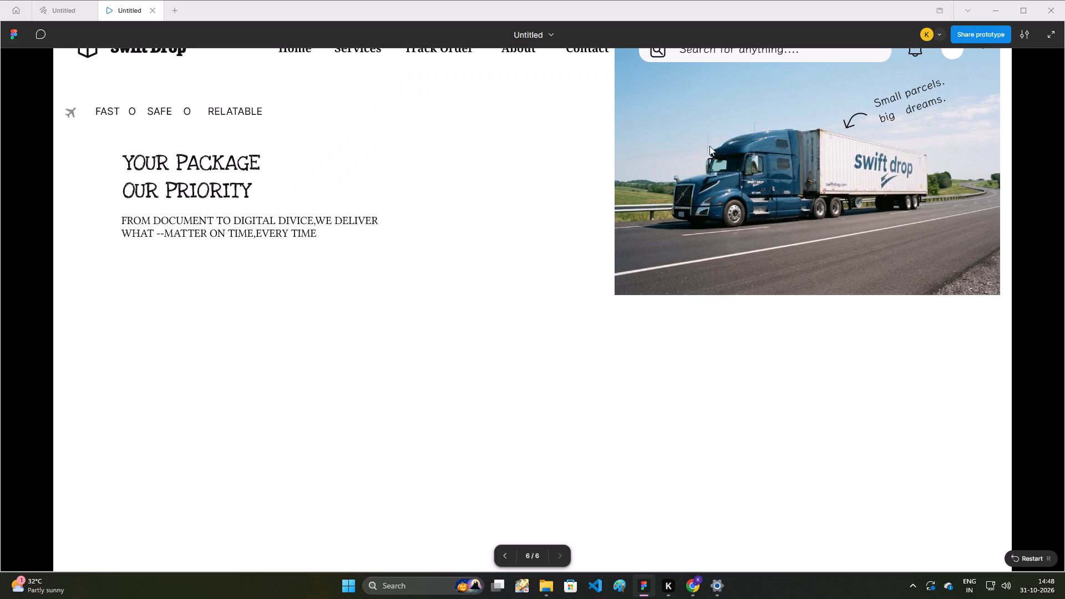
{"action": "left_click", "coordinate": [432, 332]}
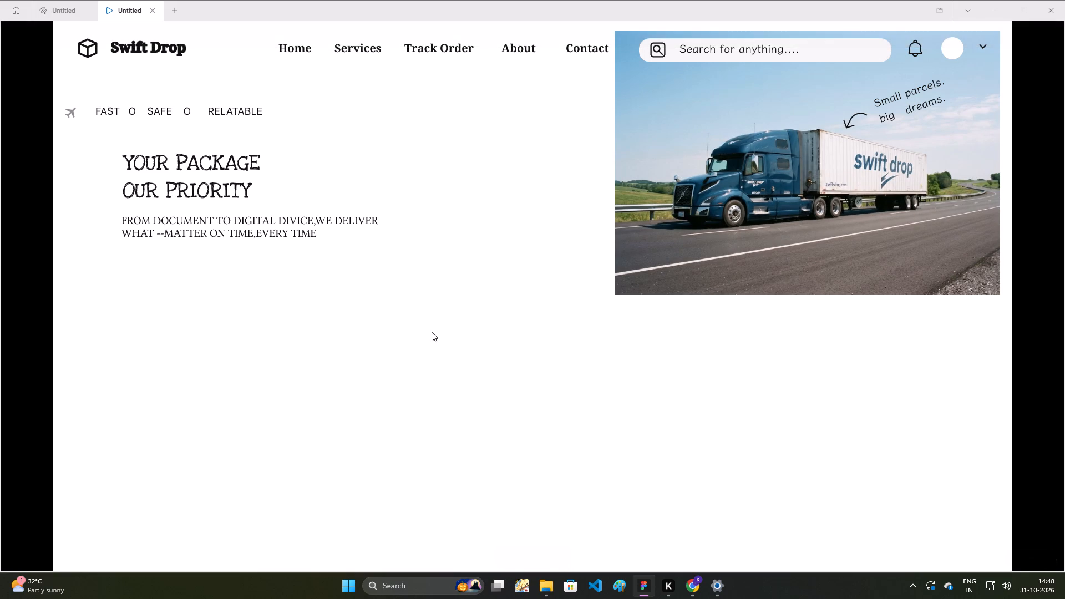
{"action": "left_click", "coordinate": [432, 332]}
{"action": "left_click", "coordinate": [639, 587]}
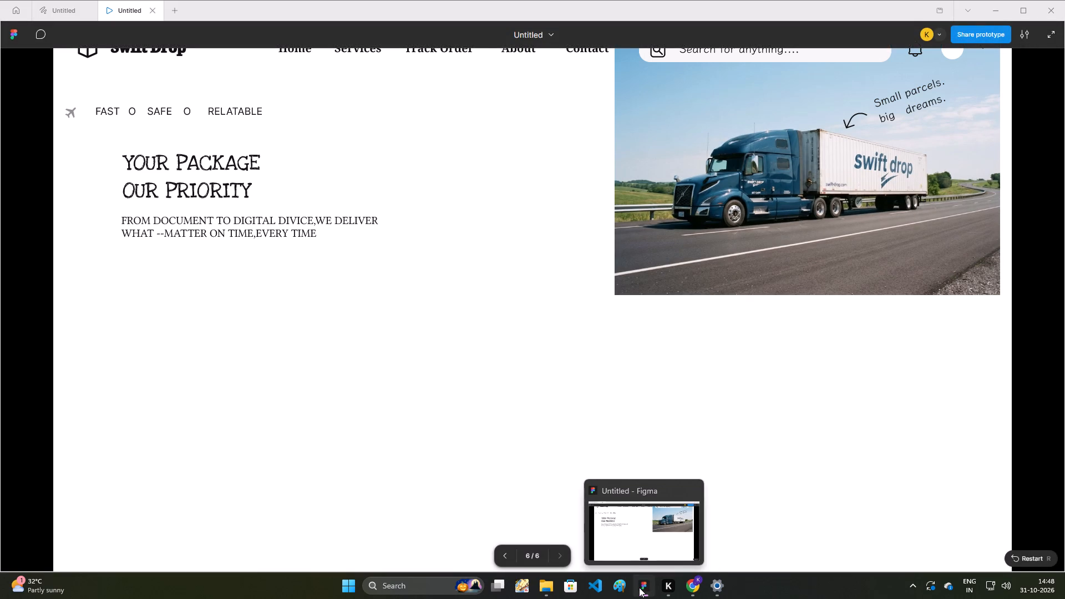
{"action": "left_click", "coordinate": [645, 588]}
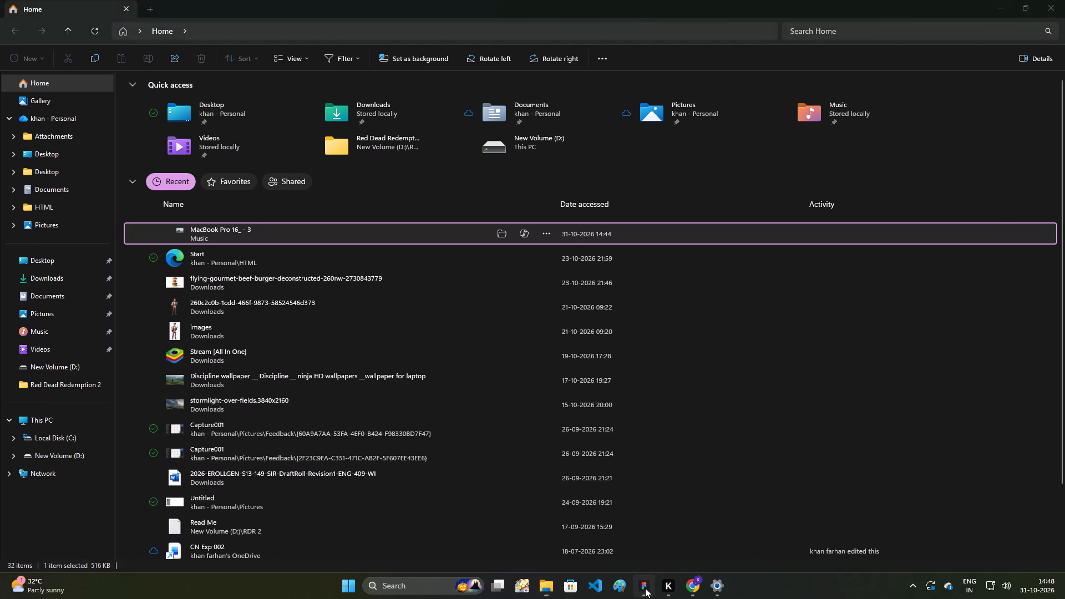
{"action": "left_click", "coordinate": [69, 8]}
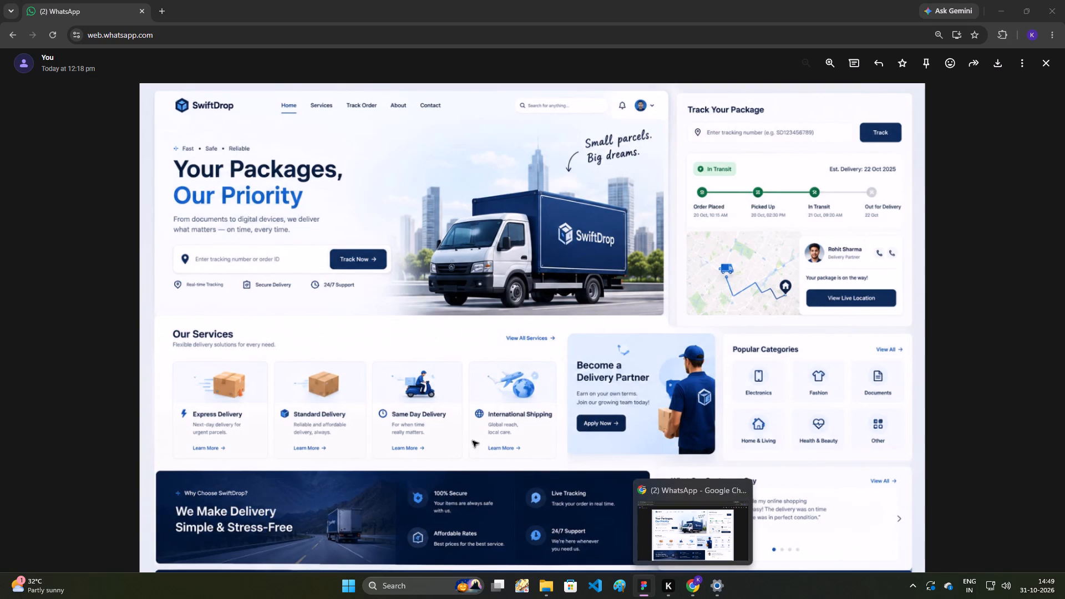
Draw a rectangle about 529 × 64 below the FROM DOCUMENT TO DIGITAL paragraph, at about X 111, Y 428.
{"action": "key", "text": "r"}
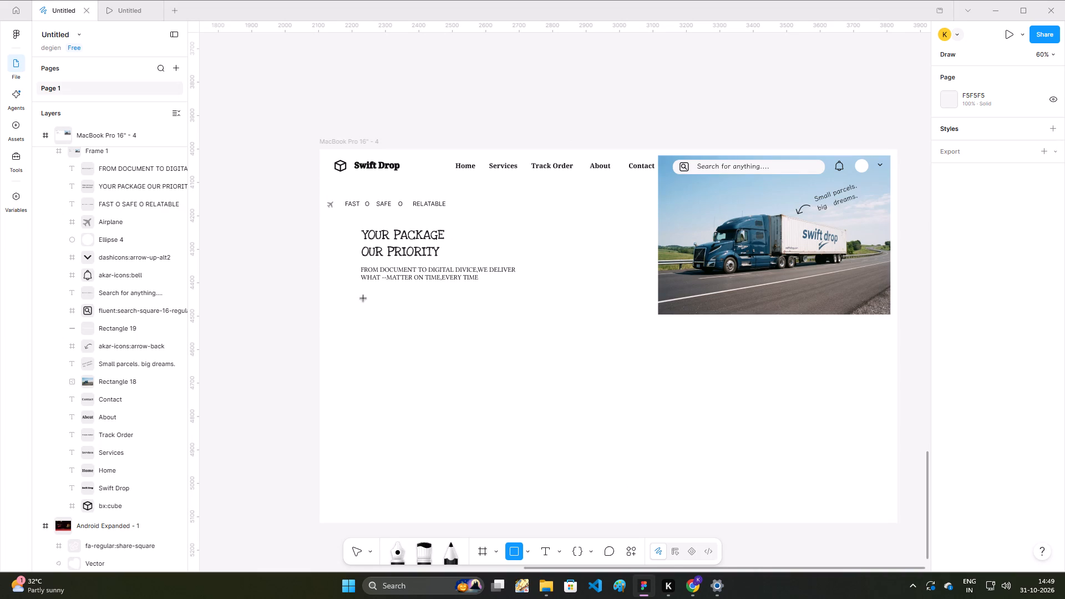
{"action": "left_click_drag", "start_coordinate": [363, 298], "coordinate": [482, 321]}
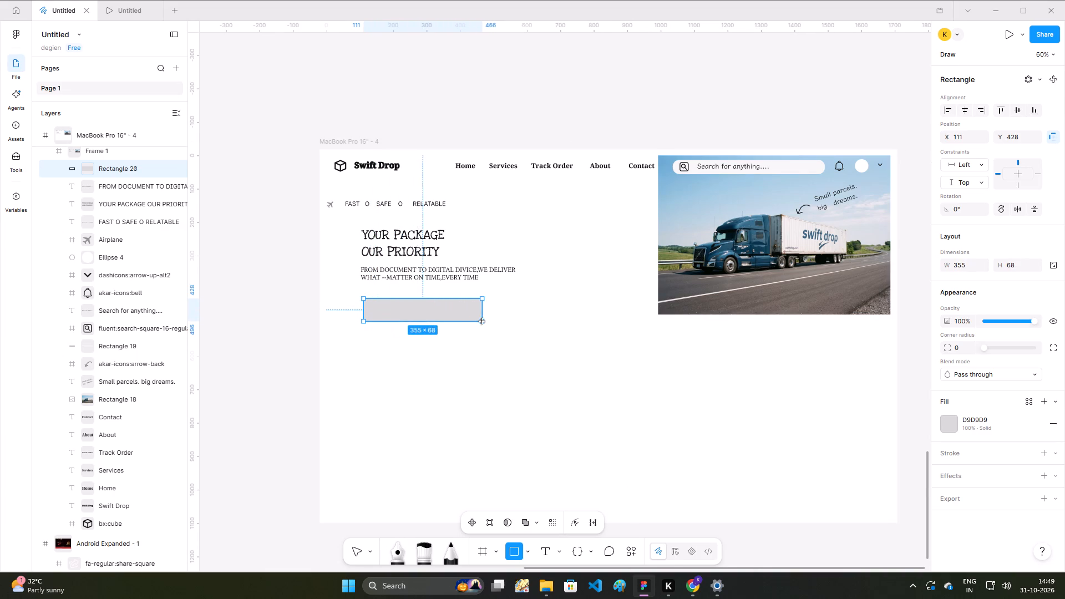
{"action": "left_click_drag", "start_coordinate": [482, 321], "coordinate": [540, 320]}
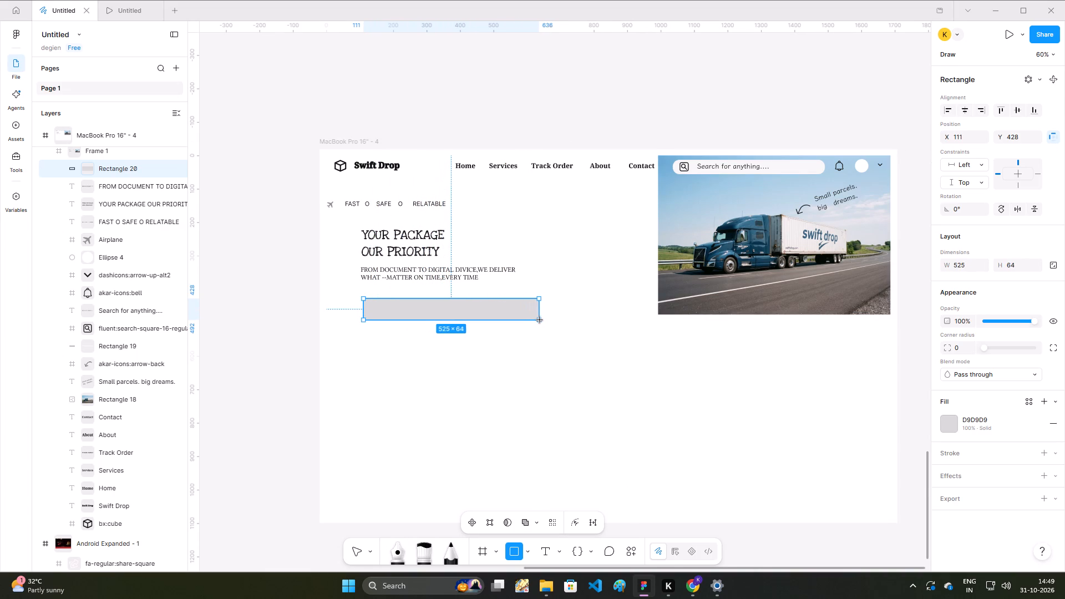
{"action": "left_click_drag", "start_coordinate": [540, 320], "coordinate": [540, 320]}
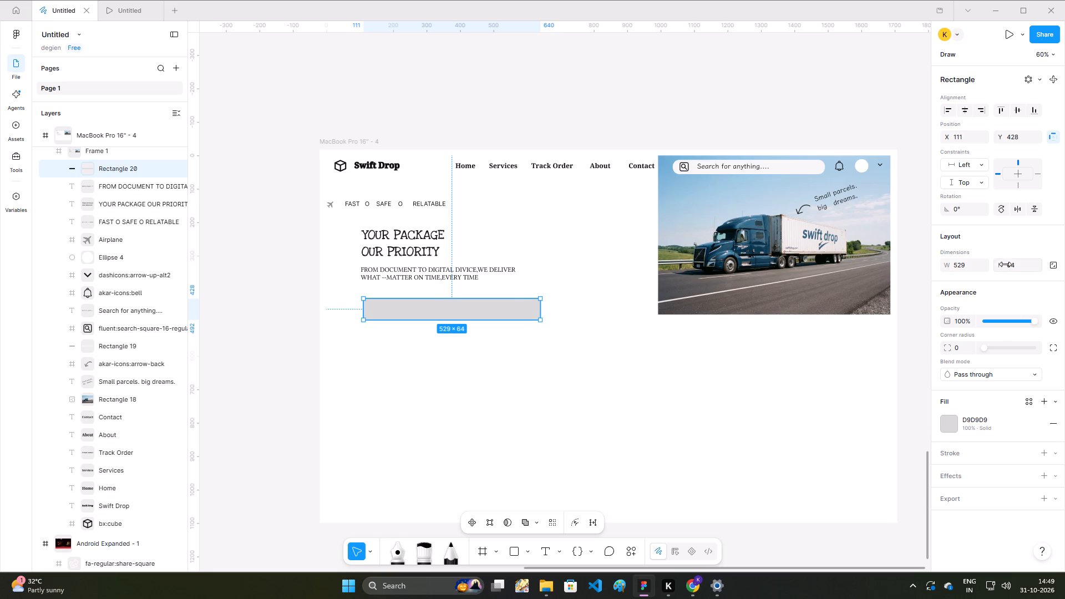
{"action": "scroll", "coordinate": [1018, 551], "scroll_direction": "up", "scroll_amount": 2}
{"action": "left_click", "coordinate": [345, 440]}
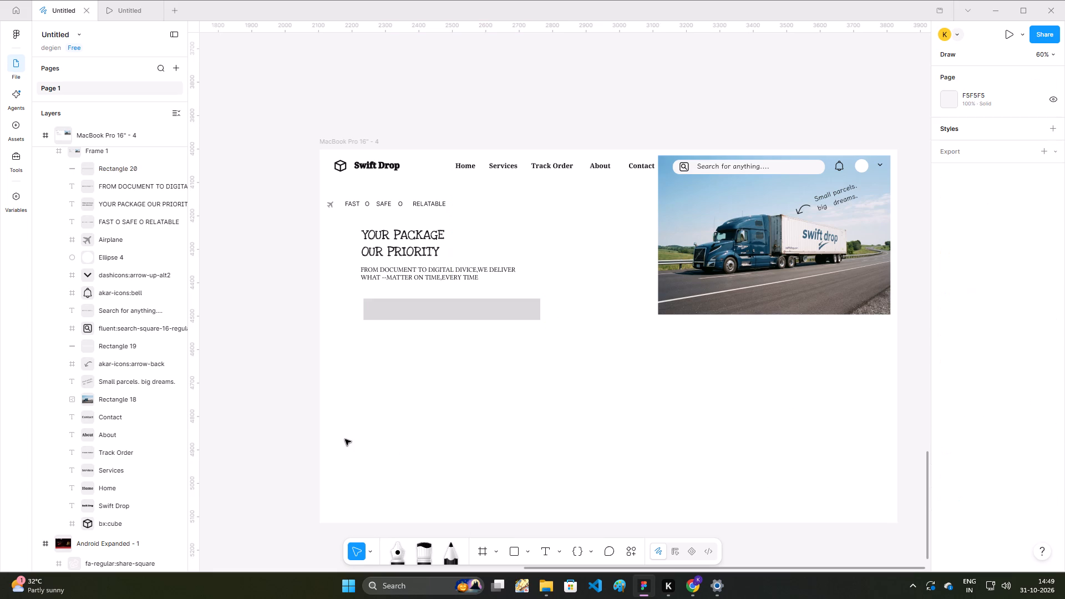
Round the corners of the grey rectangle below the paragraph with a radius of 20.
{"action": "left_click", "coordinate": [490, 311]}
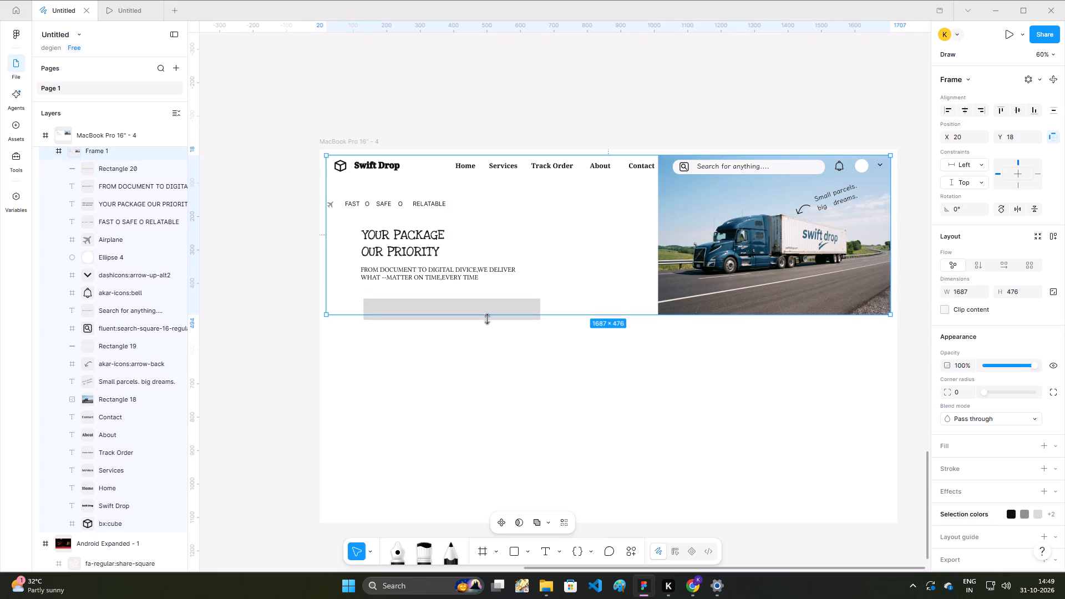
{"action": "left_click", "coordinate": [488, 321]}
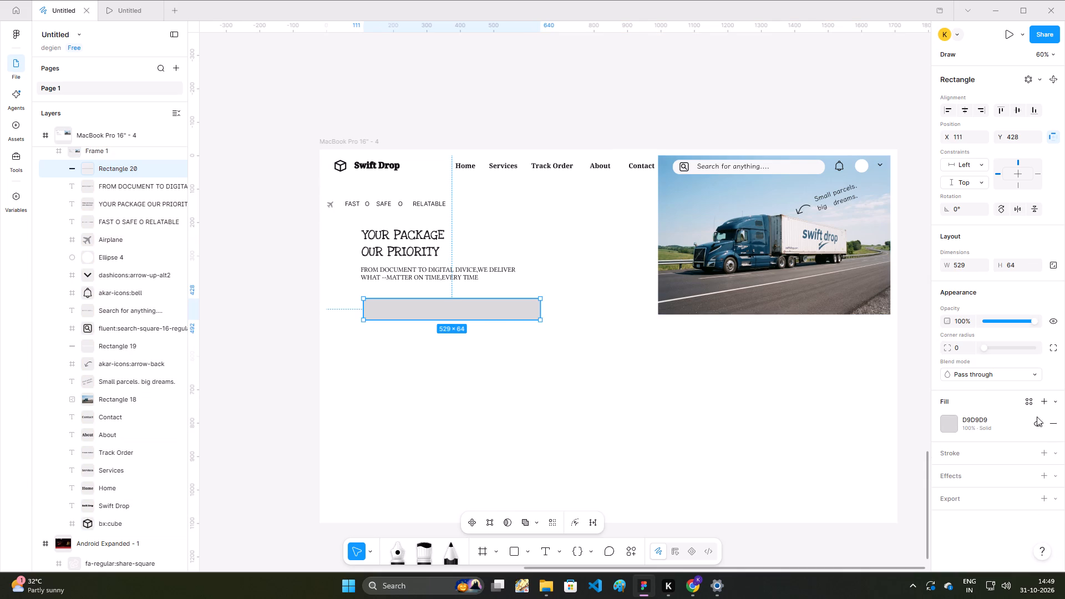
{"action": "scroll", "coordinate": [1035, 413], "scroll_direction": "up", "scroll_amount": 1}
{"action": "left_click_drag", "start_coordinate": [953, 352], "coordinate": [532, 296]}
{"action": "left_click_drag", "start_coordinate": [953, 352], "coordinate": [532, 296]}
{"action": "type", "text": "20"}
{"action": "key", "text": "Return"}
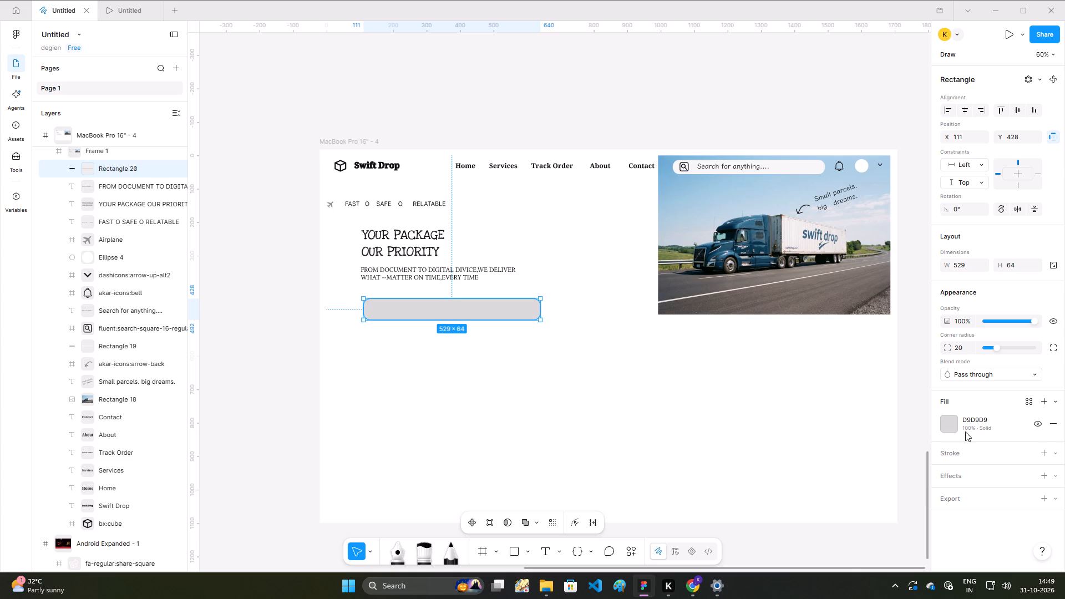
{"action": "left_click", "coordinate": [950, 423]}
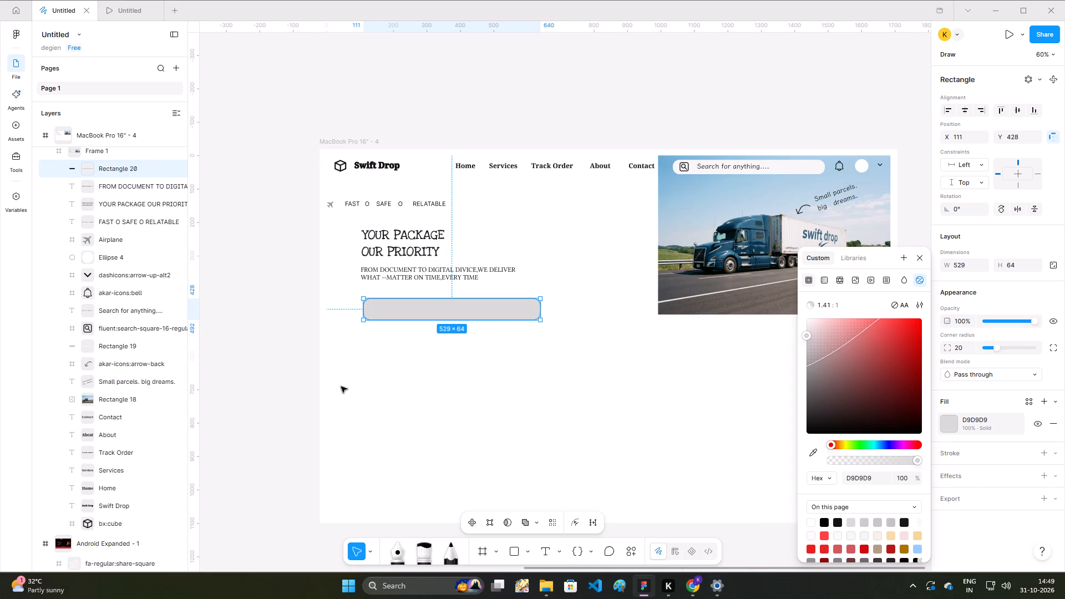
{"action": "left_click", "coordinate": [341, 387]}
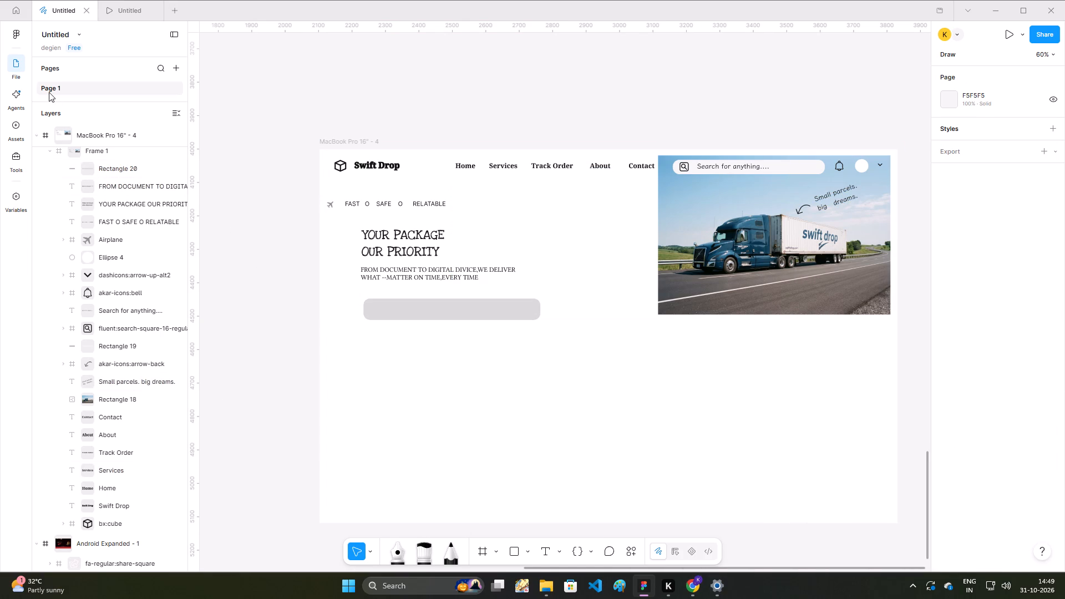
Search Iconify for LOCATION and place the at-icons location pin icon on the grey rounded bar.
{"action": "left_click", "coordinate": [13, 151]}
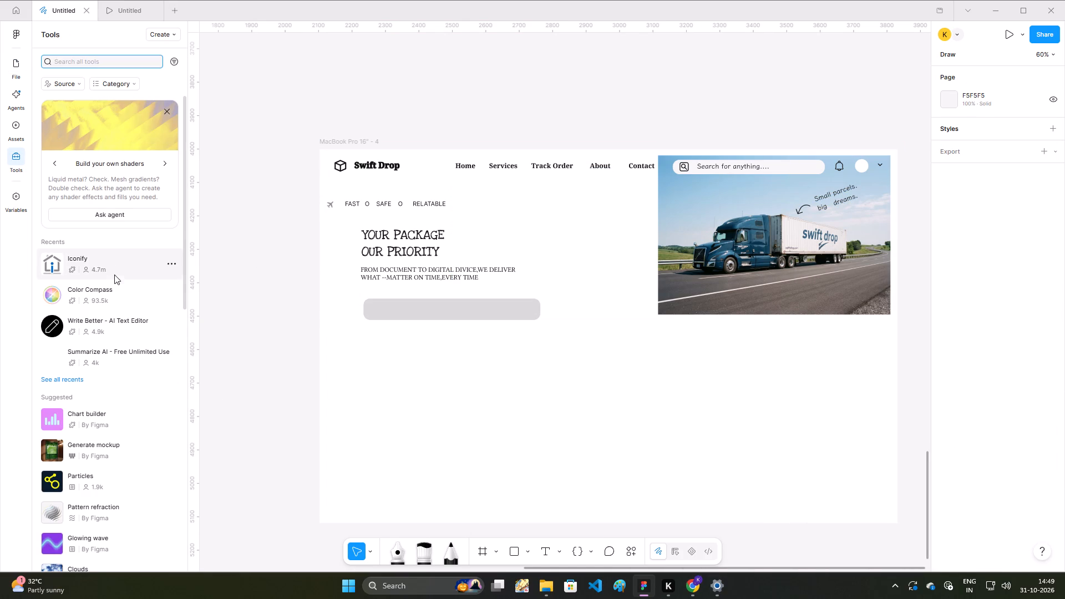
{"action": "left_click", "coordinate": [94, 261]}
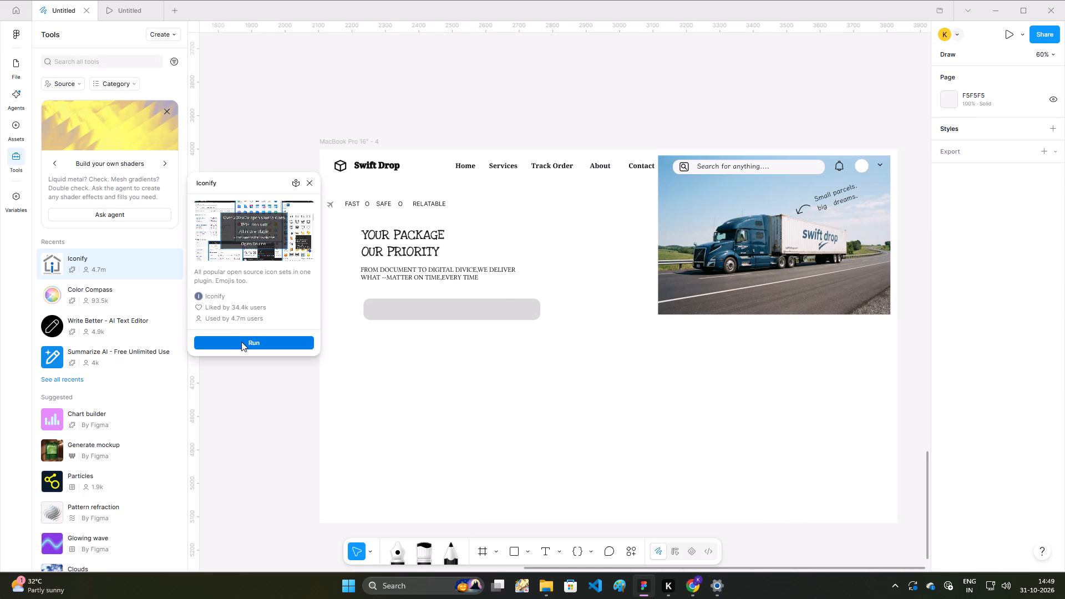
{"action": "left_click", "coordinate": [241, 342]}
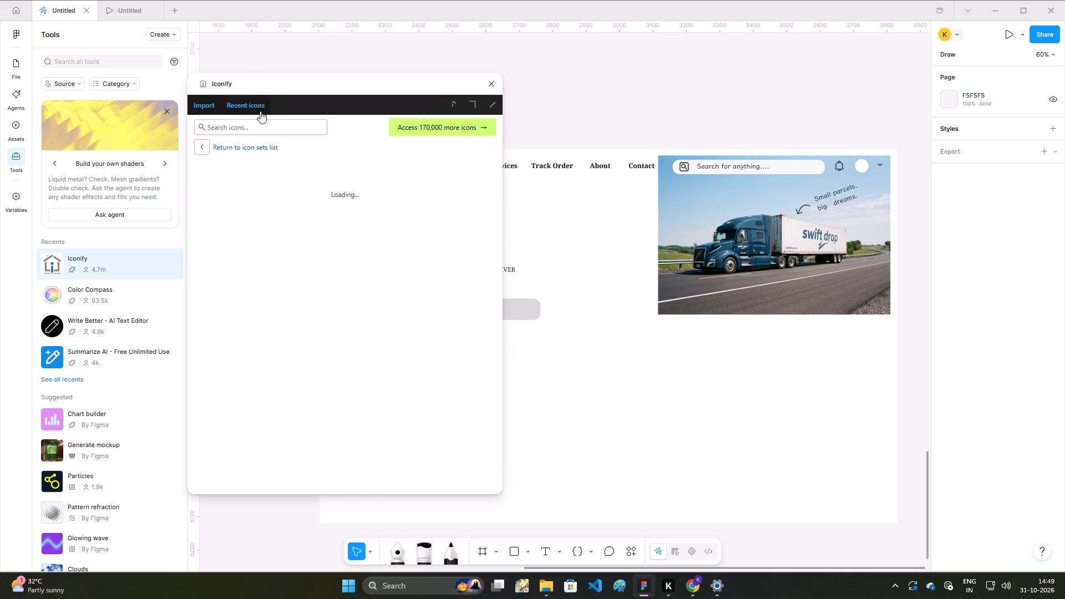
{"action": "left_click", "coordinate": [260, 122]}
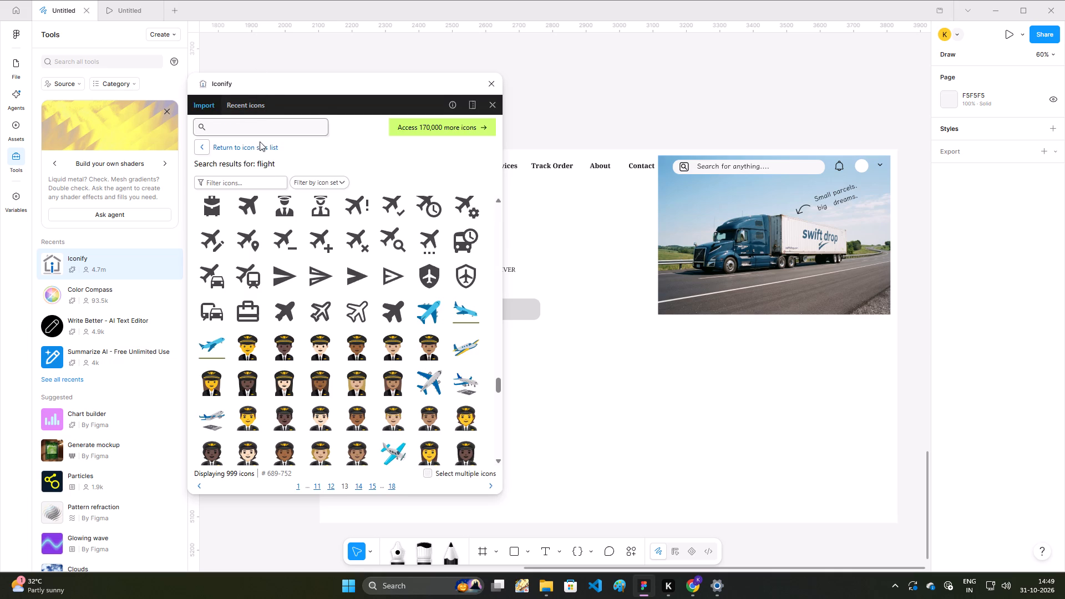
{"action": "type", "text": "LO"}
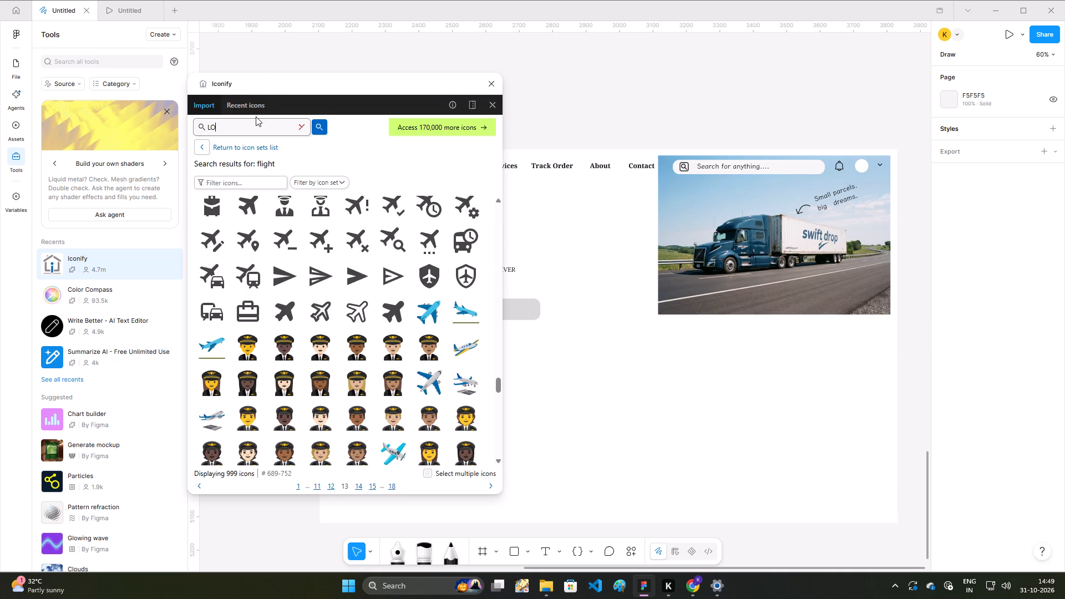
{"action": "type", "text": "CATION"}
{"action": "key", "text": "Return"}
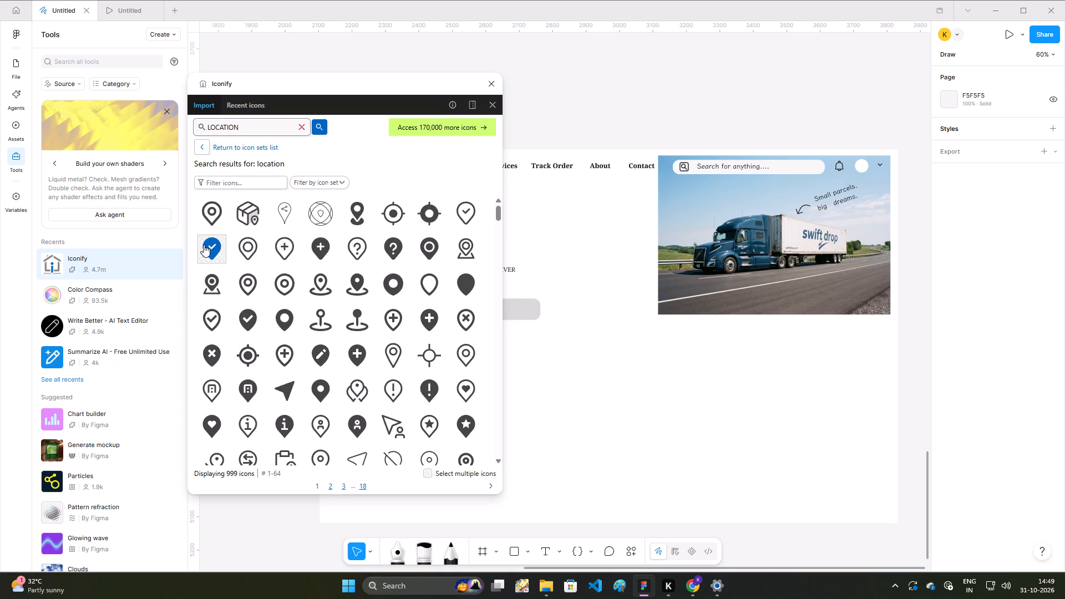
{"action": "left_click", "coordinate": [358, 212]}
{"action": "left_click_drag", "start_coordinate": [357, 211], "coordinate": [398, 226]}
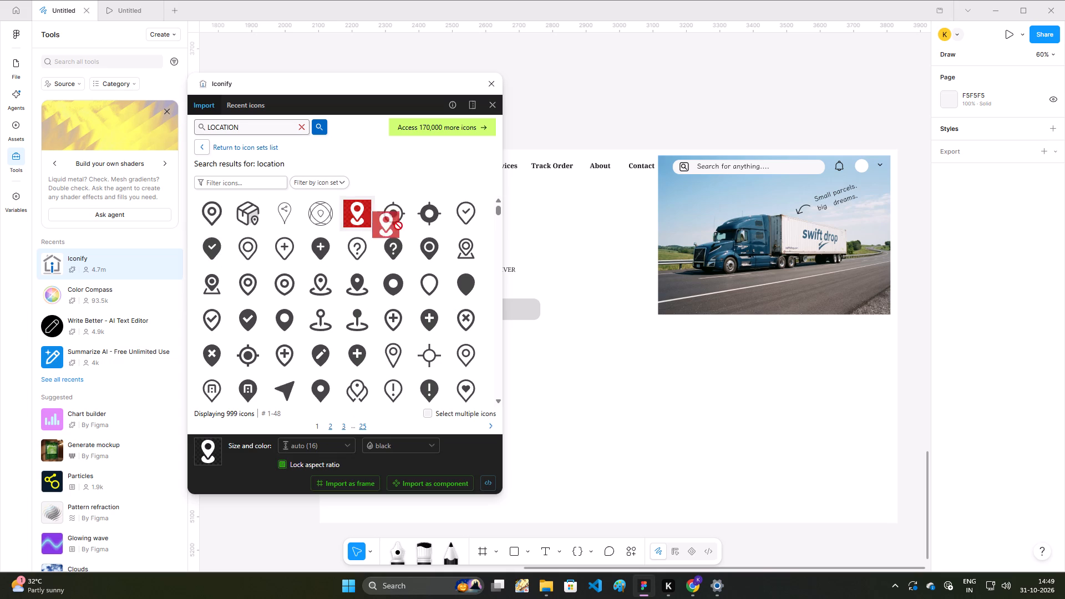
{"action": "left_click_drag", "start_coordinate": [398, 226], "coordinate": [525, 307]}
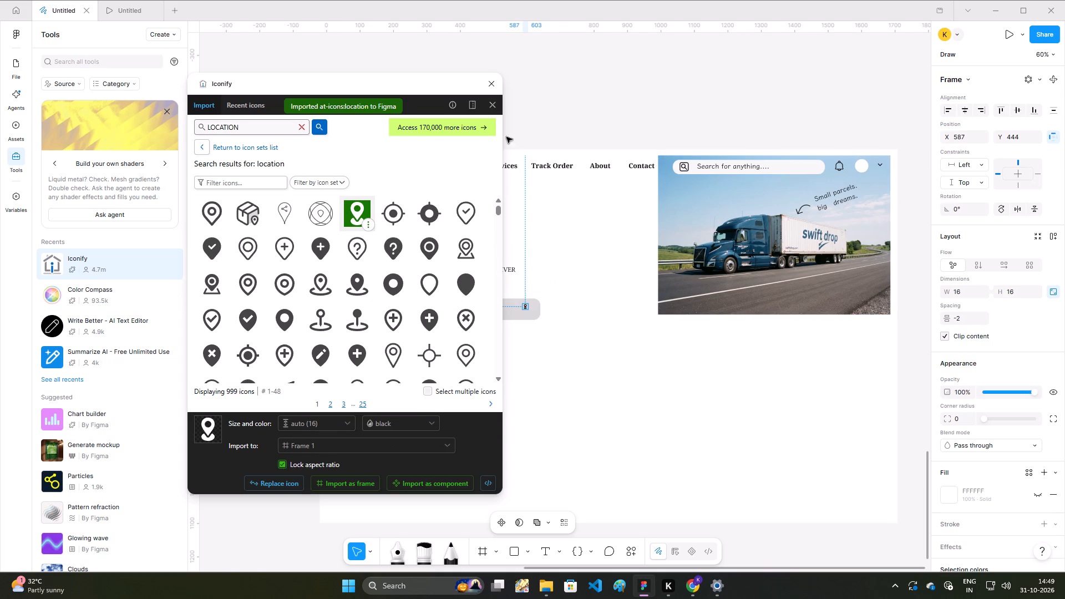
{"action": "left_click", "coordinate": [491, 106]}
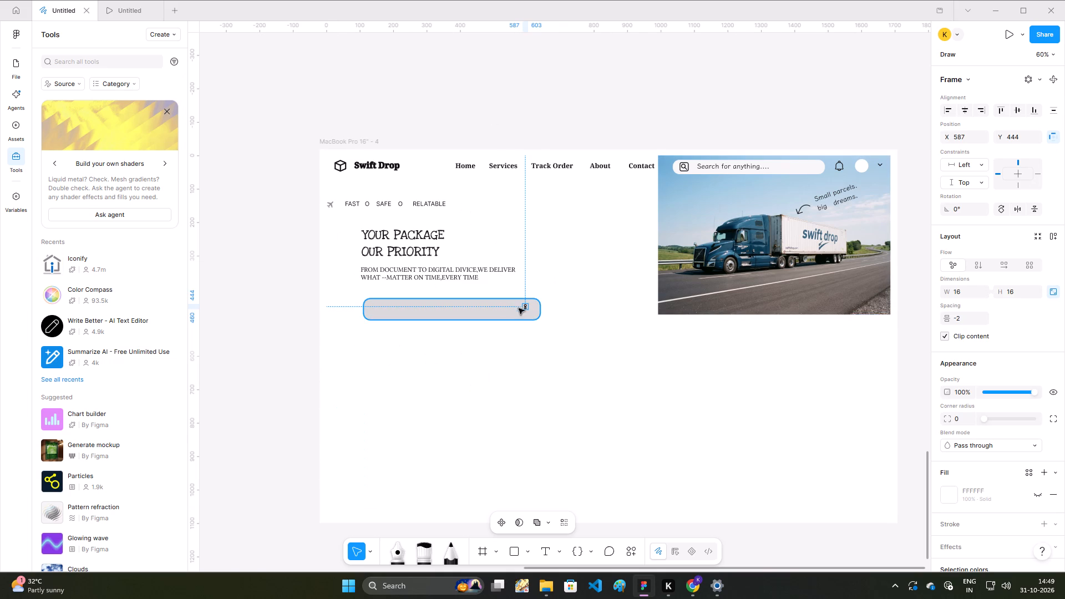
Move the location pin icon to the left end of the grey bar, at X 144, Y 444.
{"action": "left_click_drag", "start_coordinate": [526, 306], "coordinate": [382, 304]}
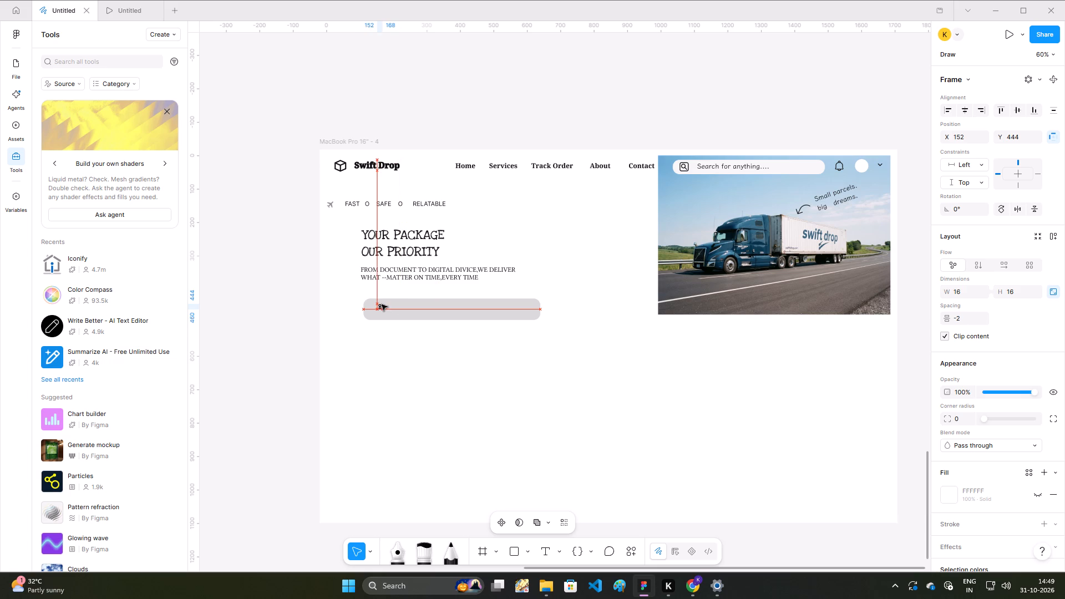
{"action": "left_click_drag", "start_coordinate": [382, 304], "coordinate": [377, 304]}
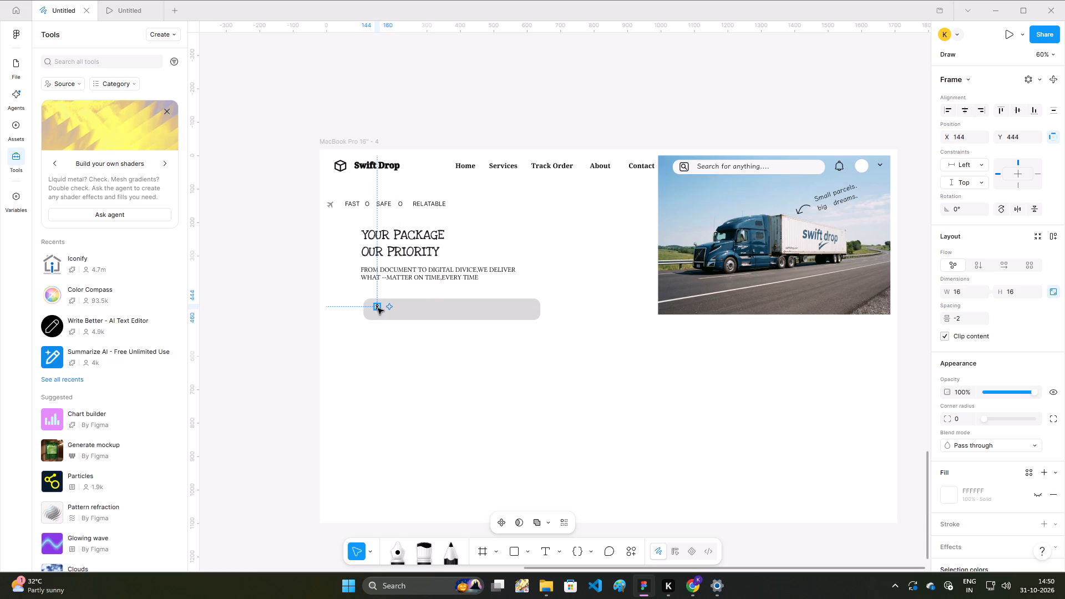
Enlarge the location pin icon to 25 × 25 and finally to 30 × 30.
{"action": "left_click", "coordinate": [963, 293]}
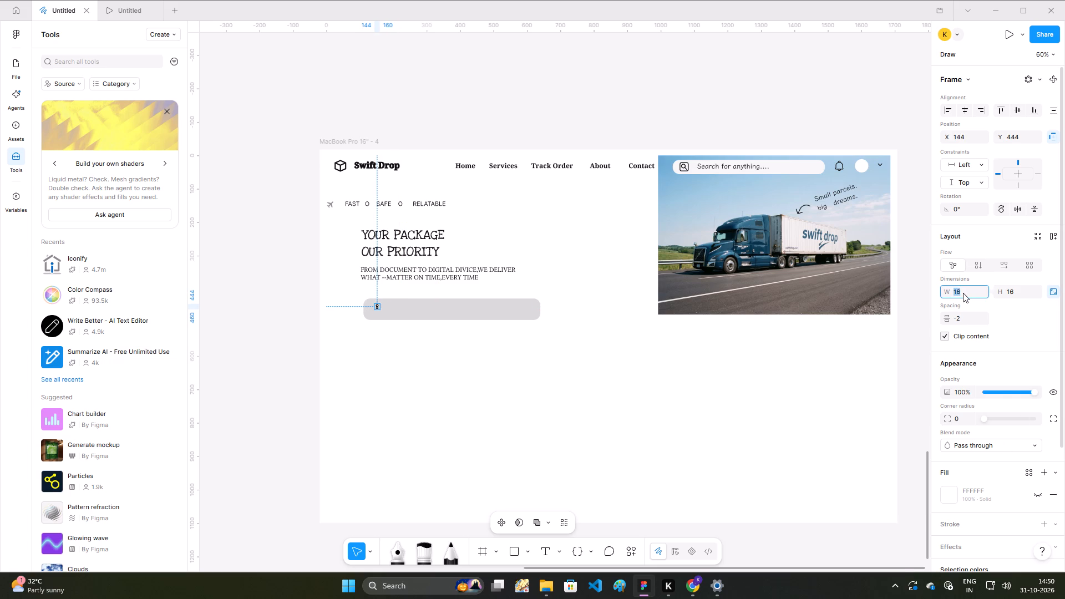
{"action": "type", "text": "25"}
{"action": "key", "text": "Return"}
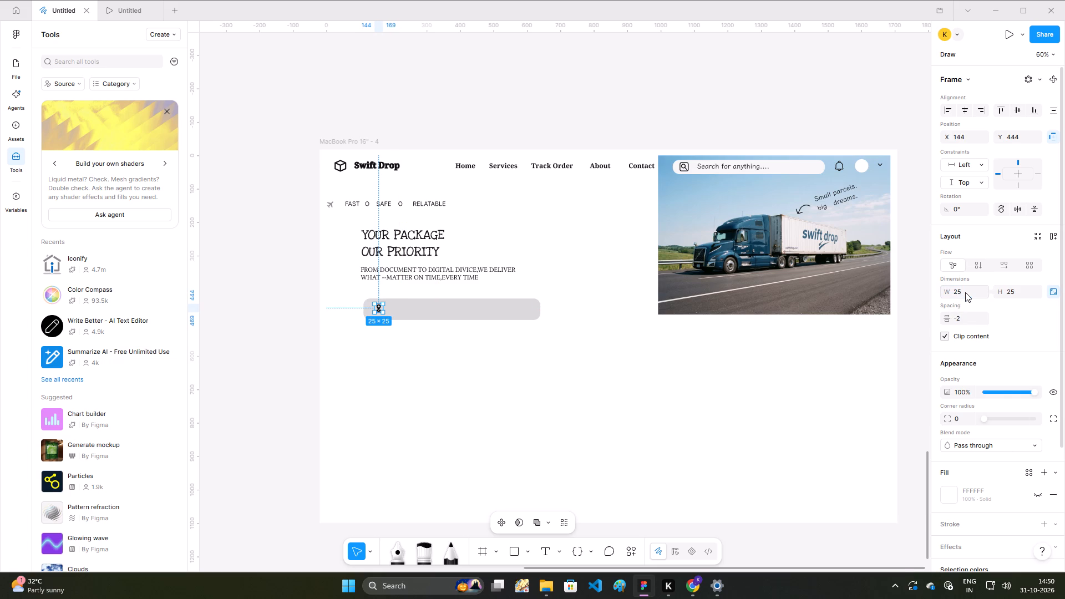
{"action": "double_click", "coordinate": [958, 292]}
{"action": "type", "text": "30"}
{"action": "double_click", "coordinate": [1013, 292]}
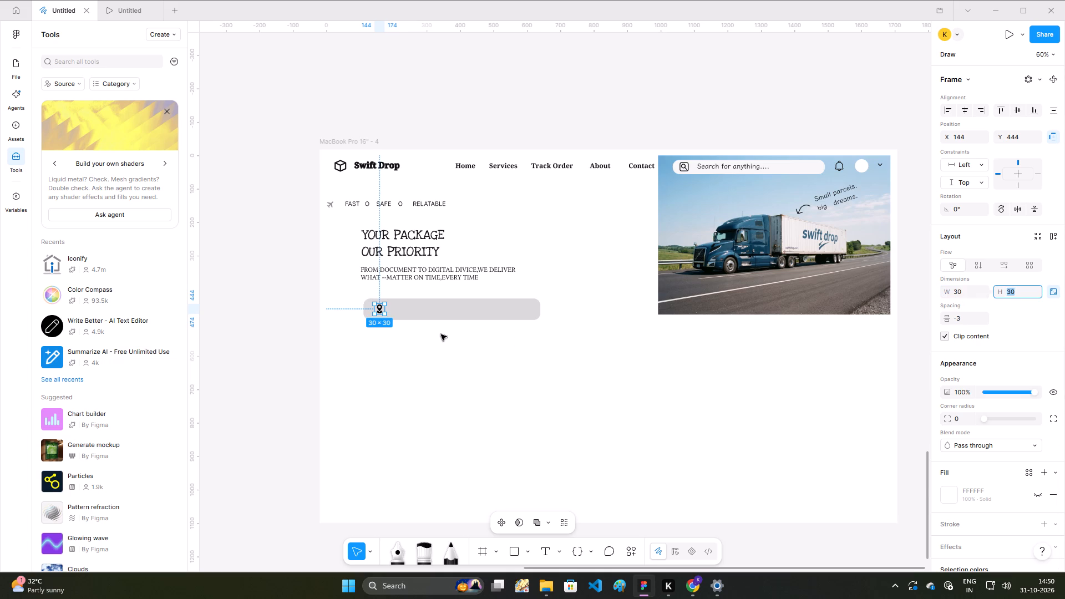
Enlarge the location pin icon on the grey bar to about 50 × 50.
{"action": "left_click", "coordinate": [440, 321]}
{"action": "left_click", "coordinate": [425, 368]}
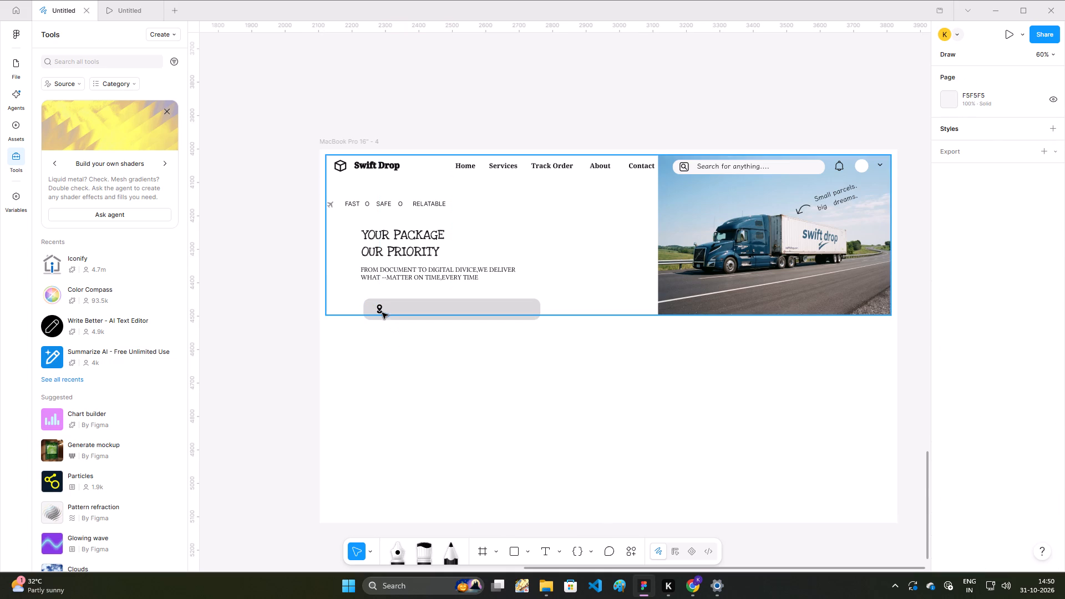
{"action": "left_click", "coordinate": [379, 308]}
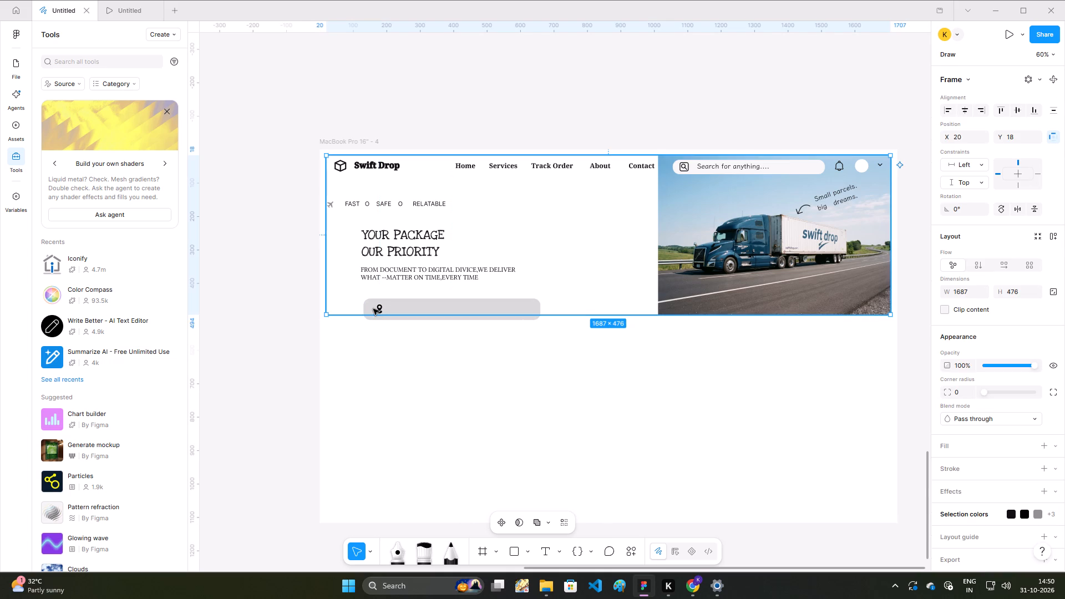
{"action": "left_click", "coordinate": [376, 309]}
{"action": "double_click", "coordinate": [382, 310]}
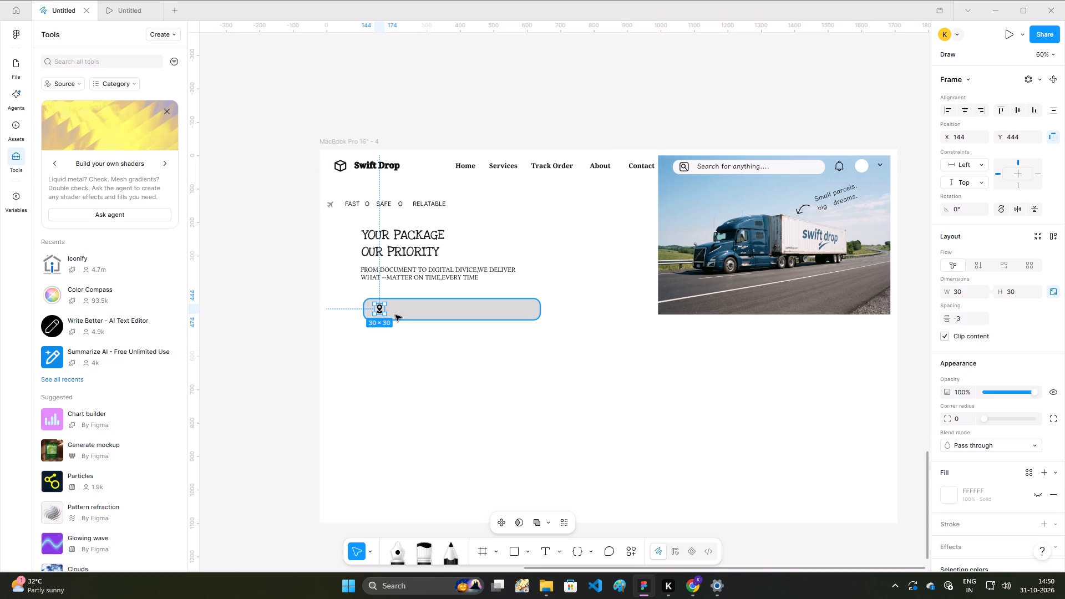
{"action": "left_click_drag", "start_coordinate": [386, 315], "coordinate": [392, 317]}
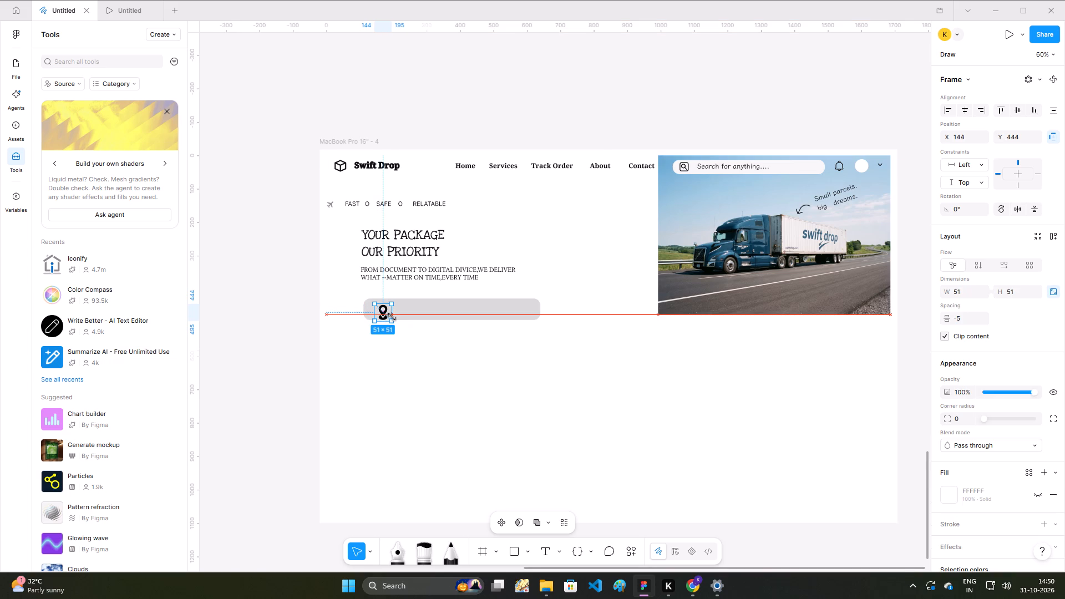
{"action": "left_click_drag", "start_coordinate": [392, 317], "coordinate": [391, 317]}
{"action": "left_click", "coordinate": [411, 367]}
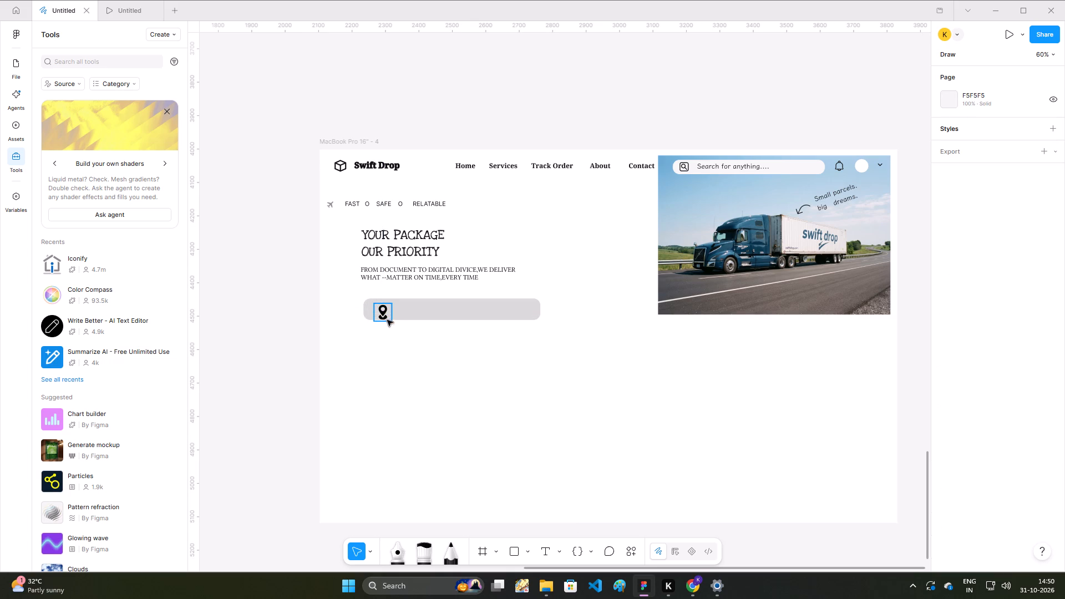
Reposition the location pin icon at the start of the grey bar, at X 127, Y 434.
{"action": "left_click", "coordinate": [385, 313]}
{"action": "left_click", "coordinate": [382, 334]}
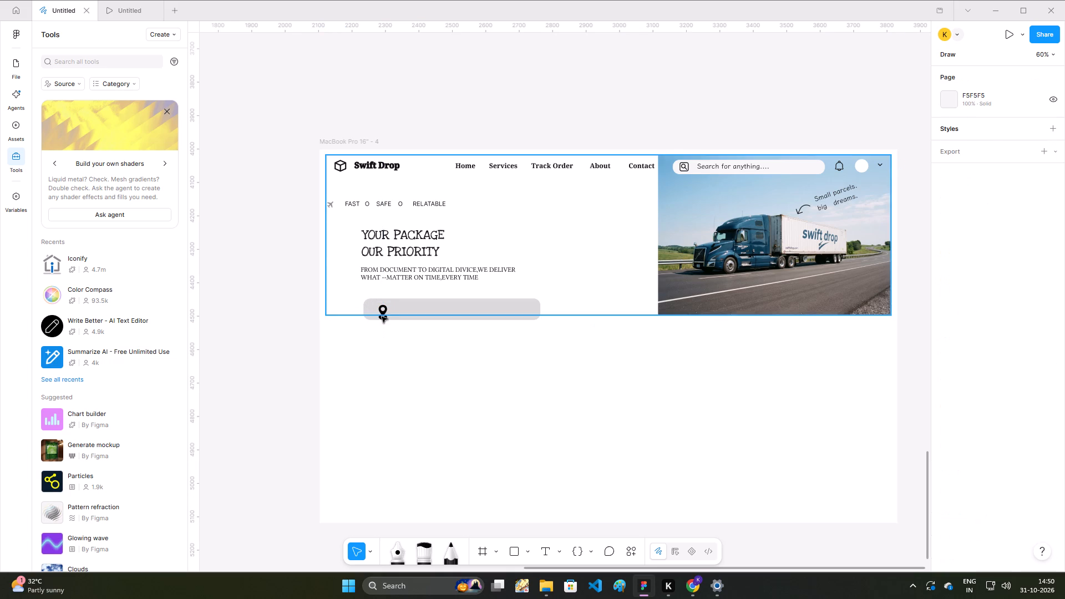
{"action": "left_click", "coordinate": [382, 321]}
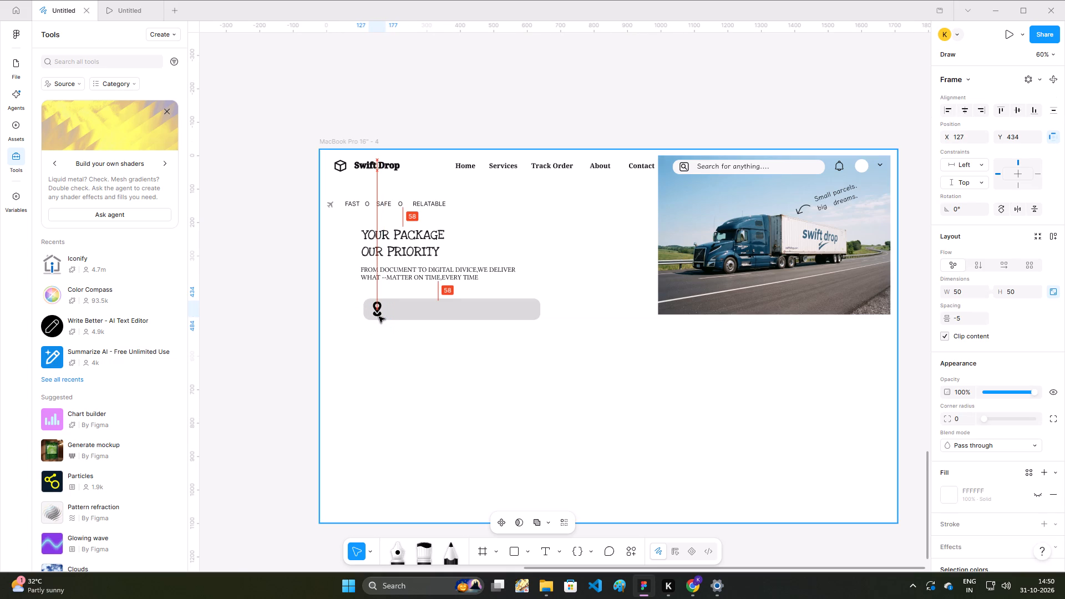
{"action": "left_click", "coordinate": [409, 402]}
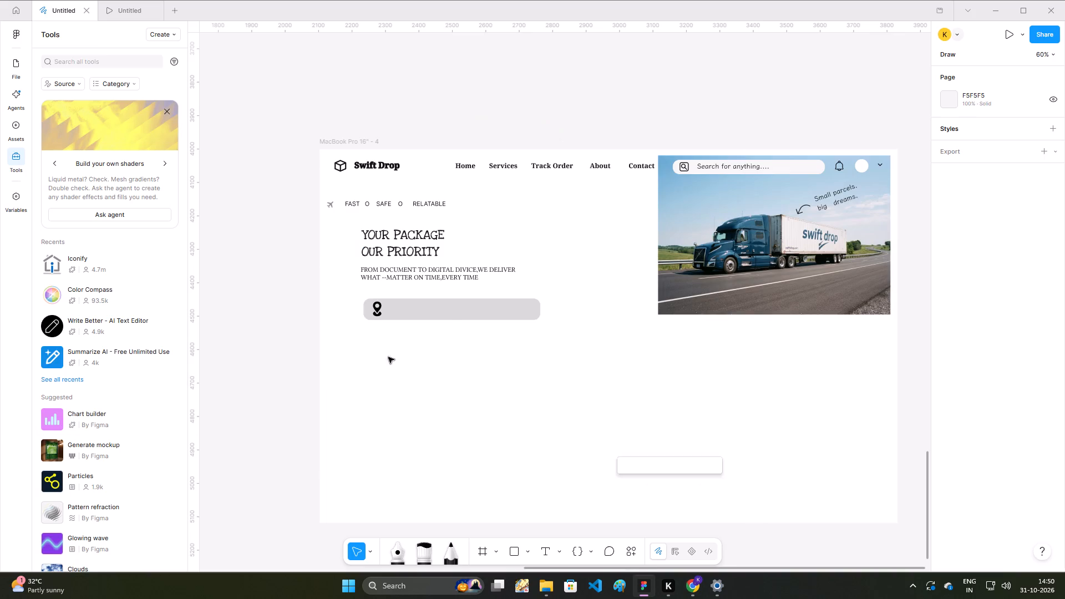
Add a text label reading "ENTER TRACKING NUMBER" on the grey bar, just after the location pin icon.
{"action": "key", "text": "t"}
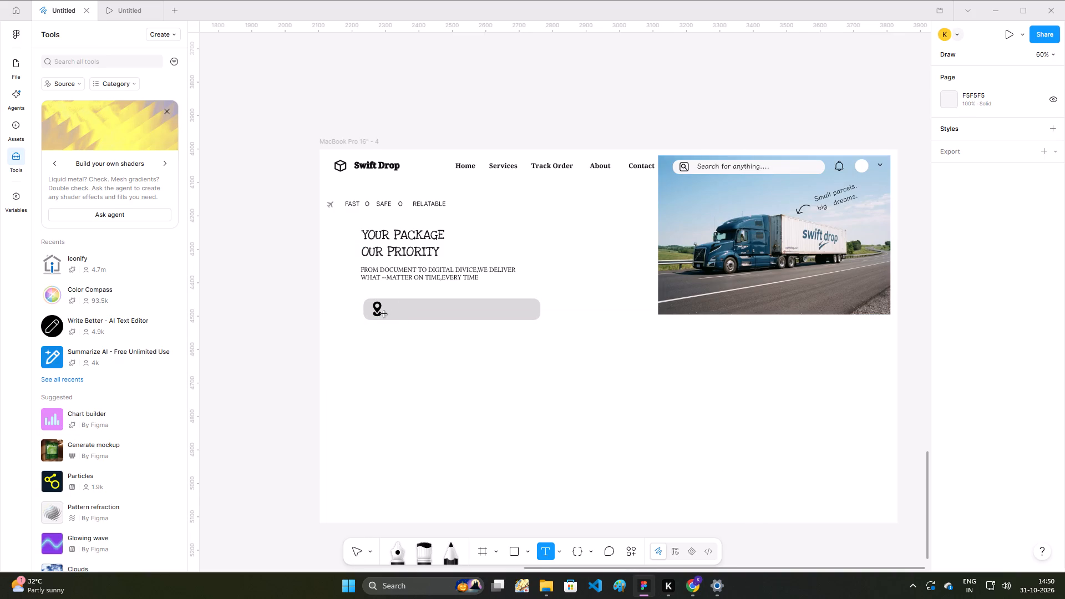
{"action": "left_click", "coordinate": [397, 307]}
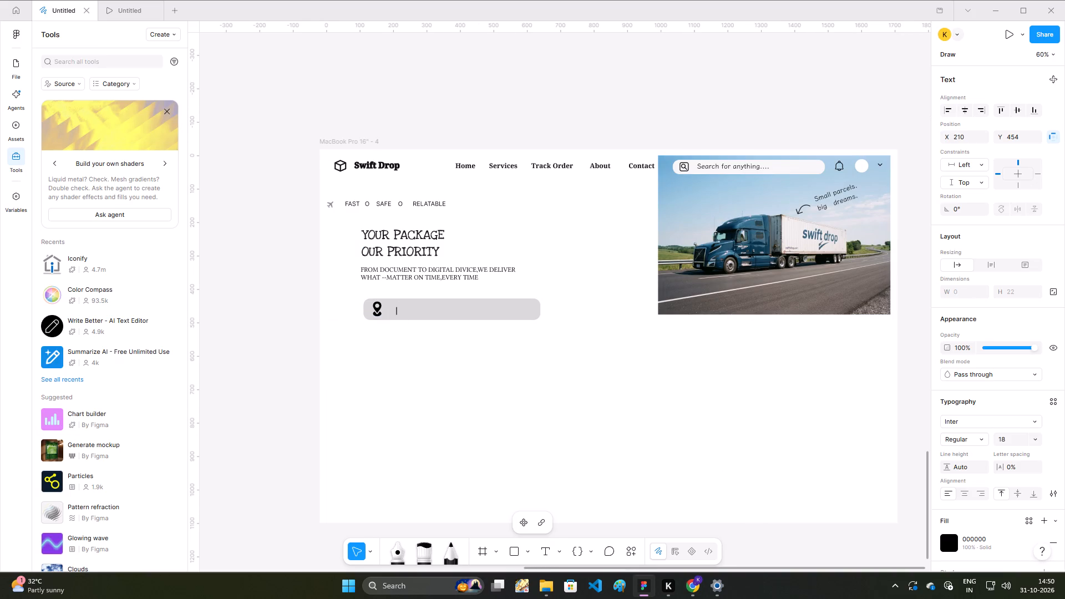
{"action": "type", "text": "ENTER"}
{"action": "key", "text": "space"}
{"action": "type", "text": "RE"}
{"action": "key", "text": "BackSpace"}
{"action": "key", "text": "BackSpace"}
{"action": "key", "text": "space"}
{"action": "type", "text": "TRA"}
{"action": "type", "text": "CKING"}
{"action": "key", "text": "space"}
{"action": "type", "text": "NUMBER"}
{"action": "key", "text": "space"}
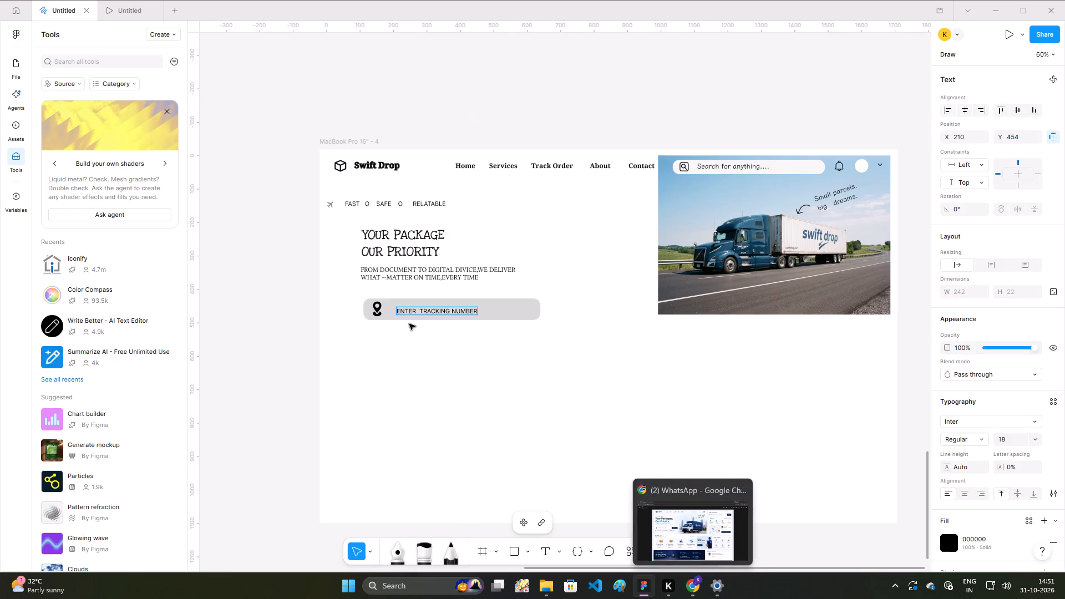
{"action": "key", "text": "space"}
{"action": "type", "text": "OR"}
{"action": "key", "text": "BackSpace"}
{"action": "key", "text": "BackSpace"}
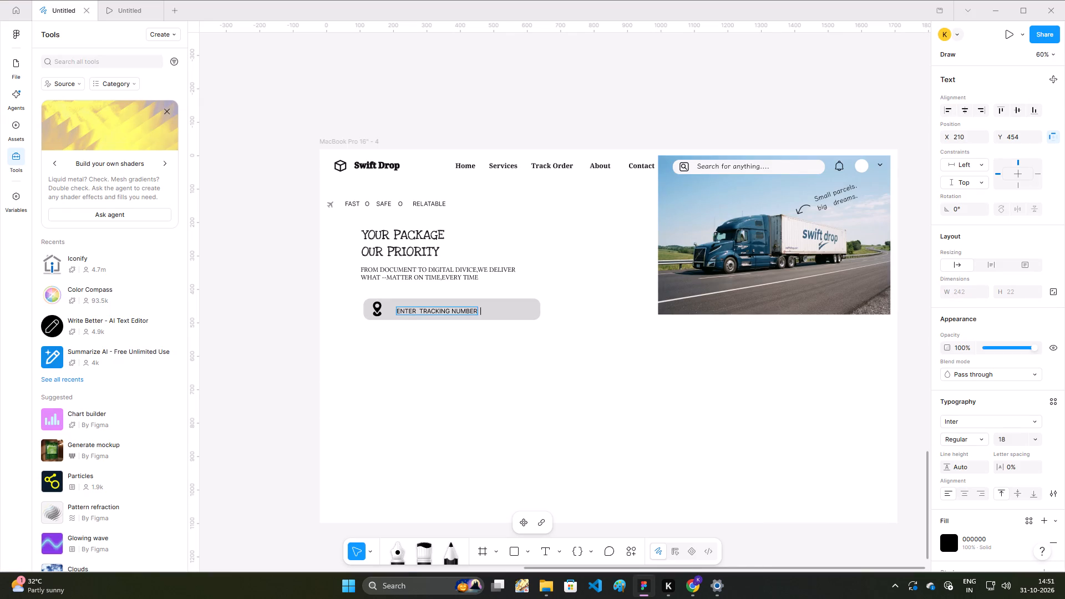
Rewrite the grey bar's label in title case as "Enter Tracking Number Or Order ID".
{"action": "key", "text": "BackSpace"}
{"action": "key", "text": "BackSpace"}
{"action": "key", "text": "BackSpace"}
{"action": "key", "text": "BackSpace"}
{"action": "key", "text": "BackSpace"}
{"action": "key", "text": "BackSpace"}
{"action": "key", "text": "BackSpace"}
{"action": "key", "text": "BackSpace"}
{"action": "key", "text": "BackSpace"}
{"action": "key", "text": "BackSpace"}
{"action": "key", "text": "BackSpace"}
{"action": "key", "text": "BackSpace"}
{"action": "key", "text": "BackSpace"}
{"action": "key", "text": "BackSpace"}
{"action": "key", "text": "BackSpace"}
{"action": "key", "text": "BackSpace"}
{"action": "key", "text": "BackSpace"}
{"action": "key", "text": "BackSpace"}
{"action": "key", "text": "BackSpace"}
{"action": "key", "text": "BackSpace"}
{"action": "key", "text": "BackSpace"}
{"action": "key", "text": "BackSpace"}
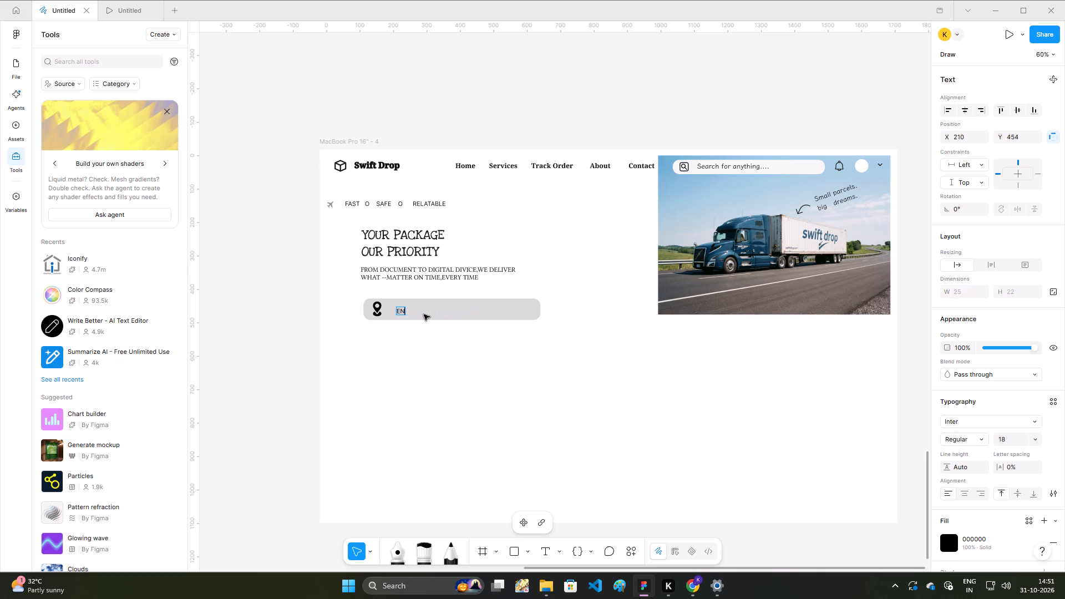
{"action": "key", "text": "BackSpace"}
{"action": "type", "text": "nter"}
{"action": "key", "text": "space"}
{"action": "type", "text": "cking"}
{"action": "key", "text": "space"}
{"action": "type", "text": "umber"}
{"action": "key", "text": "space"}
{"action": "type", "text": "r"}
{"action": "key", "text": "space"}
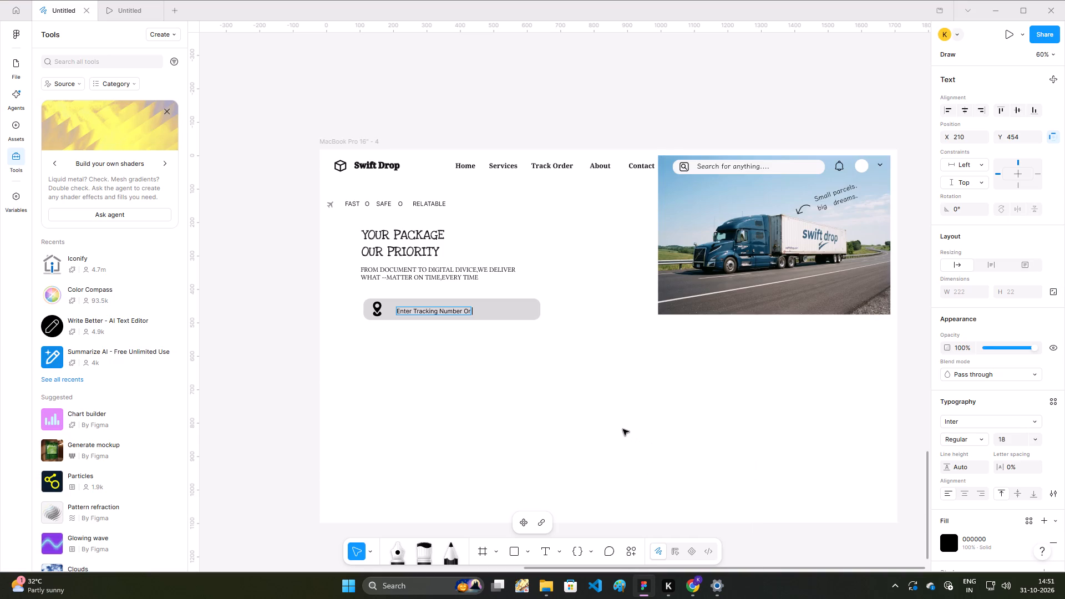
{"action": "type", "text": "rder"}
{"action": "key", "text": "space"}
{"action": "type", "text": "ID"}
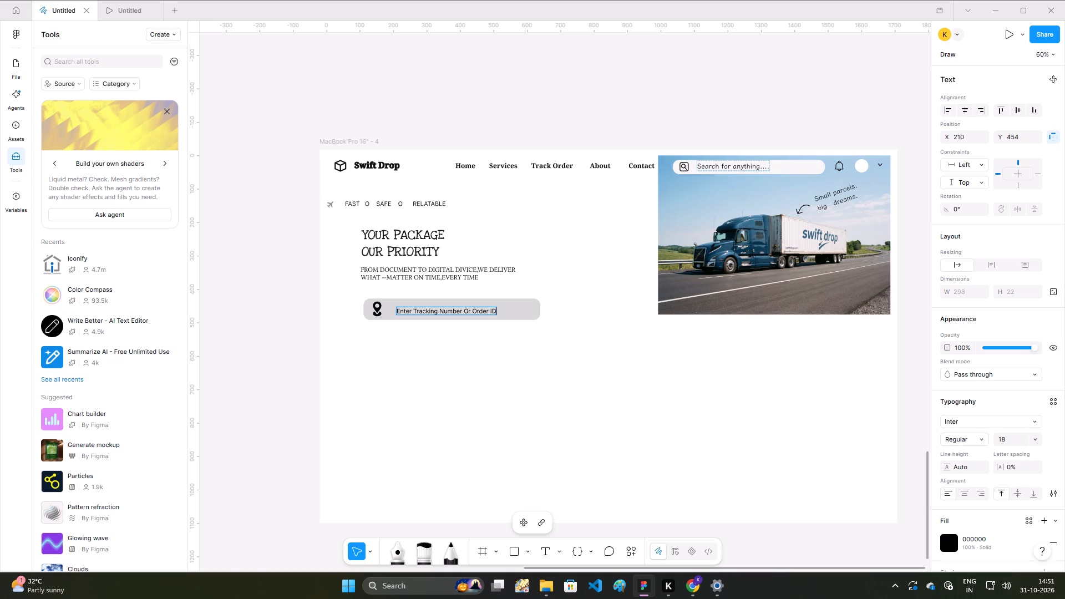
{"action": "left_click", "coordinate": [764, 167]}
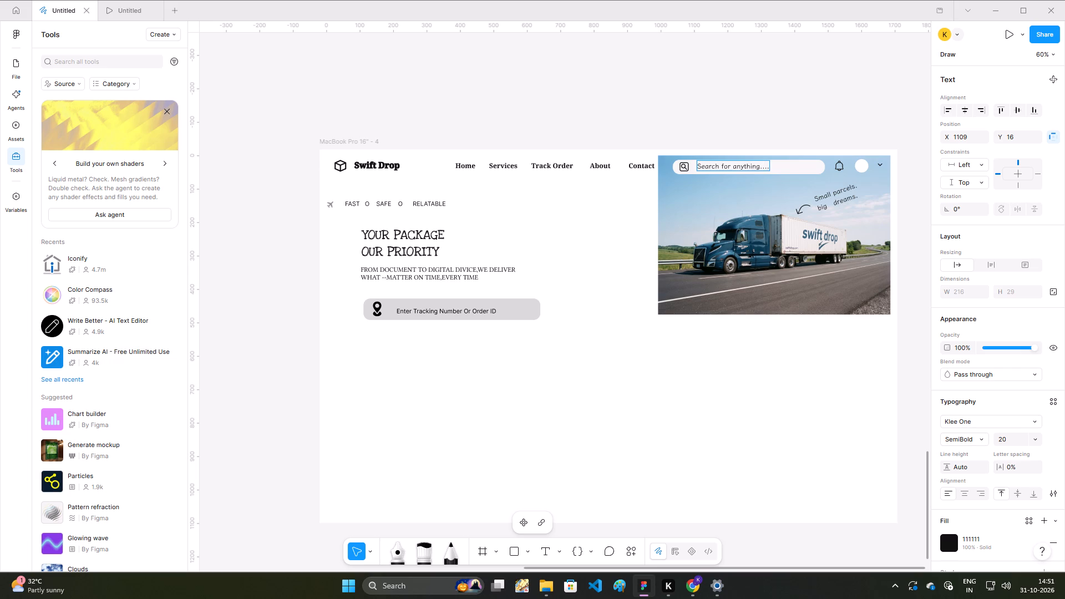
{"action": "left_click", "coordinate": [510, 315]}
Move the tracking-number label closer to the location pin icon, at X 189, Y 449.
{"action": "left_click", "coordinate": [493, 312]}
{"action": "left_click_drag", "start_coordinate": [493, 312], "coordinate": [486, 313]}
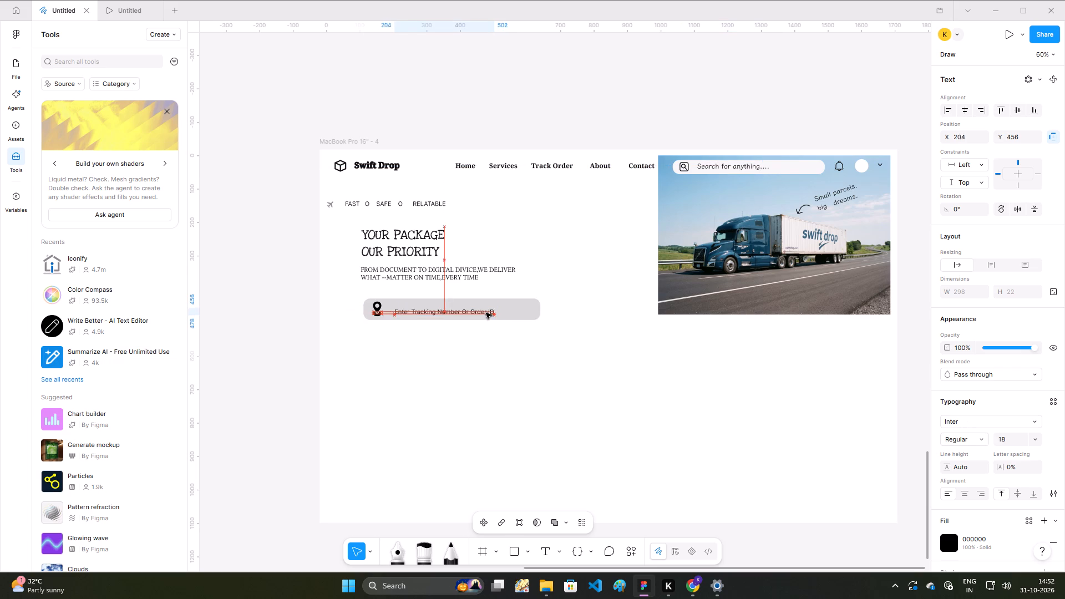
{"action": "left_click_drag", "start_coordinate": [486, 313], "coordinate": [488, 311]}
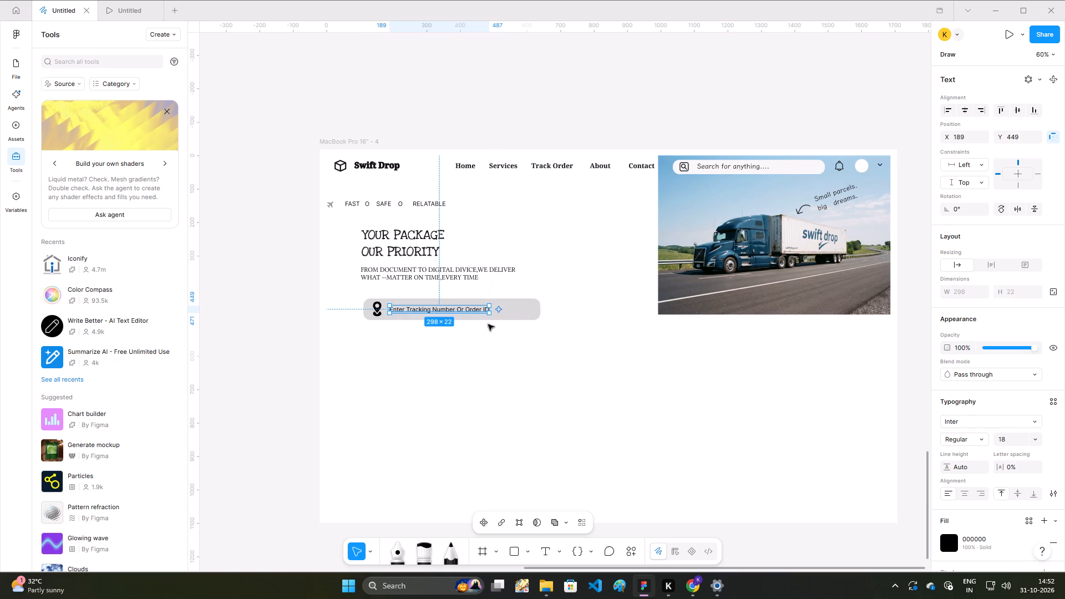
Change the tracking-number label's font to Klee One.
{"action": "double_click", "coordinate": [986, 425]}
{"action": "left_click", "coordinate": [984, 424]}
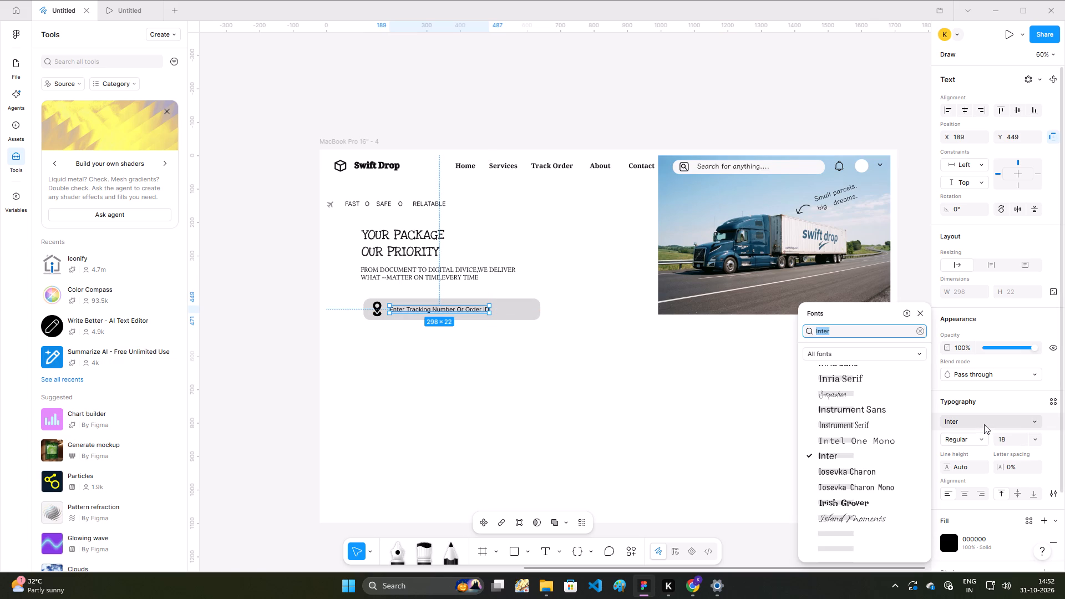
{"action": "key", "text": "BackSpace"}
{"action": "key", "text": "l"}
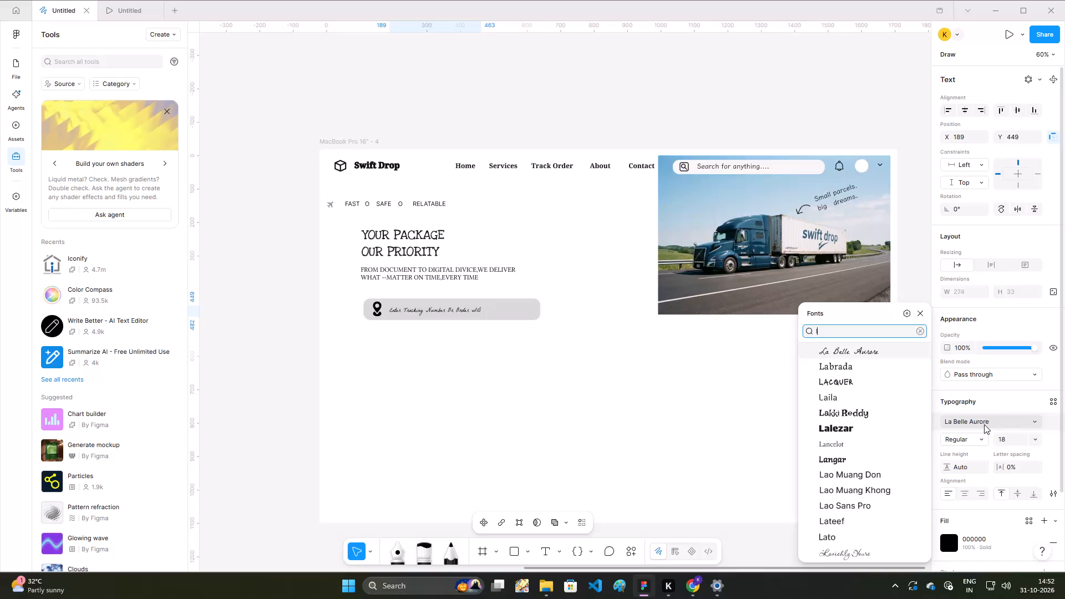
{"action": "key", "text": "BackSpace"}
{"action": "type", "text": "klee"}
{"action": "key", "text": "Return"}
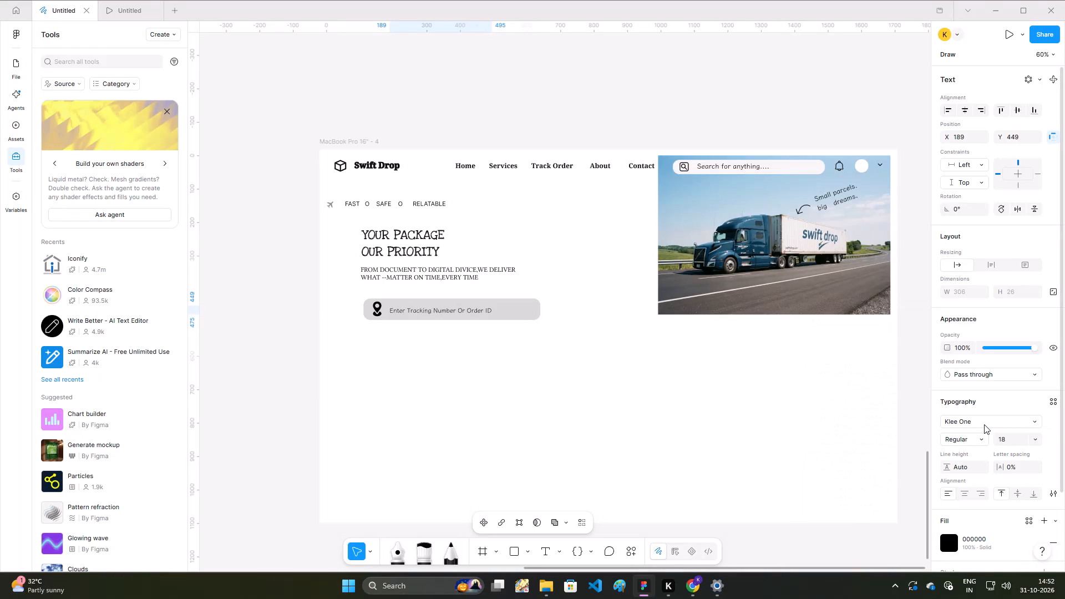
{"action": "left_click", "coordinate": [504, 345]}
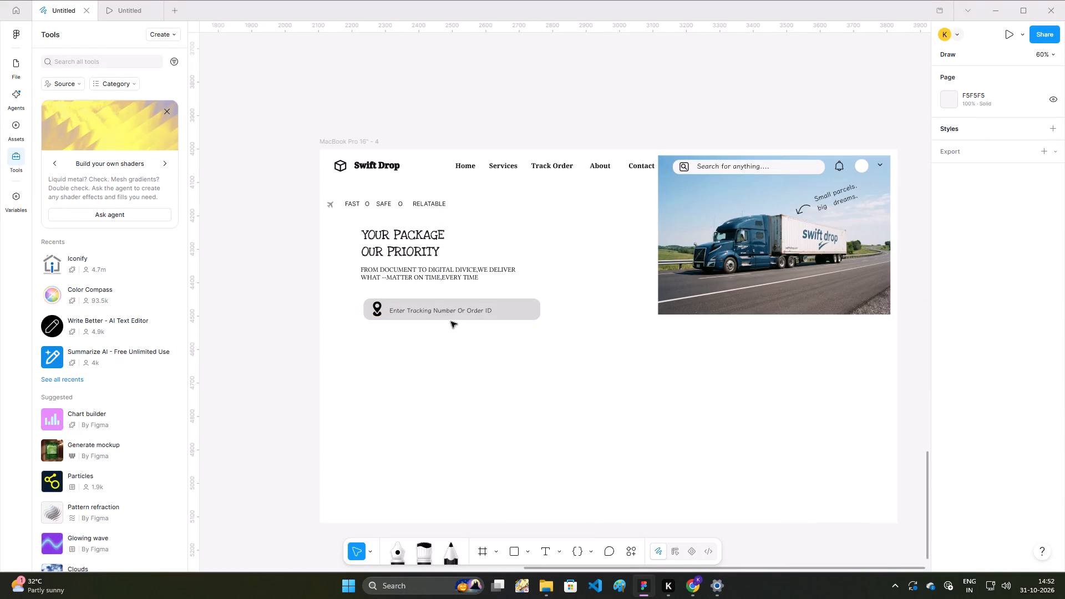
Nudge the tracking-number label slightly left and up within the grey bar, to X 185, Y 446.
{"action": "left_click", "coordinate": [450, 314]}
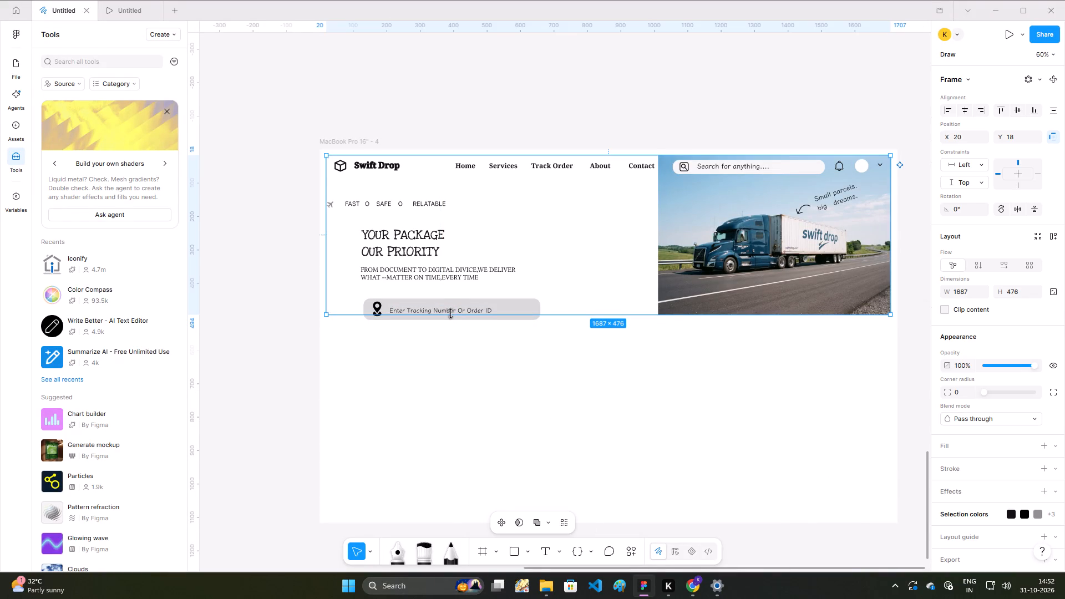
{"action": "left_click", "coordinate": [469, 386]}
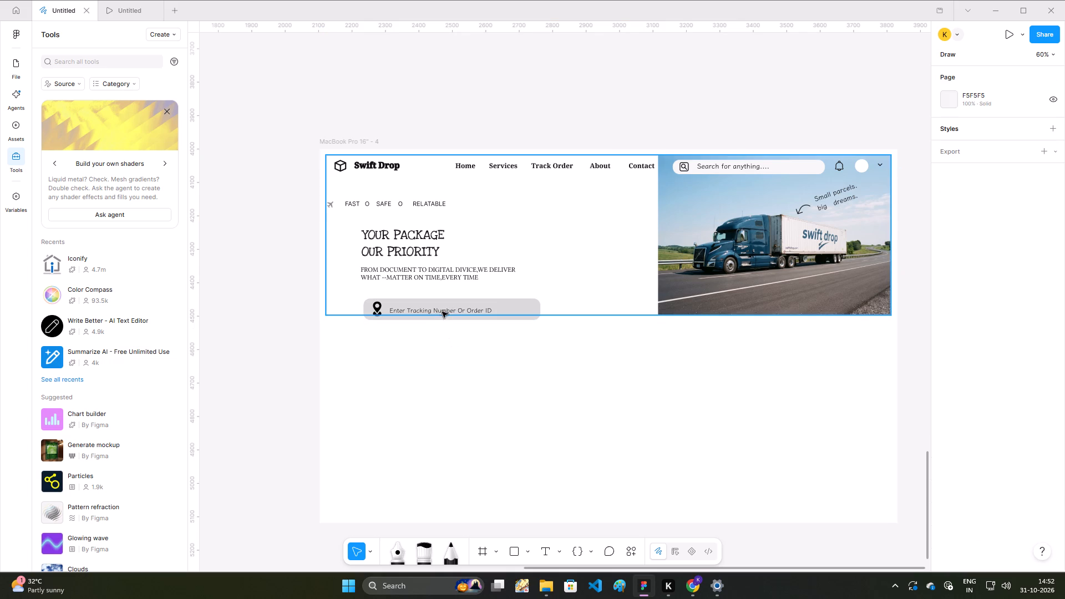
{"action": "left_click", "coordinate": [487, 333]}
{"action": "double_click", "coordinate": [395, 310]}
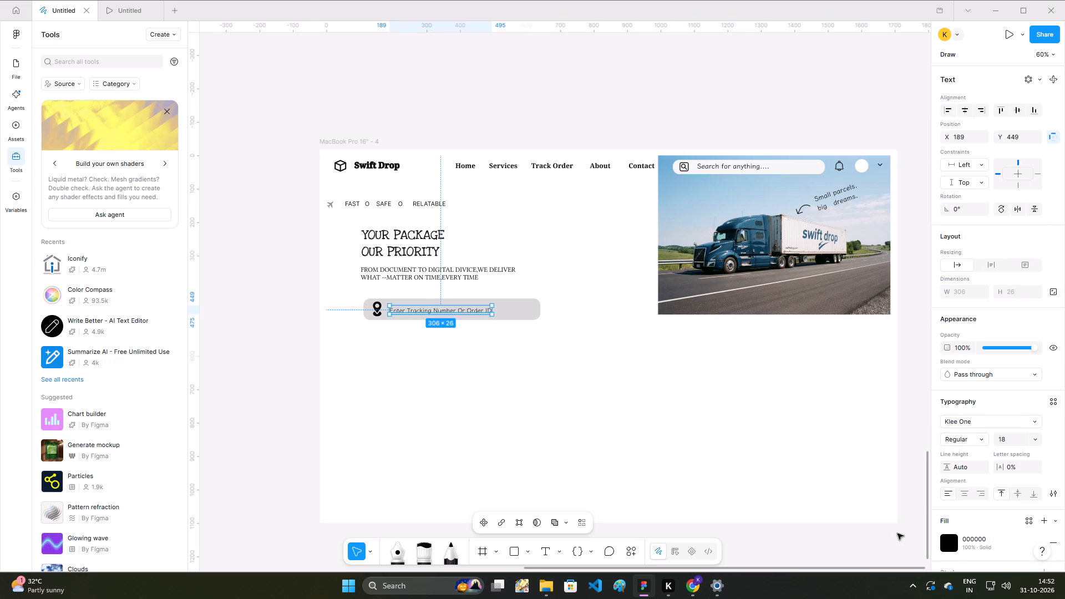
{"action": "left_click", "coordinate": [430, 311]}
{"action": "key", "text": "Left"}
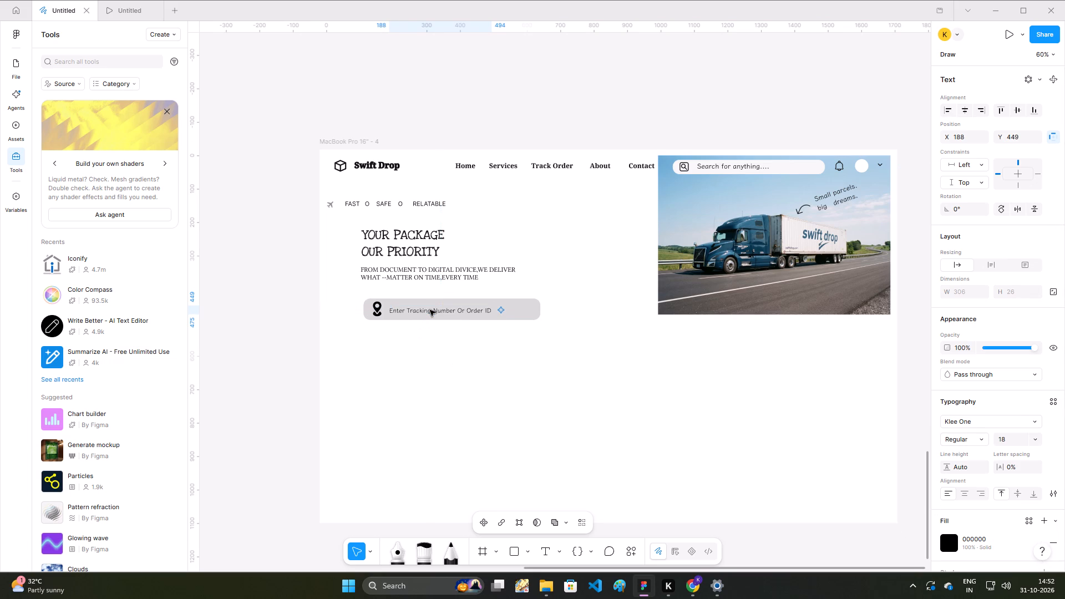
{"action": "key", "text": "Left"}
{"action": "key", "text": "Left"}
{"action": "key", "text": "Left"}
{"action": "key", "text": "Up"}
{"action": "key", "text": "Up"}
{"action": "key", "text": "Up"}
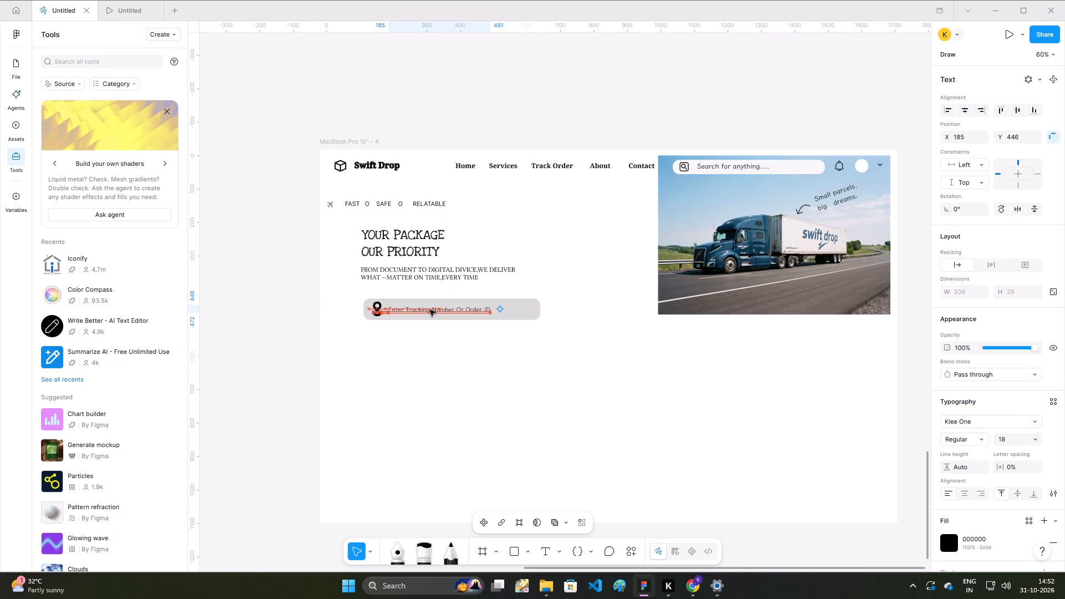
{"action": "left_click", "coordinate": [519, 339]}
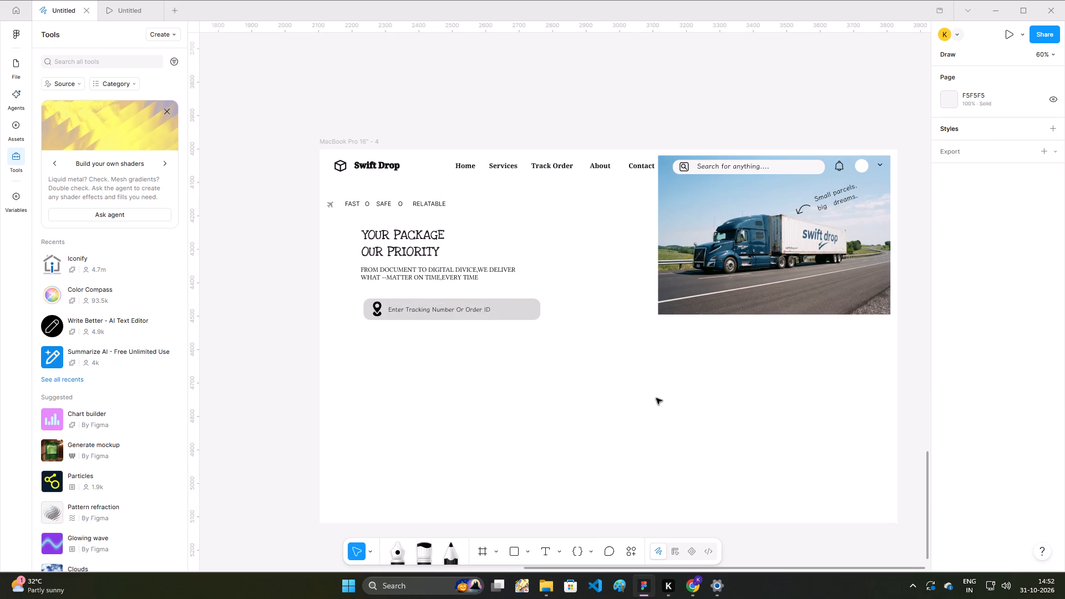
Change the grey tracking-number bar's fill to near-white FEFEFE.
{"action": "left_click", "coordinate": [517, 318]}
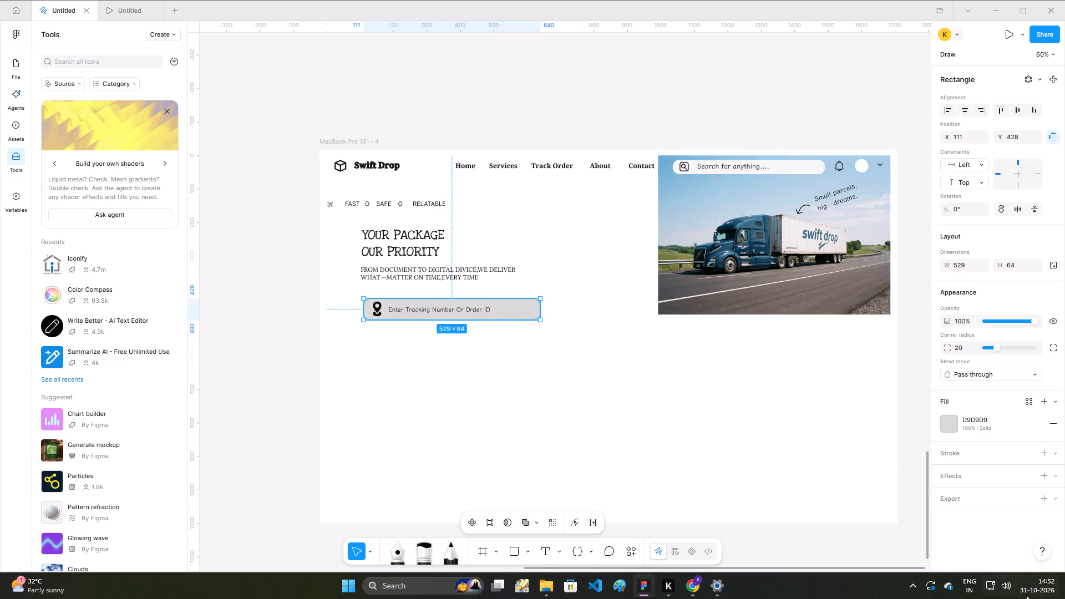
{"action": "left_click", "coordinate": [952, 423]}
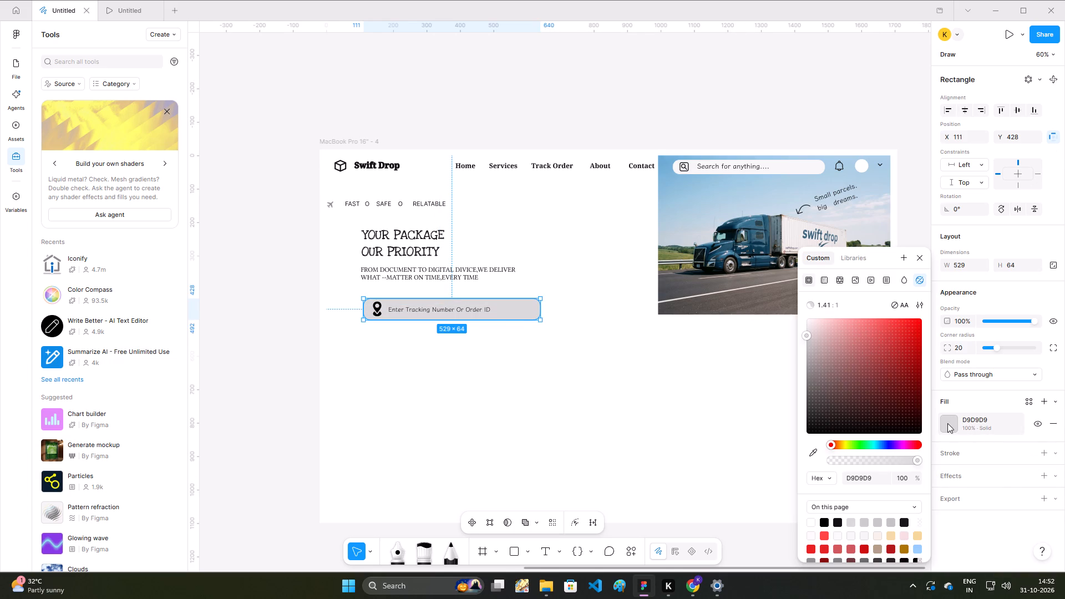
{"action": "left_click_drag", "start_coordinate": [808, 337], "coordinate": [802, 319]}
{"action": "left_click", "coordinate": [571, 373]}
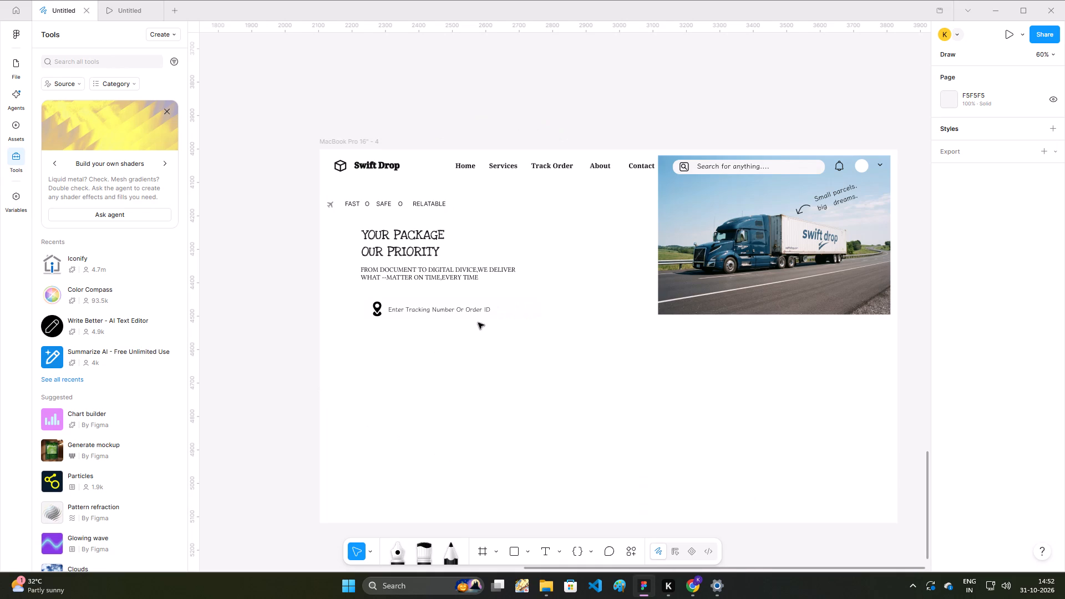
Widen the white tracking-number bar by extending its right edge to just short of the truck image.
{"action": "left_click", "coordinate": [526, 318]}
{"action": "left_click_drag", "start_coordinate": [540, 314], "coordinate": [611, 317]}
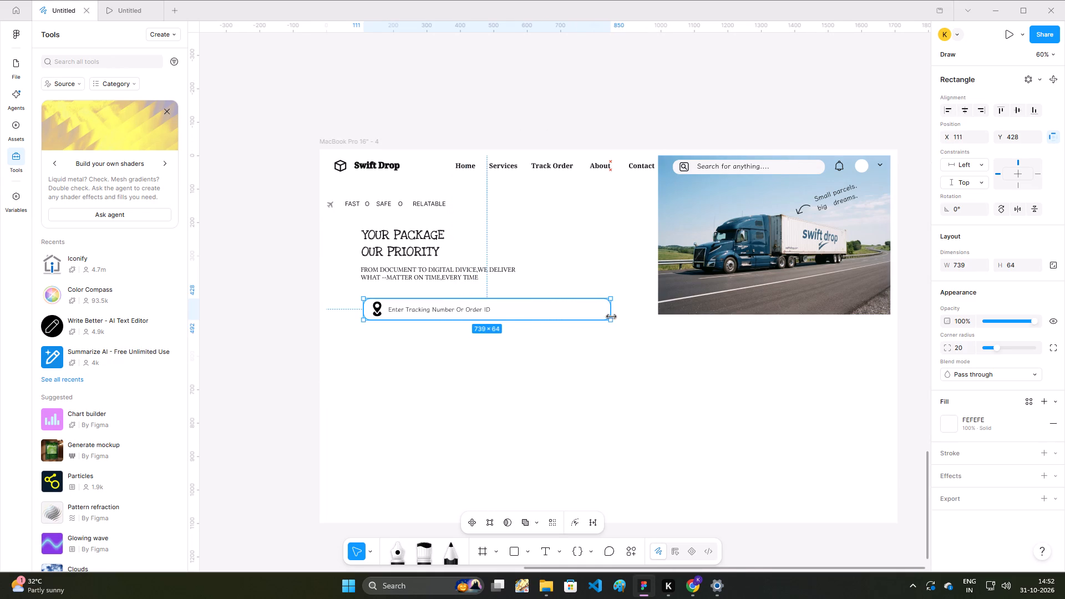
{"action": "left_click_drag", "start_coordinate": [611, 317], "coordinate": [606, 317]}
{"action": "left_click", "coordinate": [546, 380]}
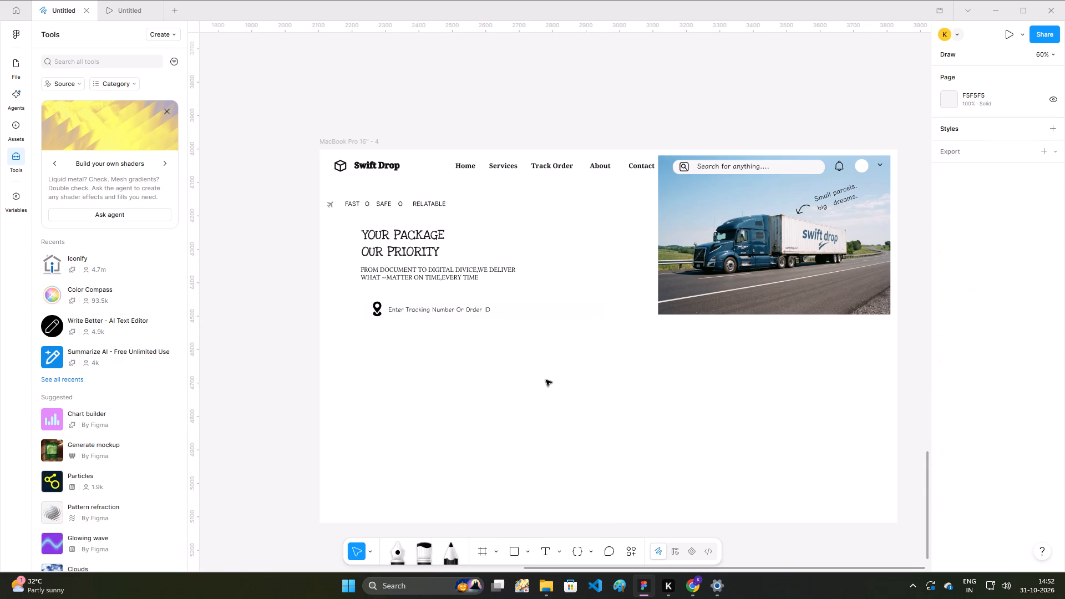
Draw a rectangle about 147 × 41 beside the tracking-number label, placed inside the bar at about X 572, Y 443.
{"action": "key", "text": "r"}
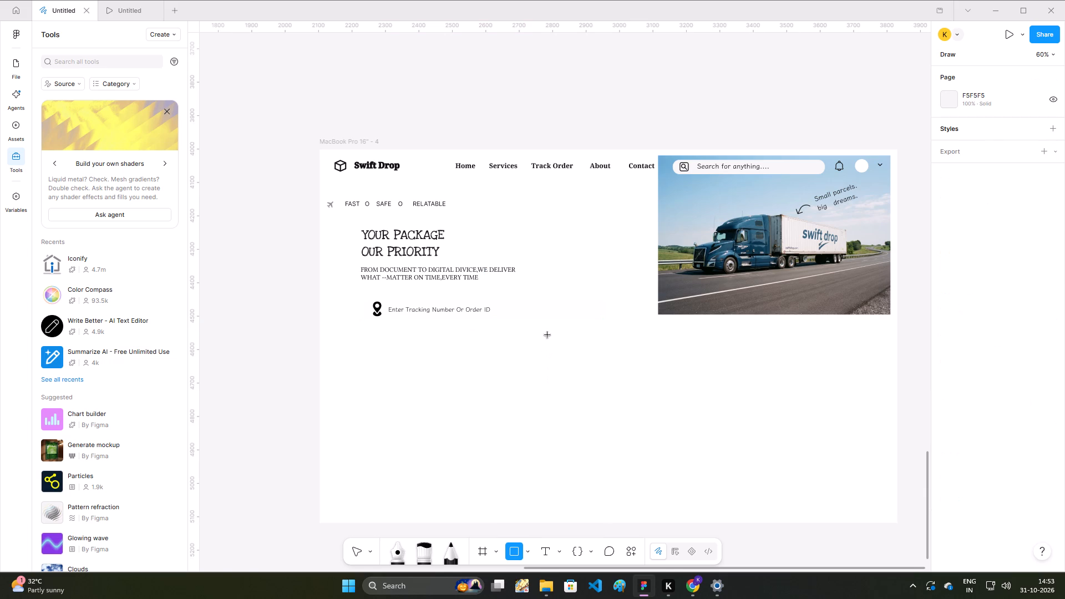
{"action": "left_click_drag", "start_coordinate": [524, 306], "coordinate": [568, 316]}
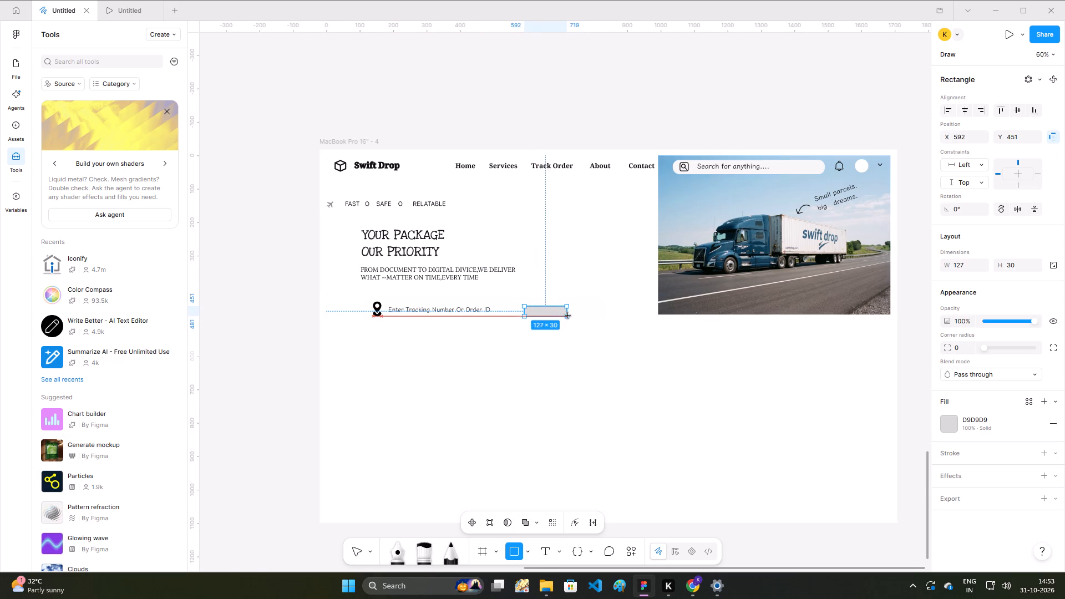
{"action": "left_click_drag", "start_coordinate": [568, 316], "coordinate": [572, 319]}
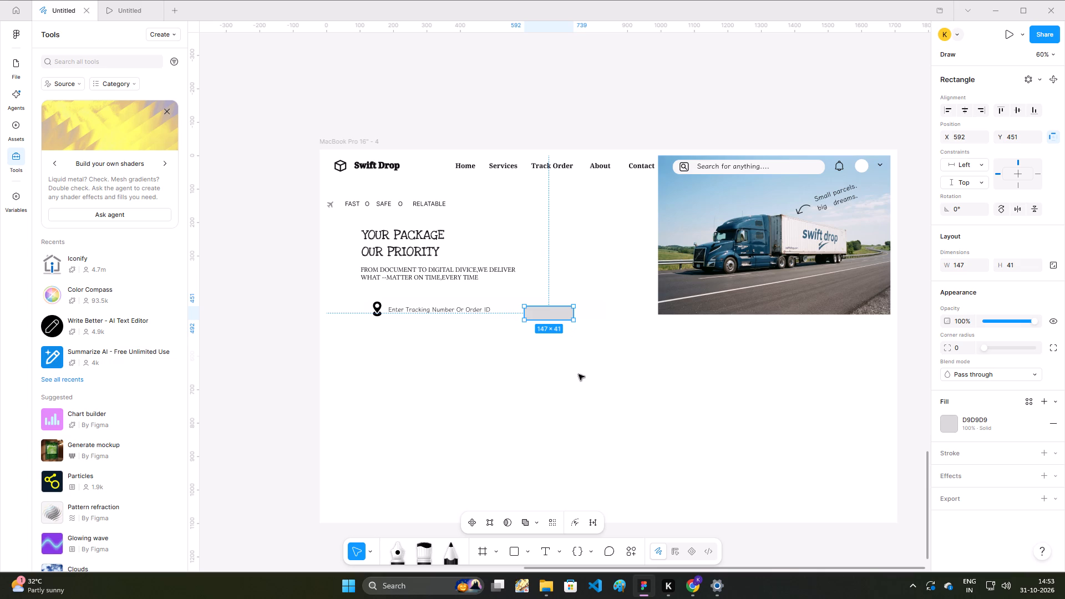
{"action": "left_click_drag", "start_coordinate": [552, 313], "coordinate": [549, 311]}
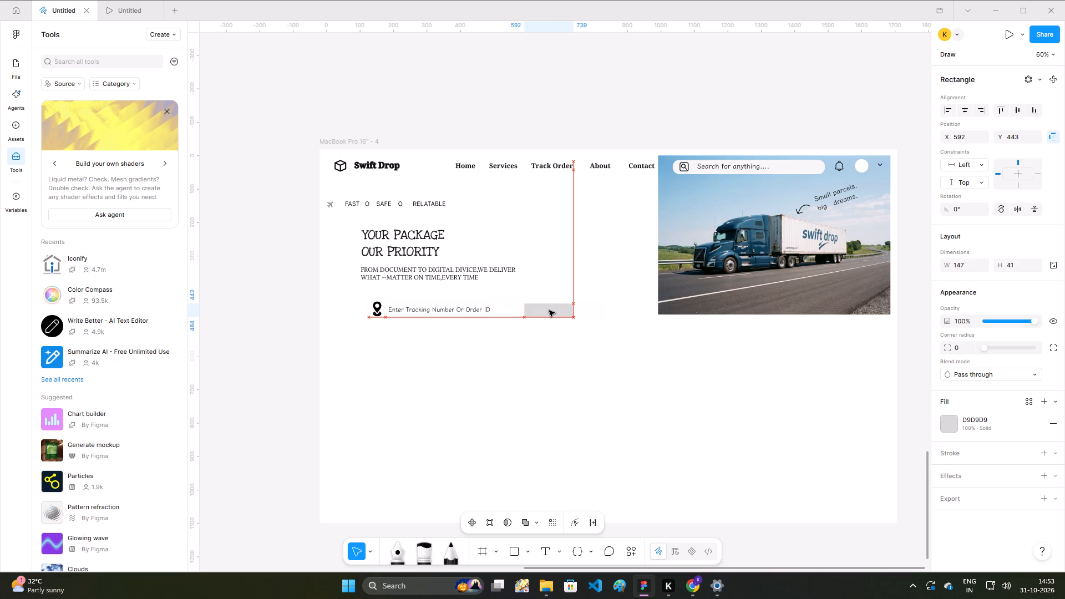
{"action": "left_click_drag", "start_coordinate": [549, 311], "coordinate": [547, 311]}
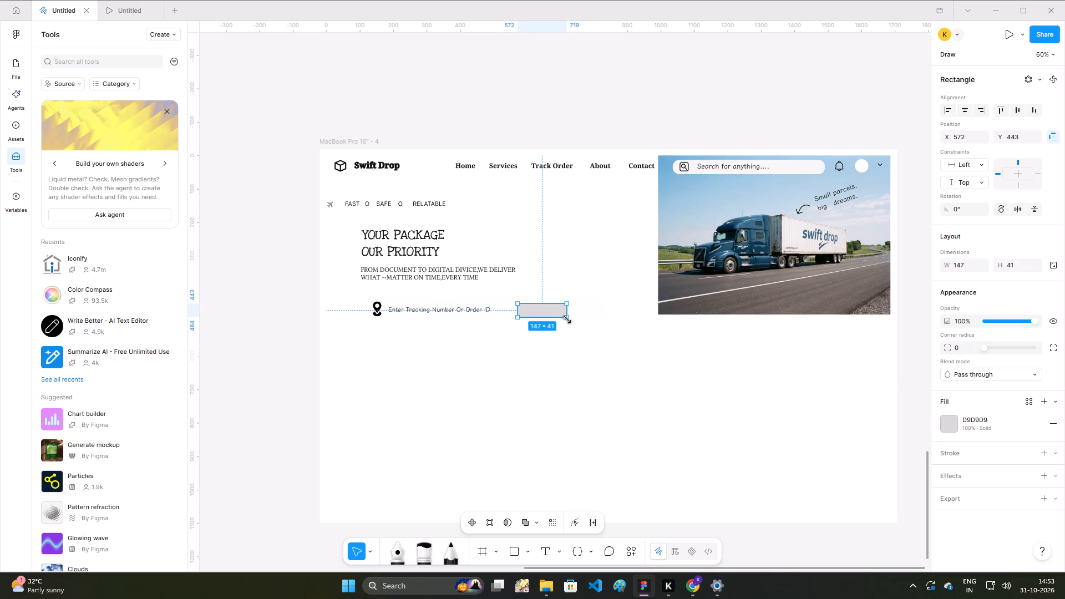
{"action": "left_click", "coordinate": [514, 309]}
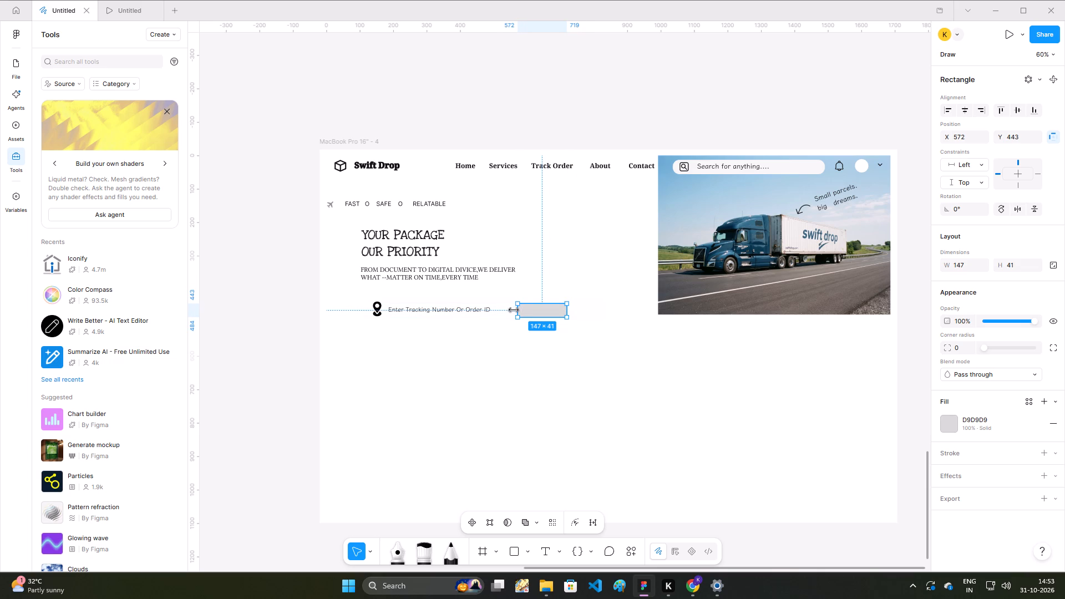
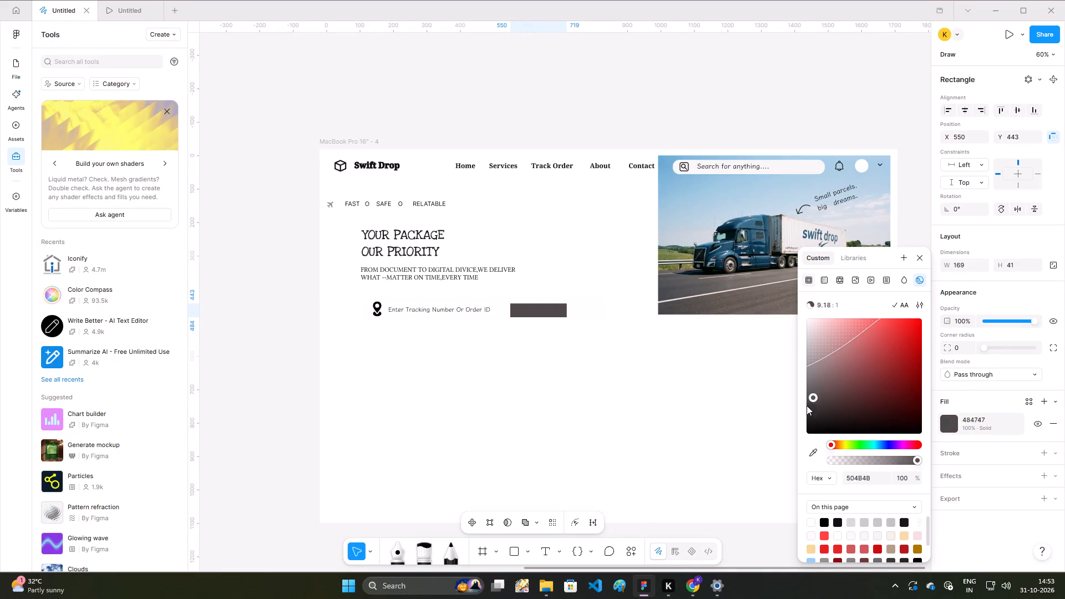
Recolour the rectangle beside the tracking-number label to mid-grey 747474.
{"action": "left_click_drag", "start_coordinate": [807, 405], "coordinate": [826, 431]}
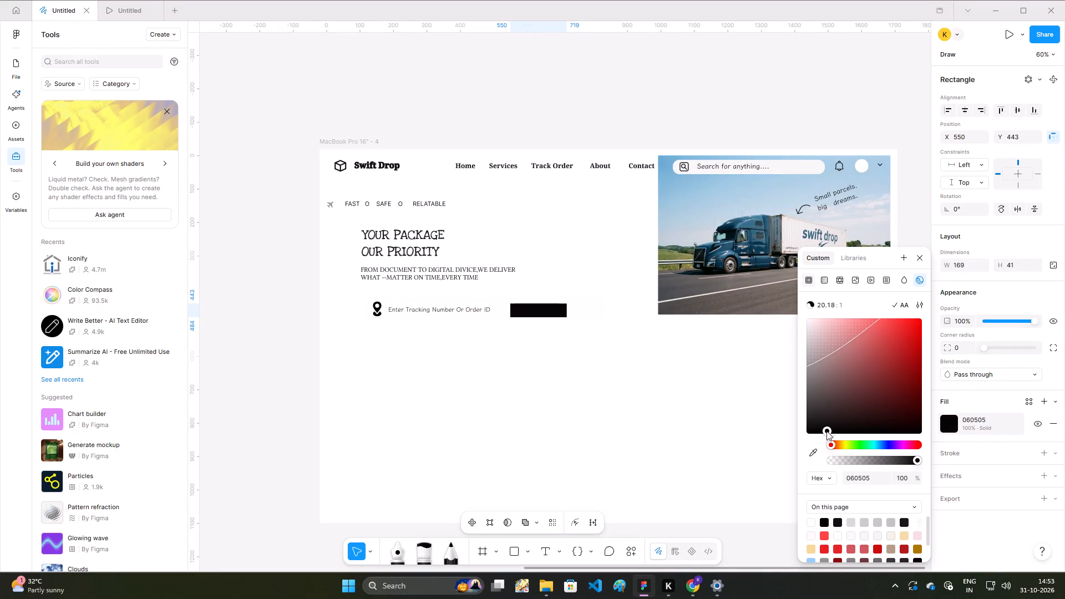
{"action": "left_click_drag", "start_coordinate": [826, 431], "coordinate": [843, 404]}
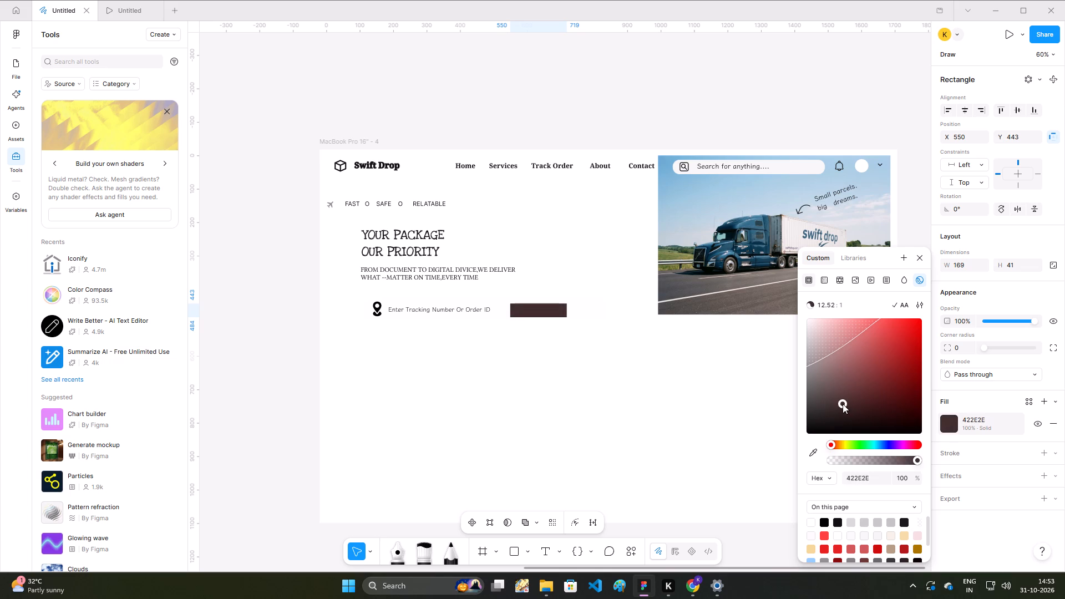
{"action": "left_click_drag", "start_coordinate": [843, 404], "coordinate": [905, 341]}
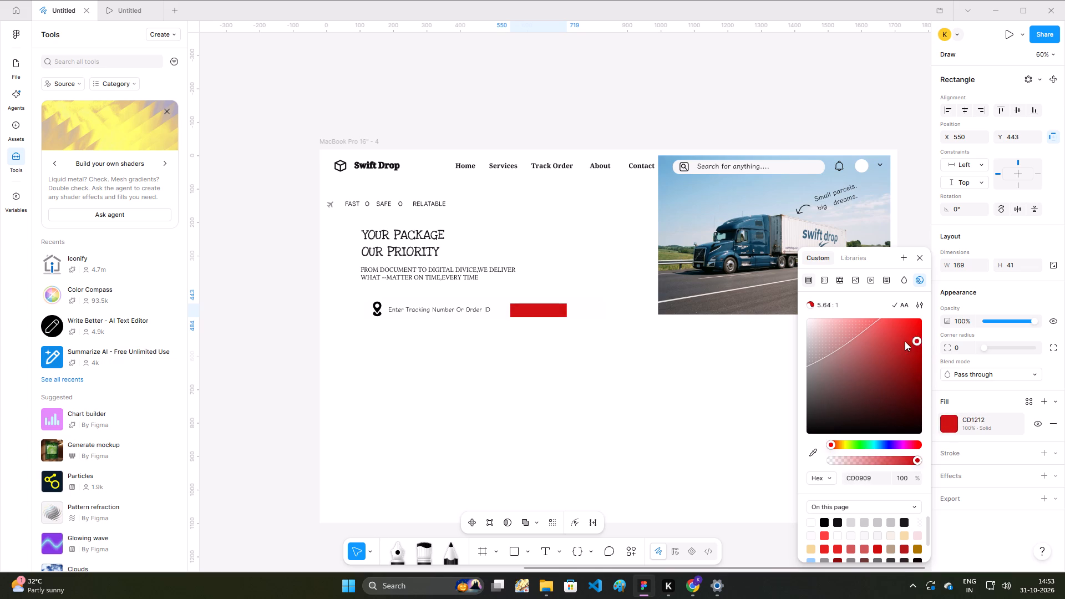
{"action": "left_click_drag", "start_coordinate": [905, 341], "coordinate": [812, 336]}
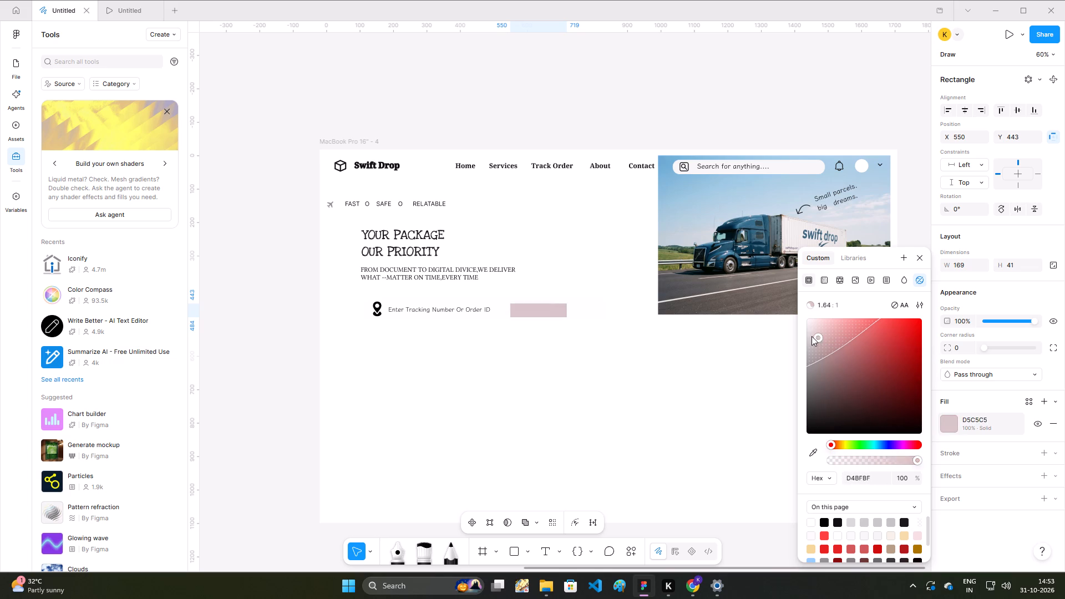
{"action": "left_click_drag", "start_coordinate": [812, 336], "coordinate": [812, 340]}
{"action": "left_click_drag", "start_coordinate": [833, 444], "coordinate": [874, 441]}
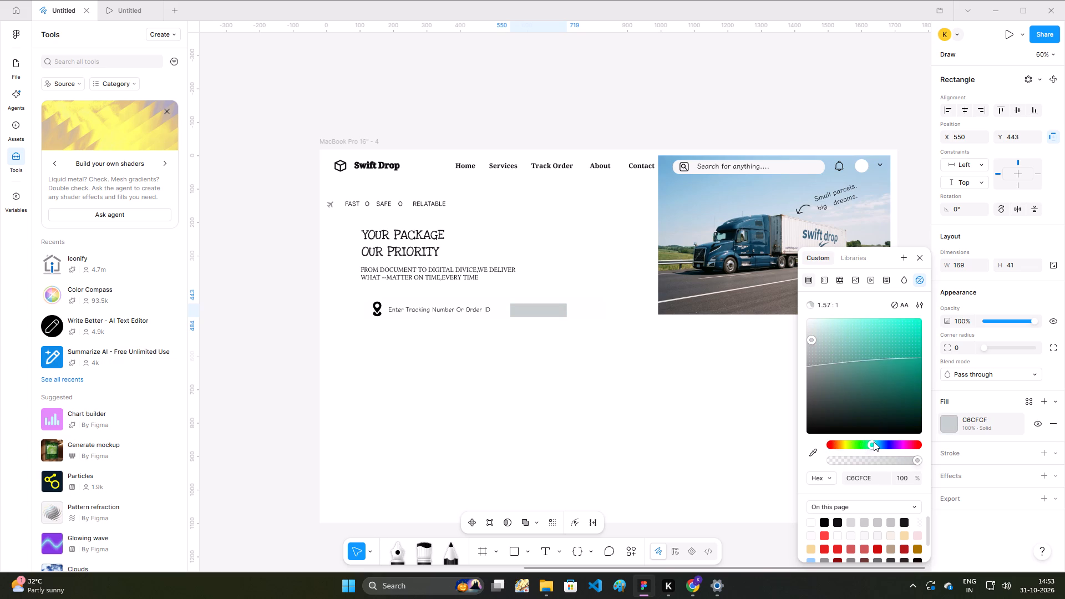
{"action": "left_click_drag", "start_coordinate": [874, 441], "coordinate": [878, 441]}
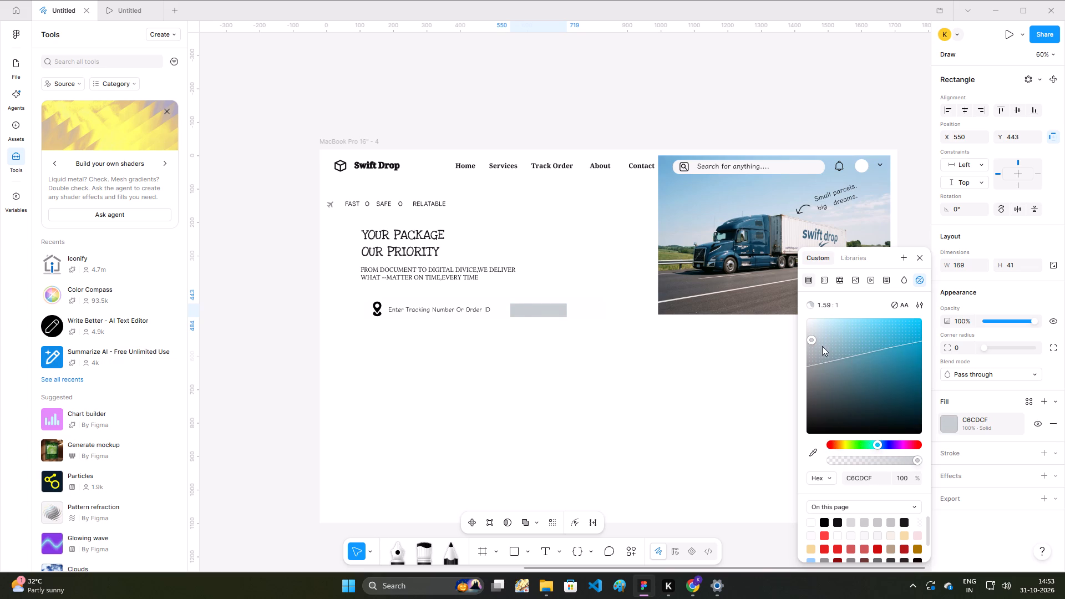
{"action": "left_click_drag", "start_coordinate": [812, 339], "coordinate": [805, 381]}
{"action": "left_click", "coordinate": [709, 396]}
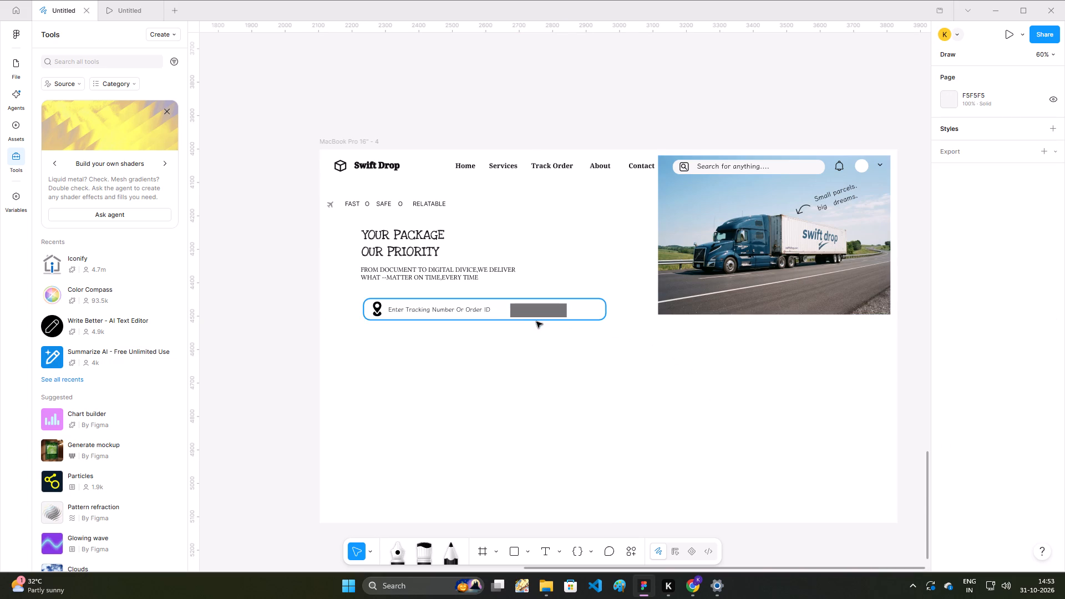
Round the corners of the grey rectangle beside the tracking-number label with a radius of 20.
{"action": "left_click", "coordinate": [545, 317]}
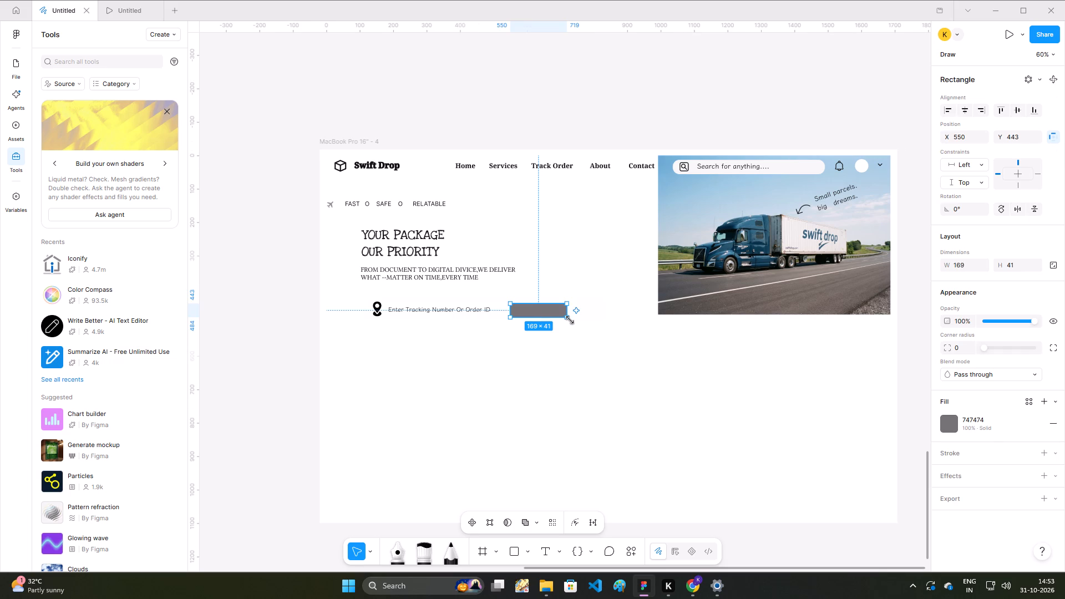
{"action": "double_click", "coordinate": [962, 350]}
{"action": "type", "text": "20"}
{"action": "key", "text": "Return"}
Add the text "track now" on top of the rounded grey rectangle.
{"action": "key", "text": "t"}
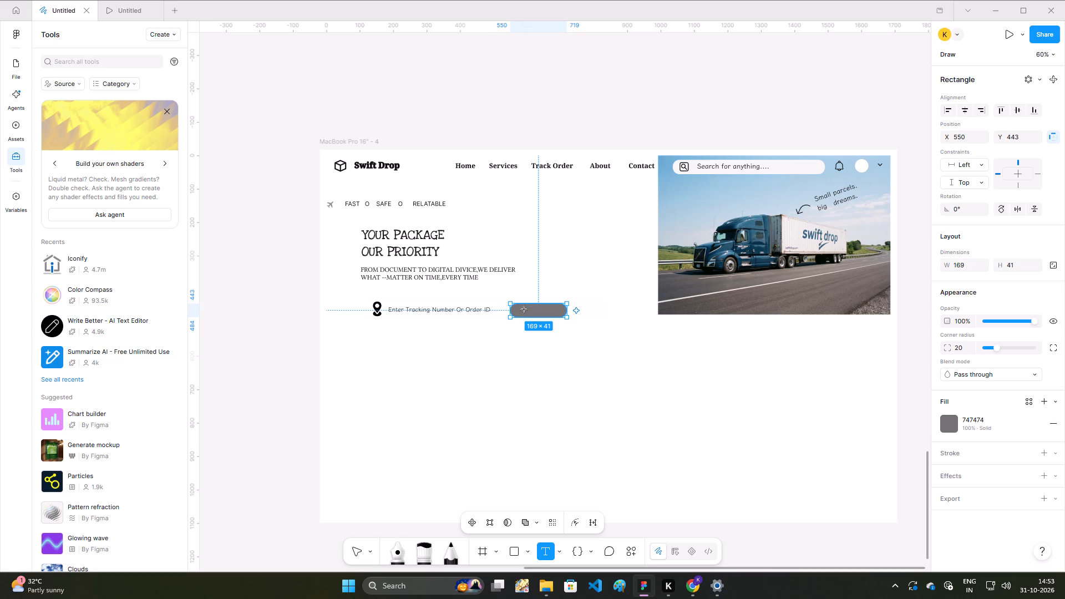
{"action": "left_click", "coordinate": [524, 309]}
{"action": "type", "text": "tra"}
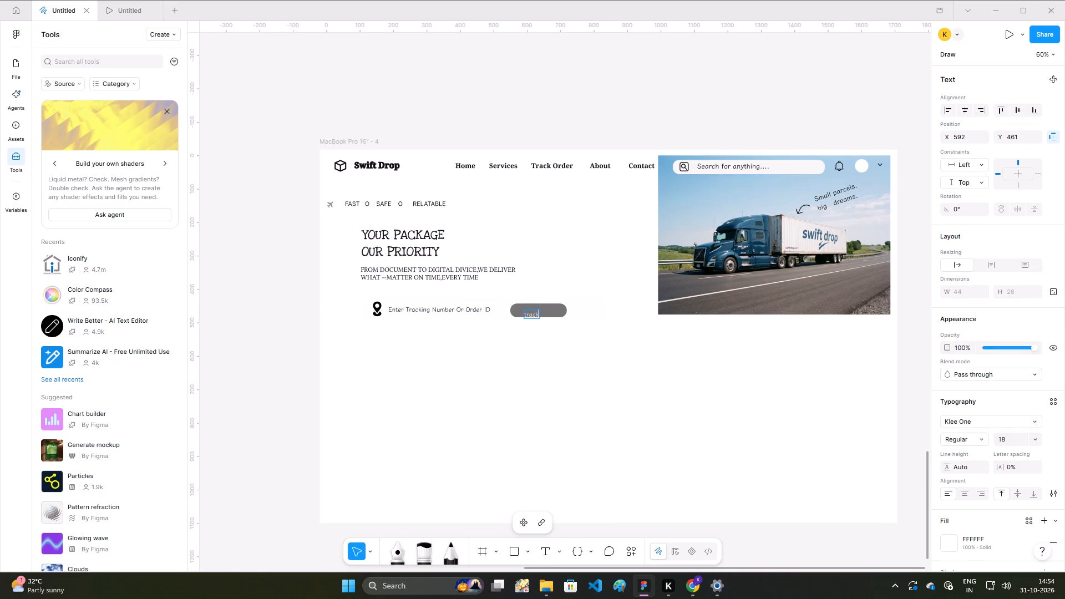
{"action": "key", "text": "space"}
{"action": "type", "text": "noe"}
{"action": "key", "text": "BackSpace"}
{"action": "key", "text": "w"}
Set the "track now" text's font size to 25 and open its font weight choices.
{"action": "double_click", "coordinate": [1000, 436]}
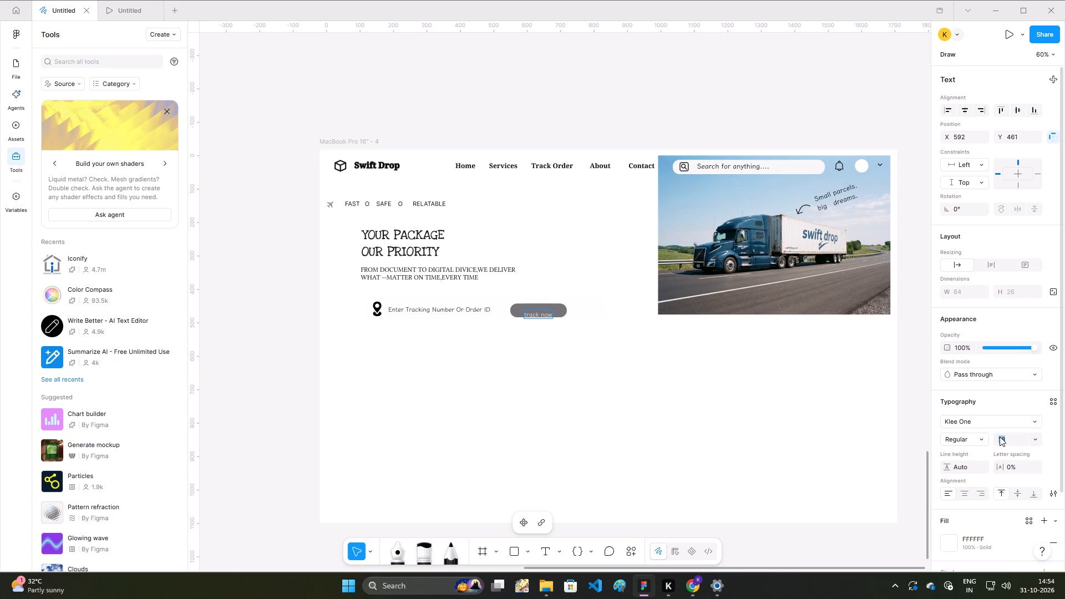
{"action": "type", "text": "253"}
{"action": "key", "text": "BackSpace"}
{"action": "key", "text": "Return"}
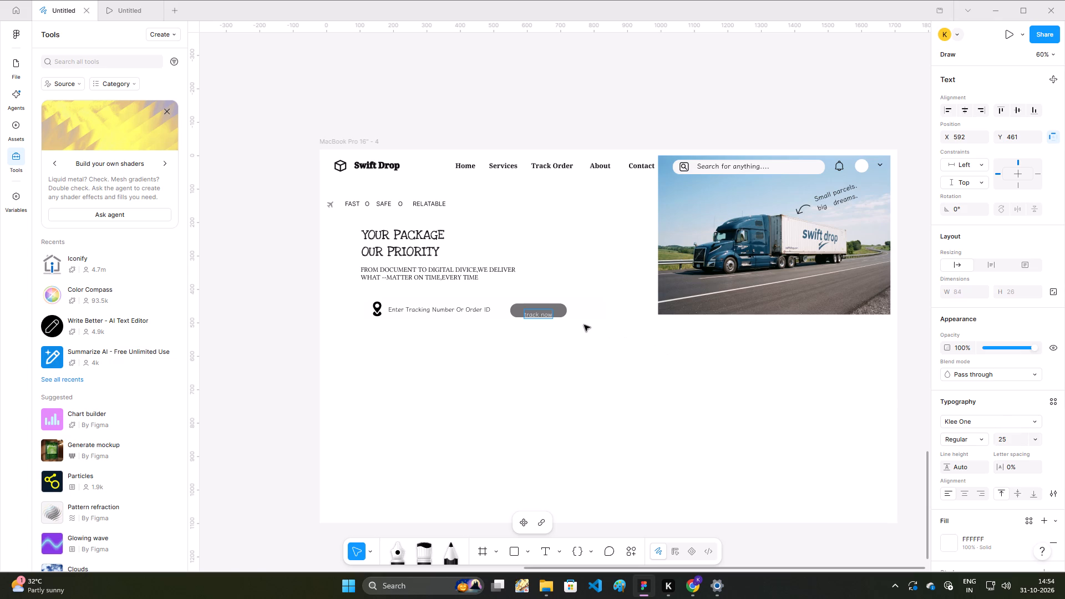
{"action": "key", "text": "ctrl+a"}
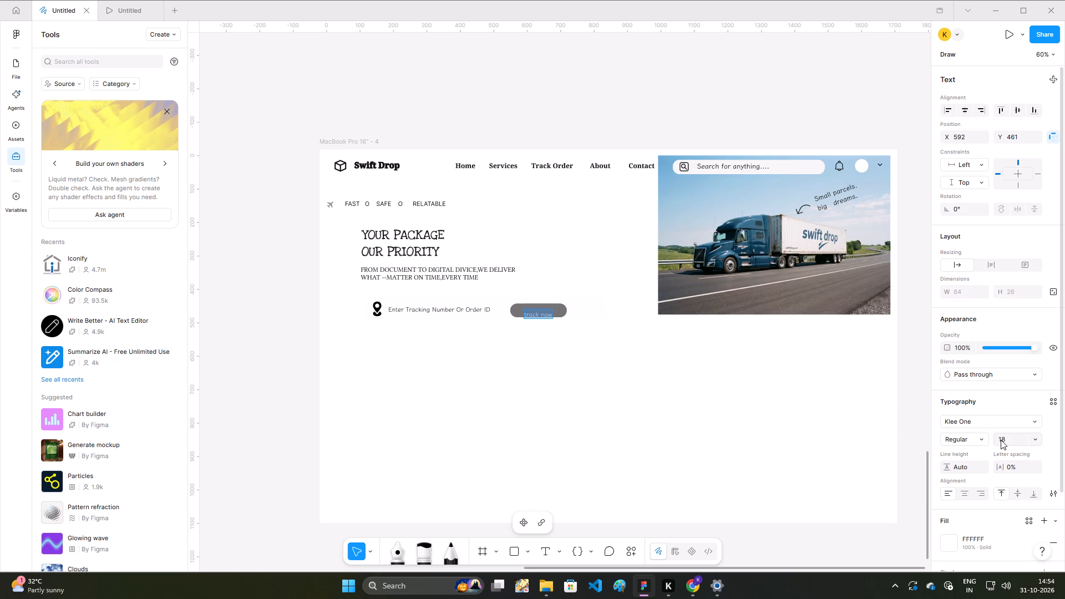
{"action": "double_click", "coordinate": [1001, 440]}
{"action": "type", "text": "25"}
{"action": "key", "text": "Return"}
{"action": "left_click", "coordinate": [964, 440]}
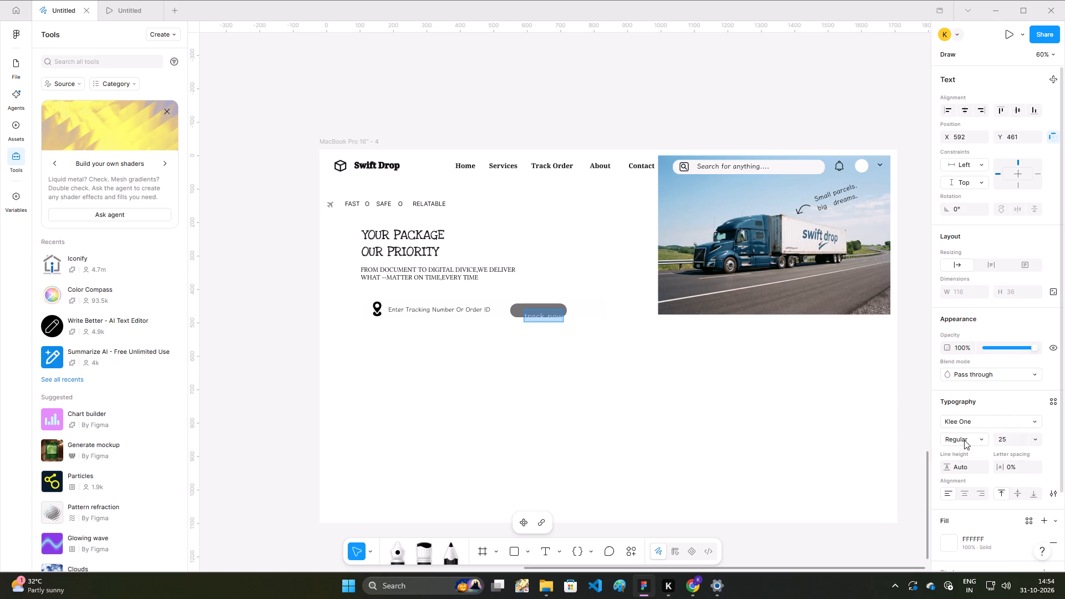
{"action": "left_click", "coordinate": [964, 452]}
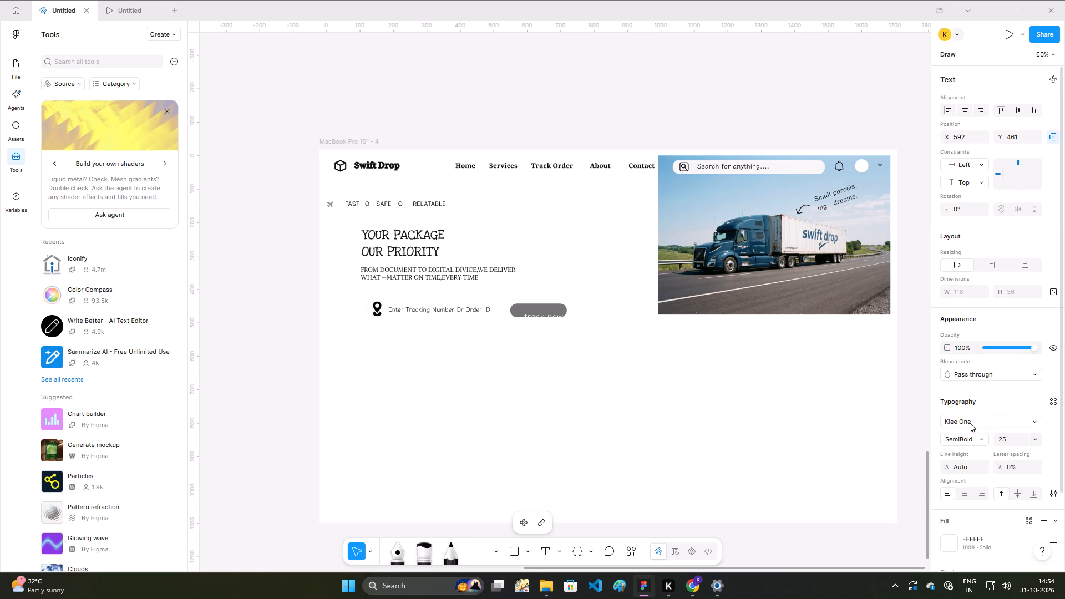
Change the "track now" text's font to Kavoon.
{"action": "left_click", "coordinate": [970, 423]}
{"action": "scroll", "coordinate": [851, 373], "scroll_direction": "up", "scroll_amount": 2}
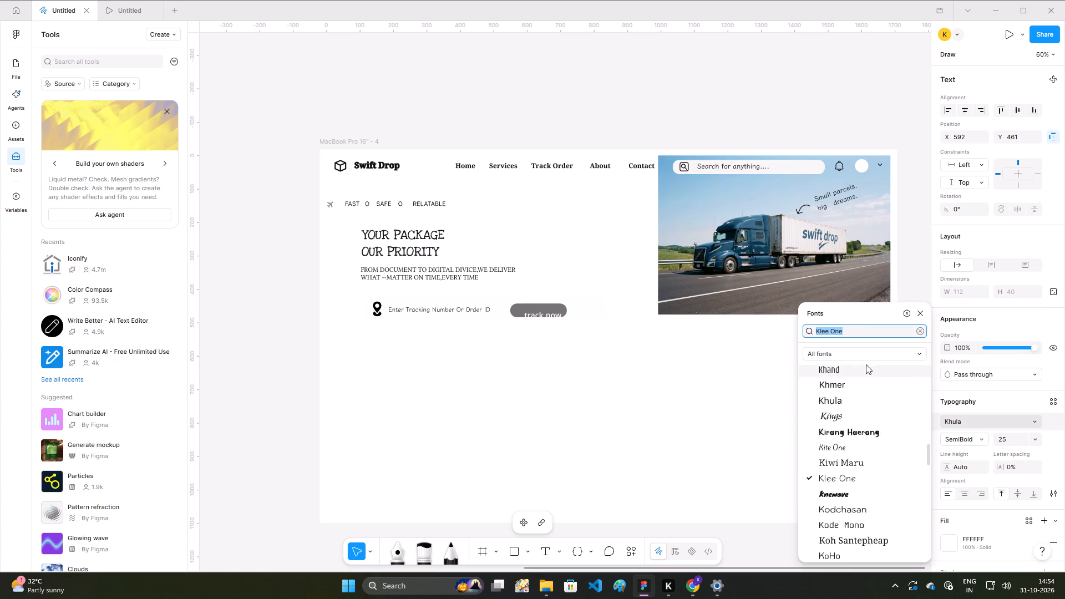
{"action": "scroll", "coordinate": [876, 440], "scroll_direction": "up", "scroll_amount": 1}
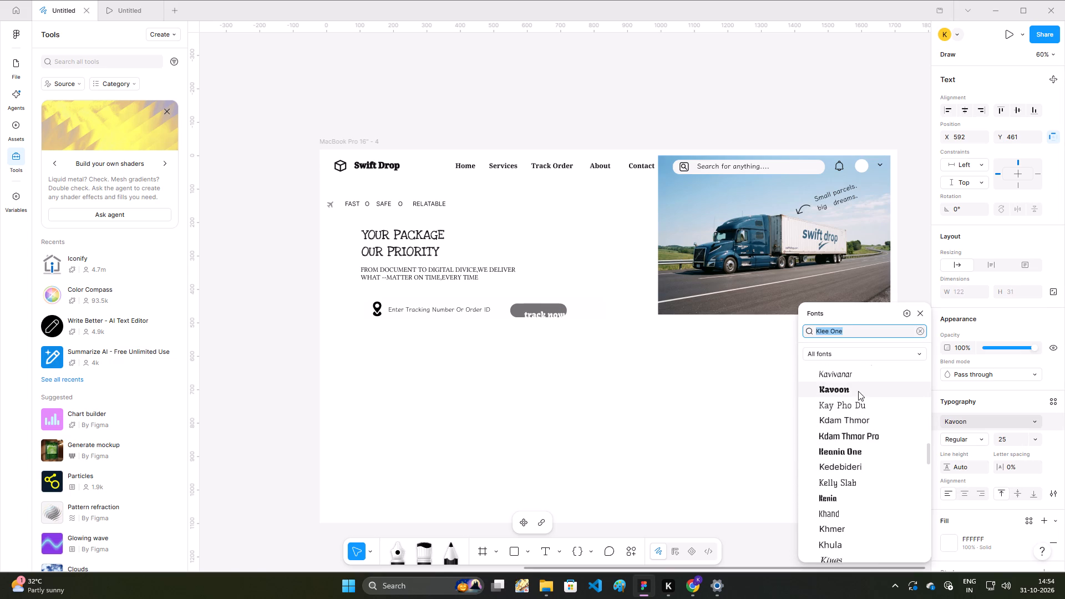
{"action": "left_click", "coordinate": [858, 391]}
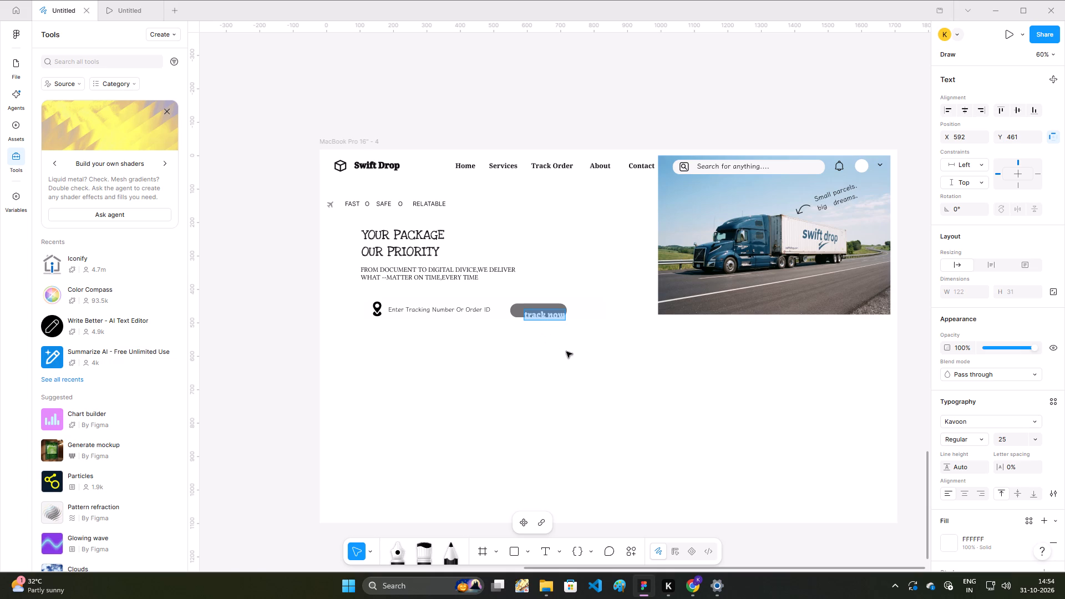
{"action": "key", "text": "Up"}
{"action": "key", "text": "Up"}
{"action": "key", "text": "Up"}
{"action": "key", "text": "Up"}
{"action": "left_click", "coordinate": [541, 351]}
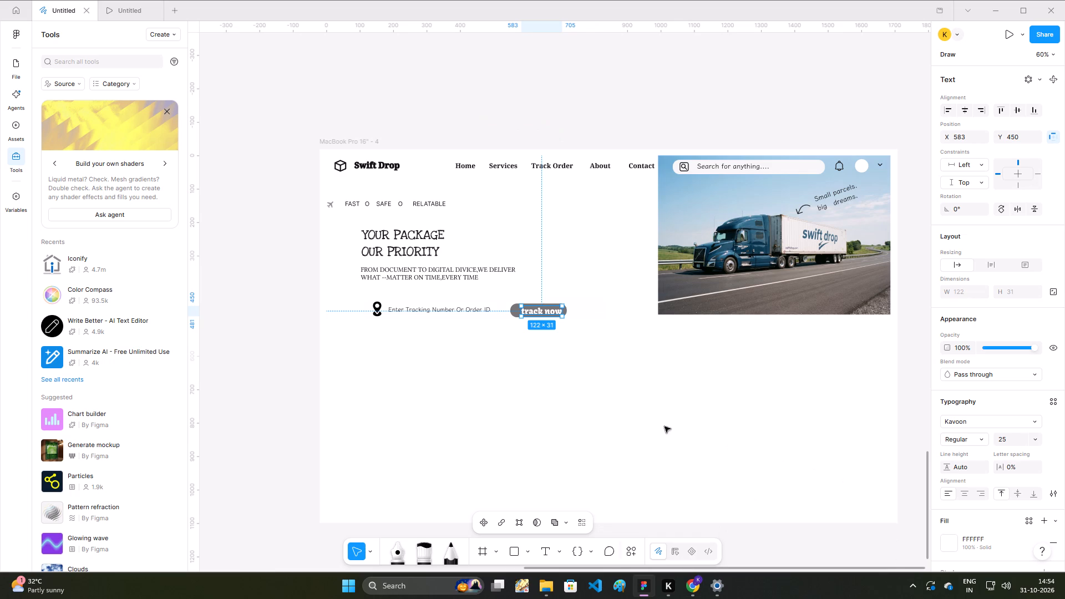
Recolour the rounded rectangle behind the "track now" text to a solid dark blue.
{"action": "left_click", "coordinate": [513, 314]}
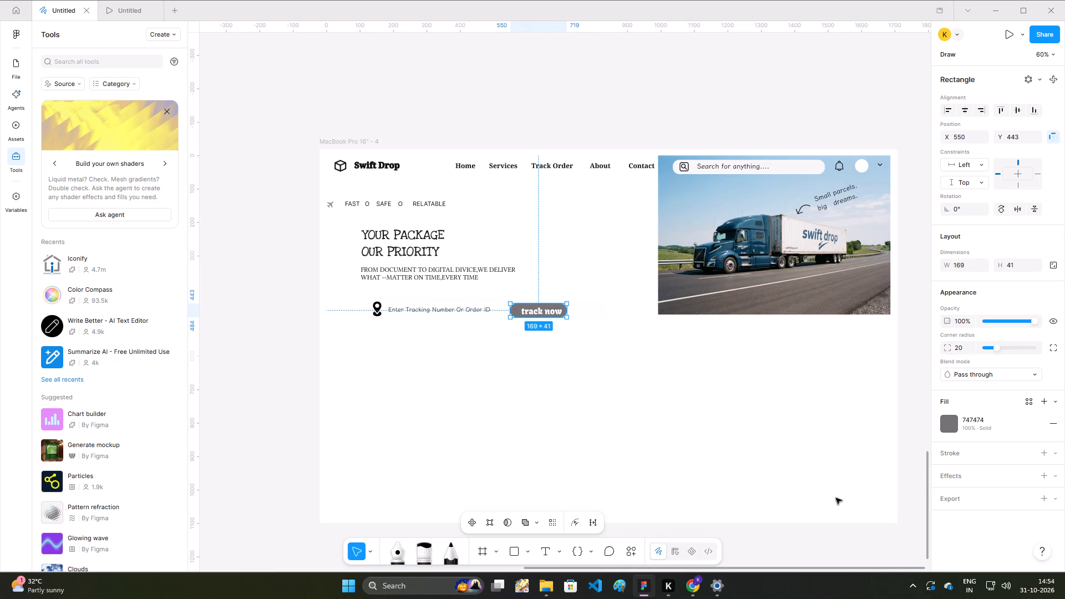
{"action": "left_click", "coordinate": [947, 425]}
{"action": "left_click", "coordinate": [884, 440]}
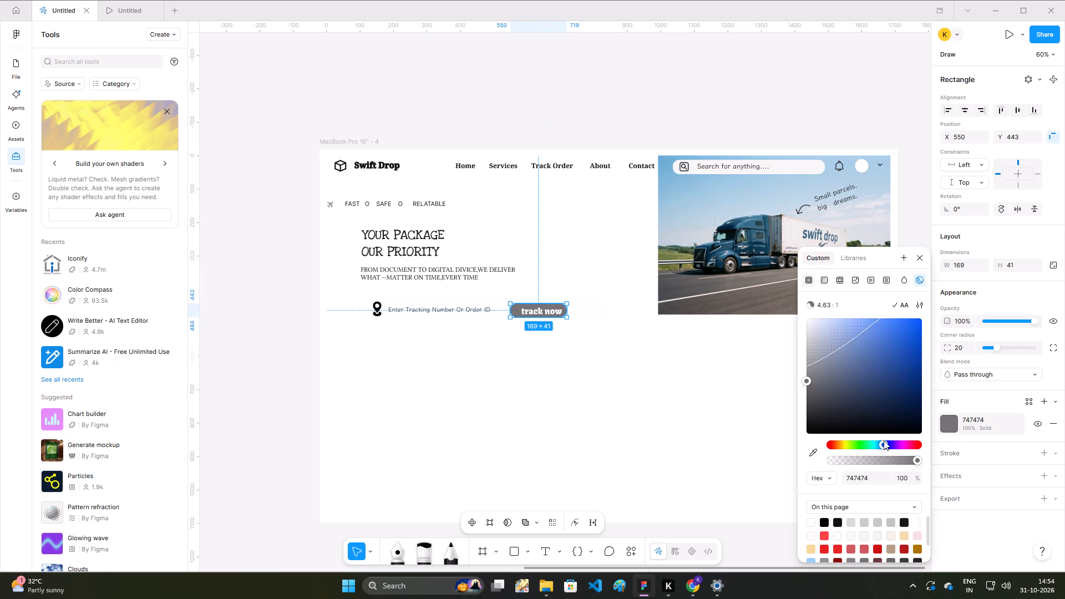
{"action": "left_click_drag", "start_coordinate": [808, 378], "coordinate": [922, 325]}
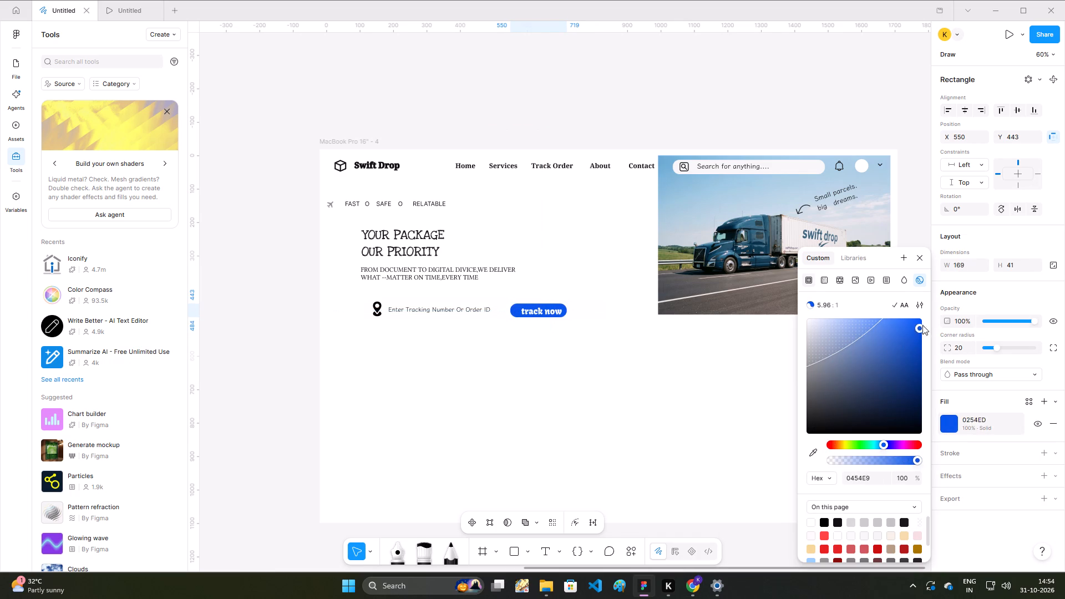
{"action": "left_click_drag", "start_coordinate": [922, 325], "coordinate": [936, 361]}
{"action": "left_click", "coordinate": [536, 332]}
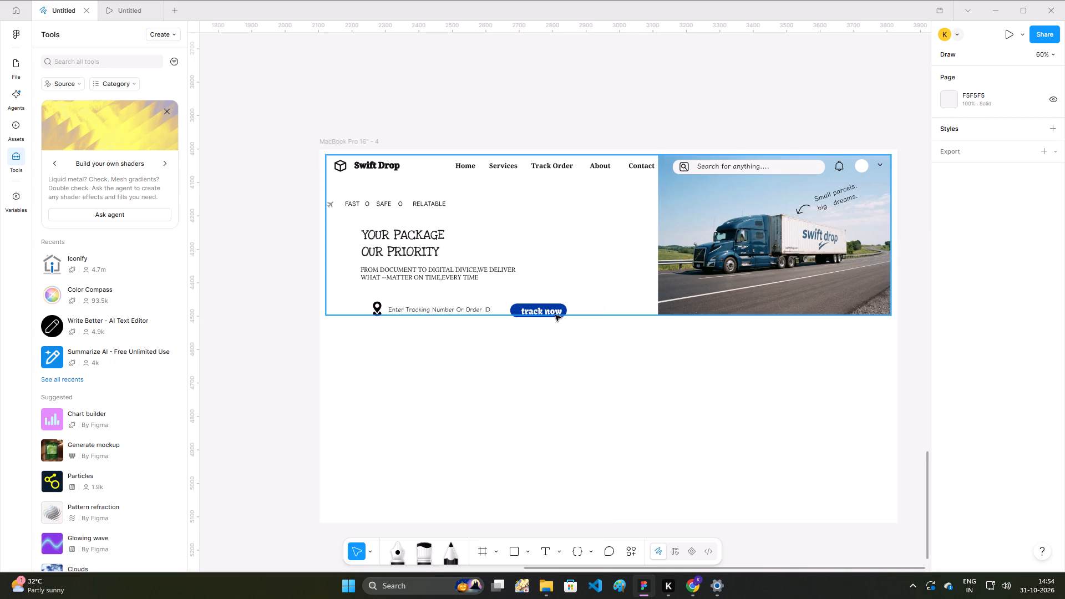
Nudge the "track now" label 7 px left and 2 px up to centre it within the blue button.
{"action": "double_click", "coordinate": [537, 311]}
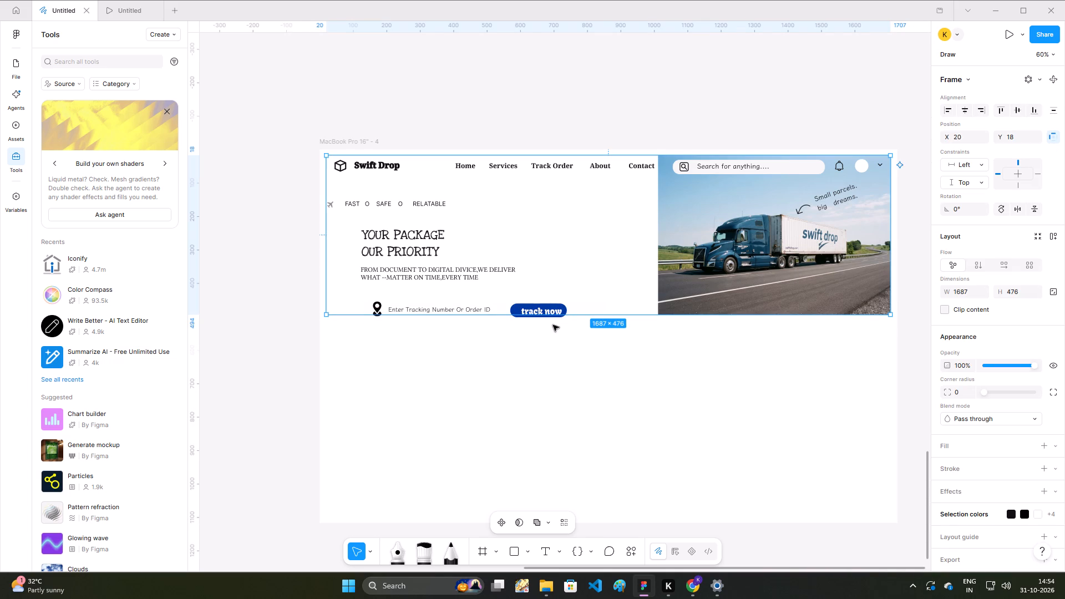
{"action": "double_click", "coordinate": [553, 312]}
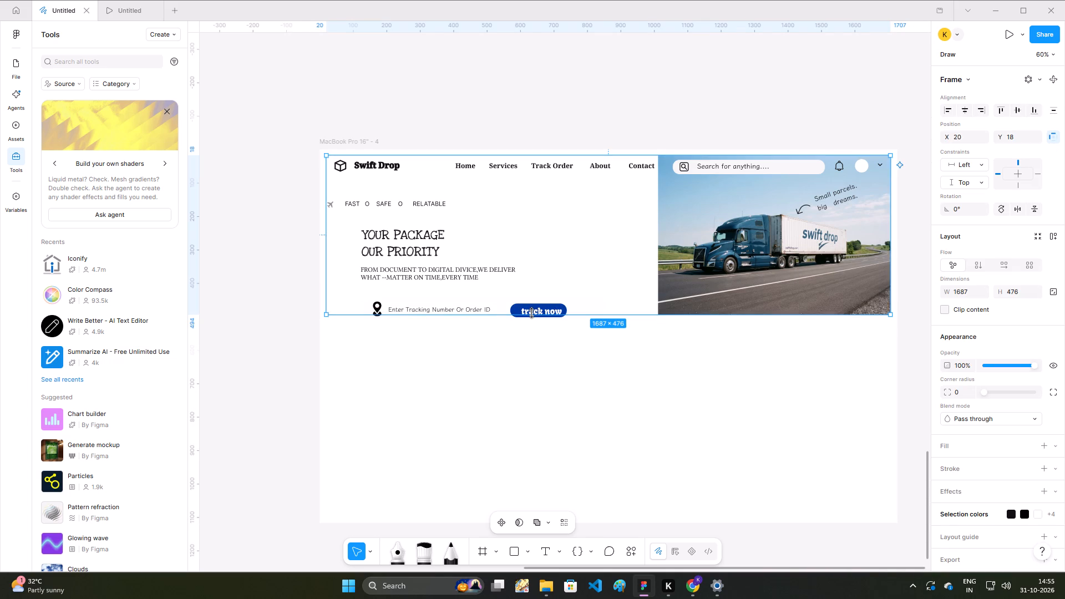
{"action": "double_click", "coordinate": [539, 308]}
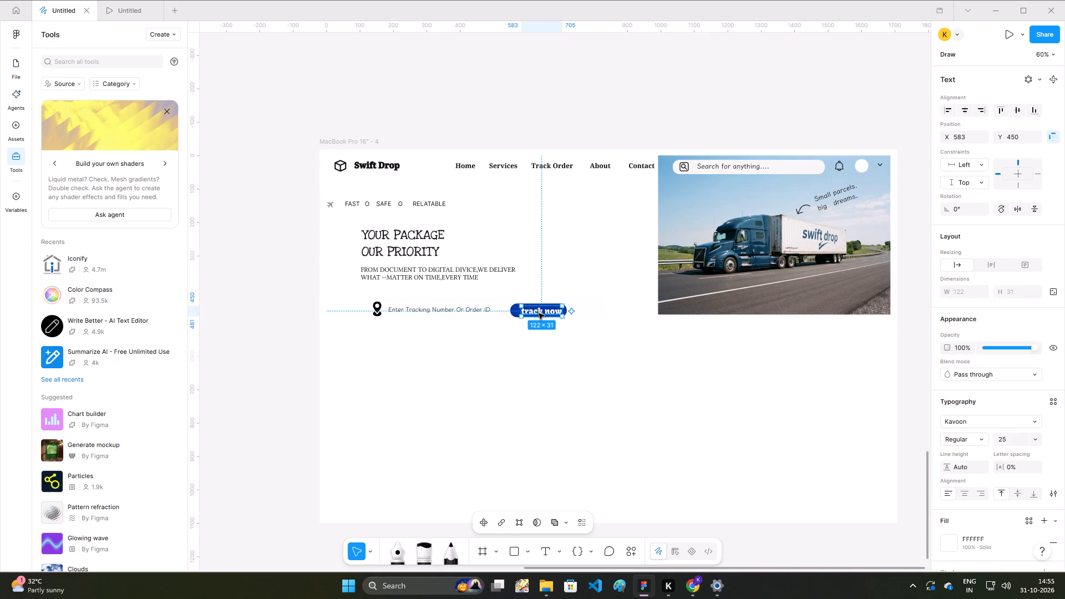
{"action": "key", "text": "Left"}
{"action": "key", "text": "Up"}
{"action": "key", "text": "Up"}
{"action": "key", "text": "Left"}
{"action": "key", "text": "Left"}
{"action": "key", "text": "Left"}
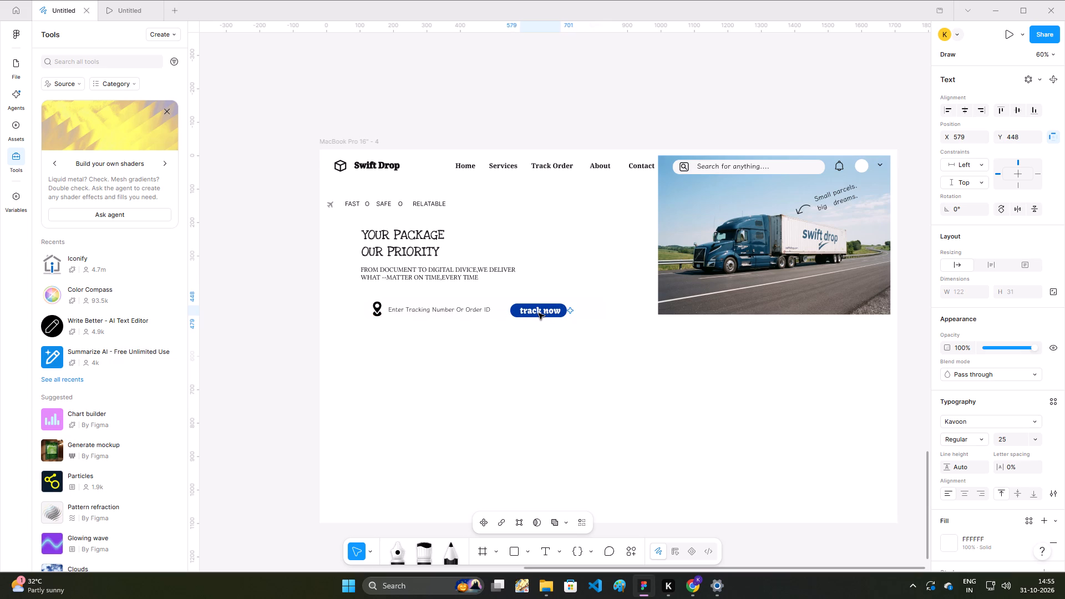
{"action": "key", "text": "Left"}
{"action": "key", "text": "Left"}
{"action": "key", "text": "Left"}
{"action": "left_click", "coordinate": [517, 341]}
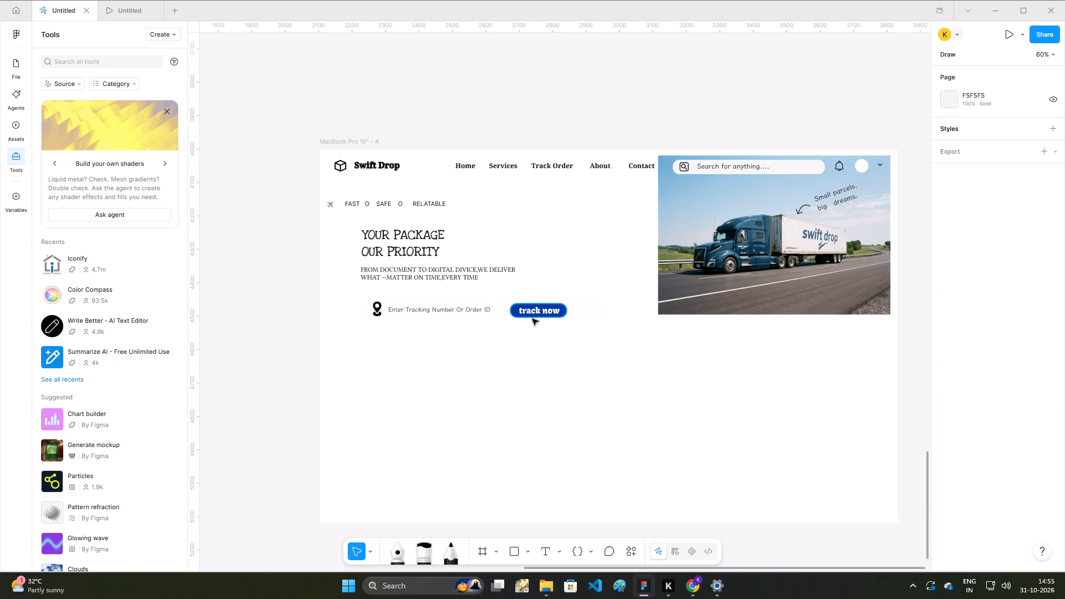
{"action": "left_click", "coordinate": [474, 362]}
Show the layer list and collapse Frame 1, Android Expanded - 1 and iPhone 18 Pro Max - 1.
{"action": "left_click", "coordinate": [14, 69]}
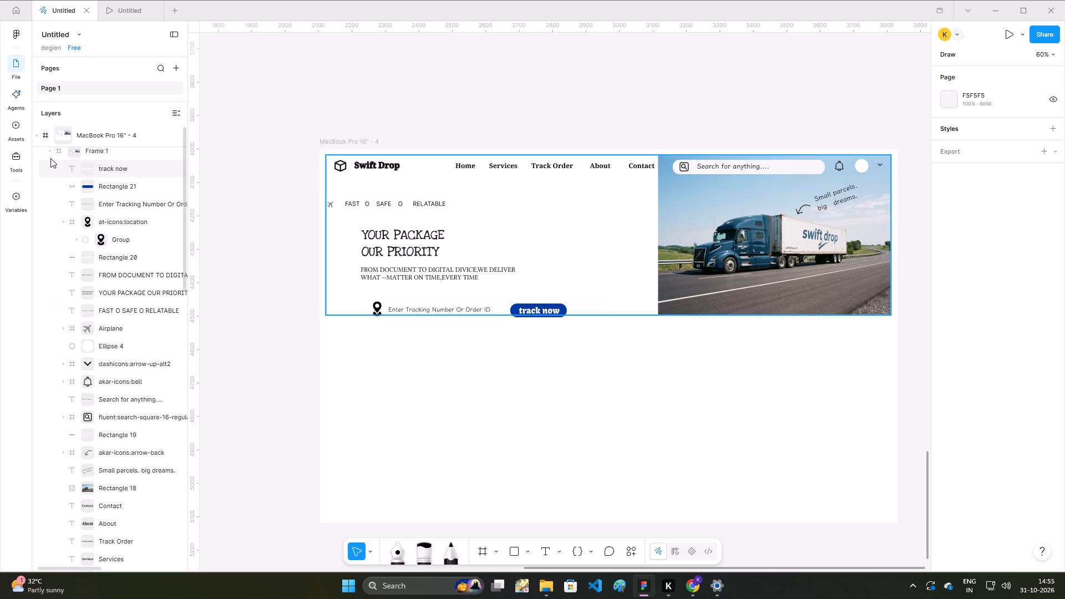
{"action": "left_click", "coordinate": [50, 158]}
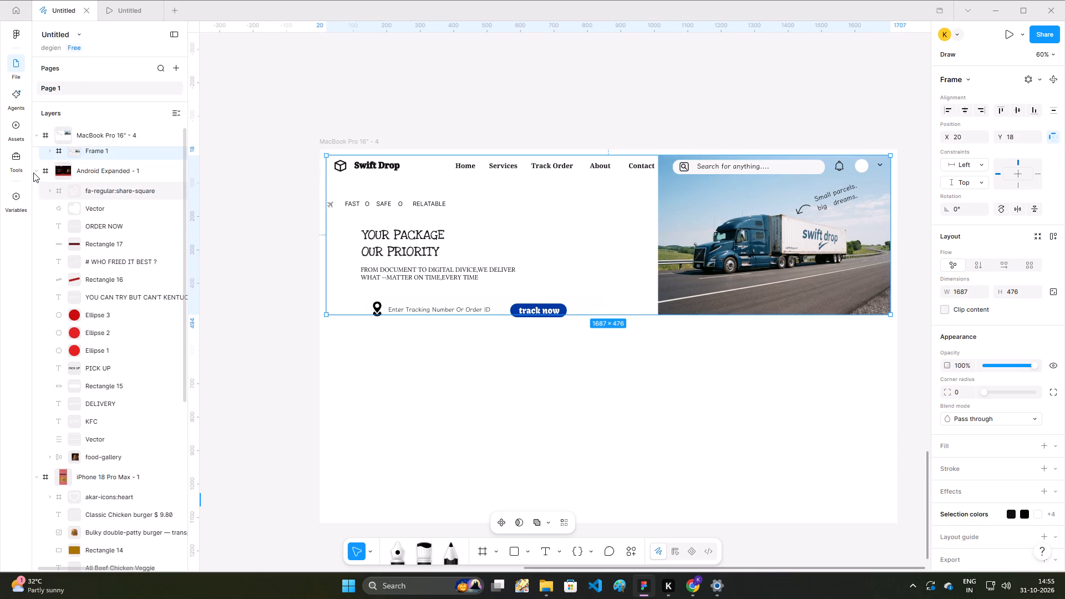
{"action": "left_click", "coordinate": [38, 171]}
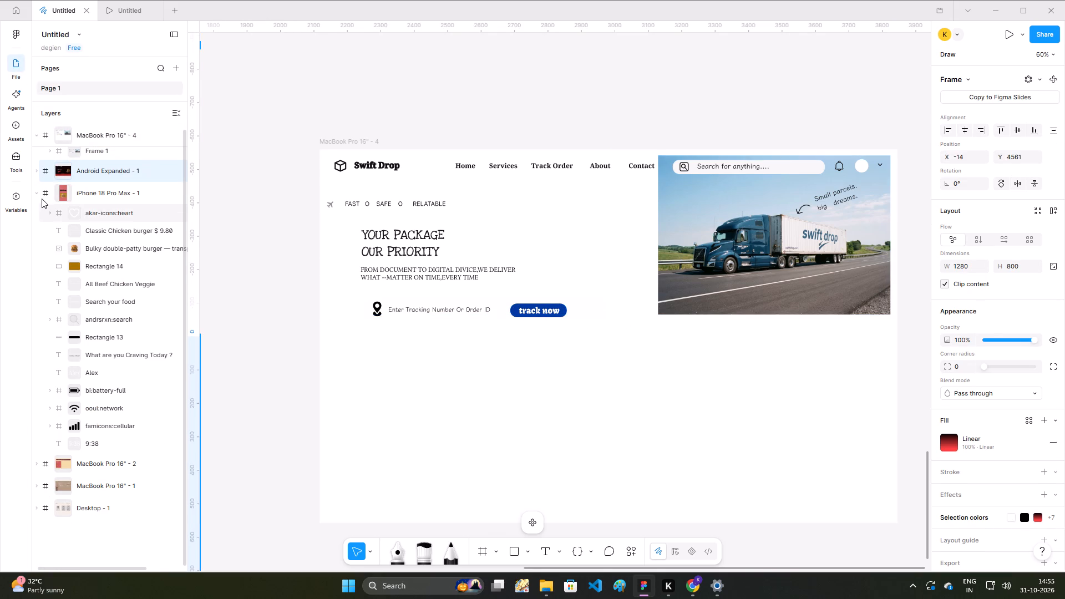
{"action": "left_click", "coordinate": [37, 197]}
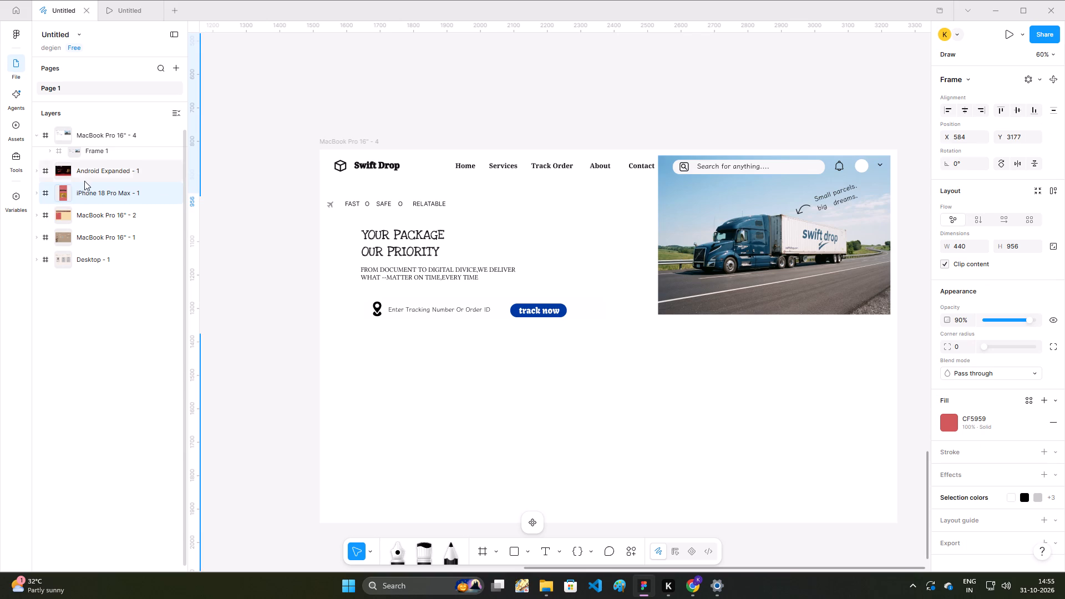
{"action": "scroll", "coordinate": [85, 180], "scroll_direction": "up", "scroll_amount": 4}
{"action": "scroll", "coordinate": [98, 128], "scroll_direction": "up", "scroll_amount": 3}
{"action": "left_click", "coordinate": [105, 143]}
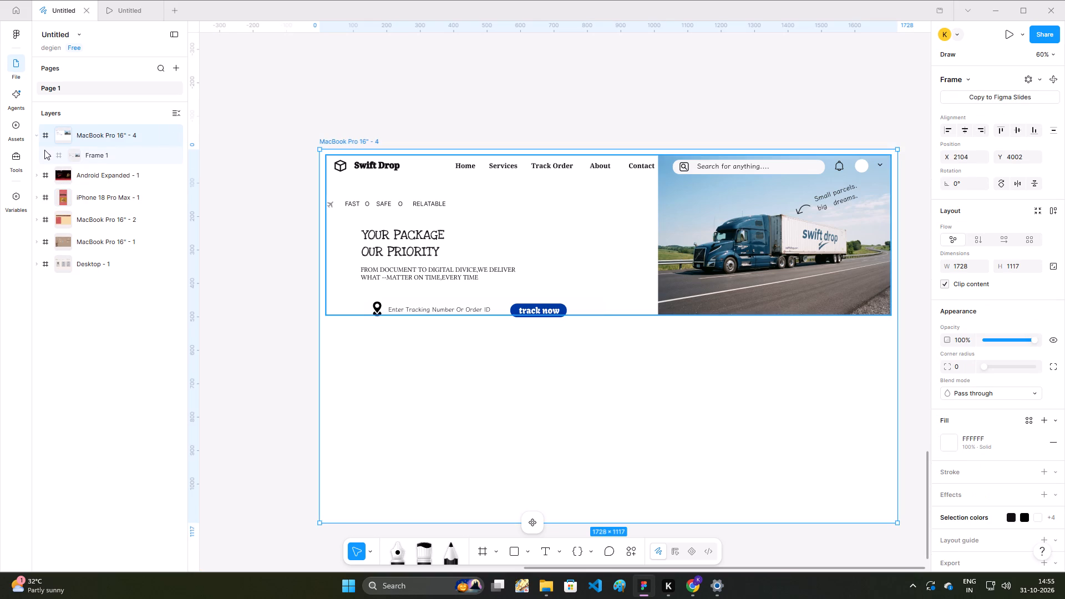
{"action": "left_click", "coordinate": [51, 151]}
{"action": "left_click", "coordinate": [51, 151]}
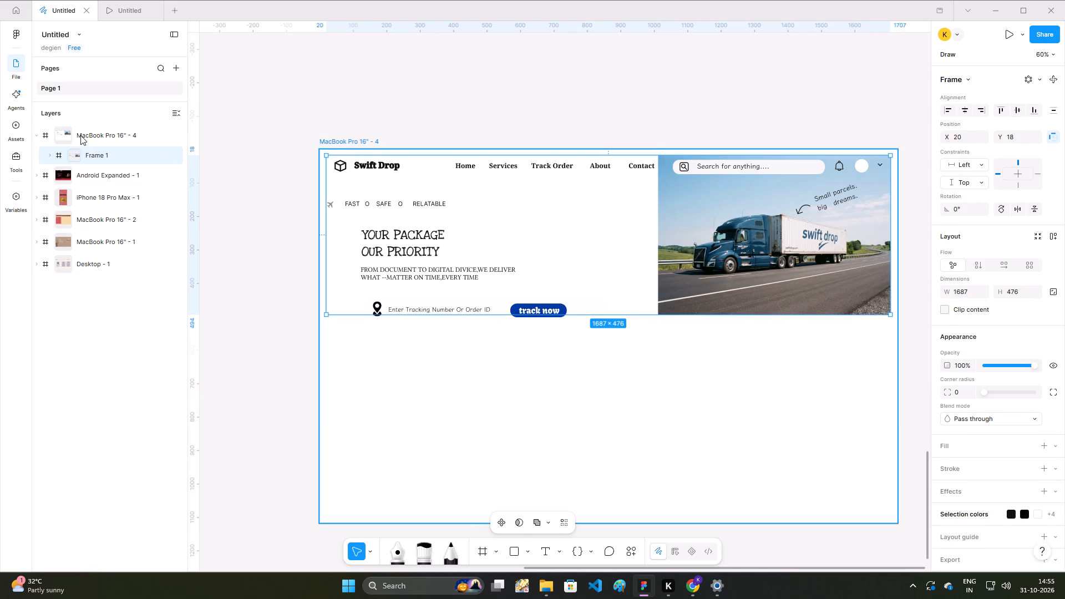
Open the fill colour of the MacBook Pro 16" - 4 frame.
{"action": "left_click", "coordinate": [80, 135]}
{"action": "left_click", "coordinate": [950, 443]}
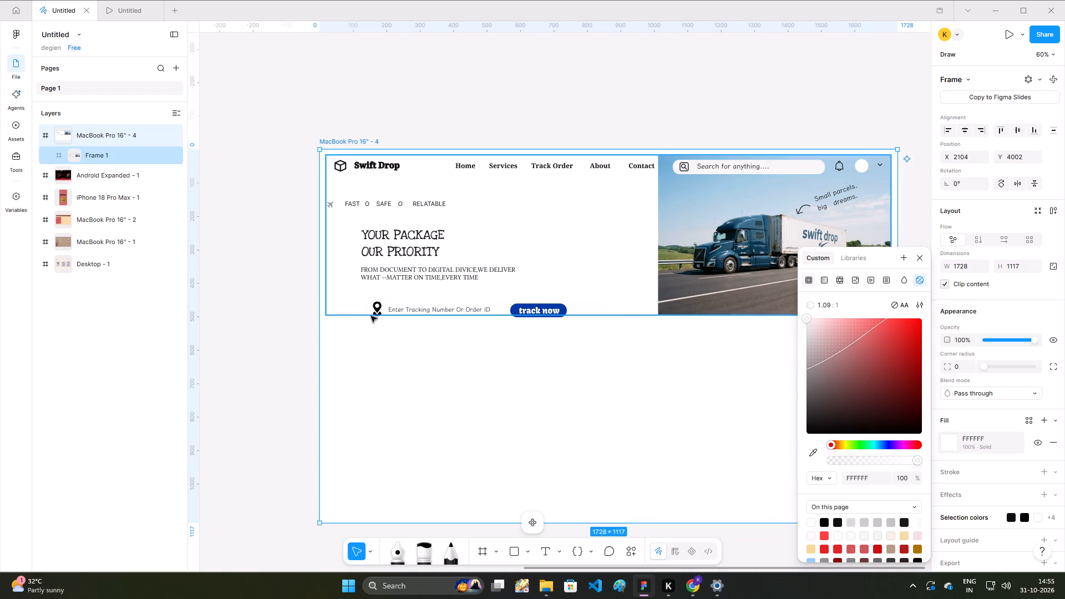
Add the text "Real Time Tracking" just below the tracking number field in the MacBook Pro 16" - 4 frame.
{"action": "key", "text": "t"}
{"action": "left_click", "coordinate": [386, 327]}
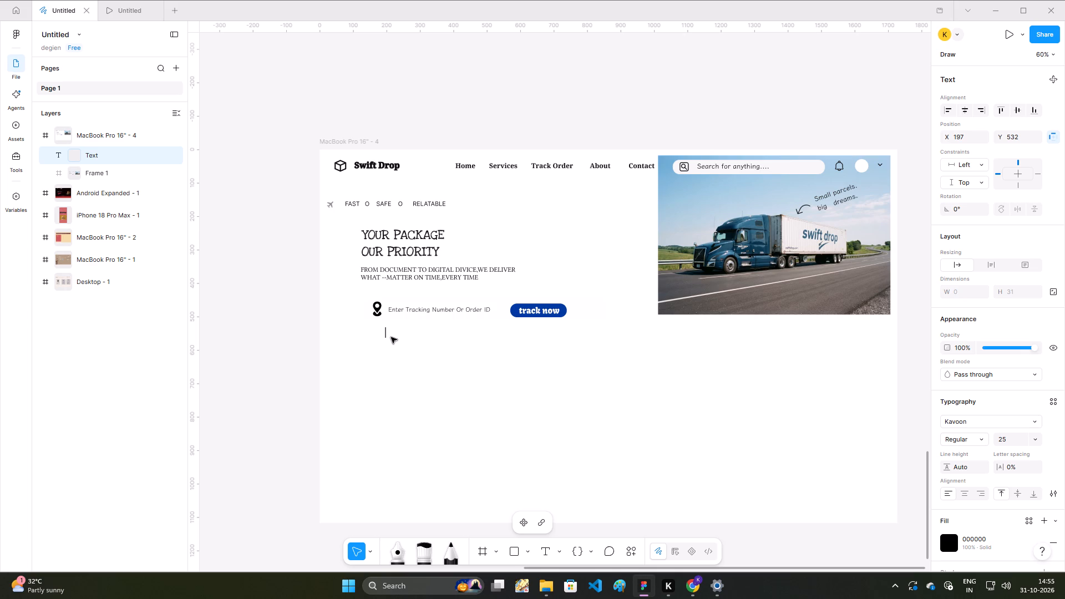
{"action": "type", "text": "ea"}
{"action": "type", "text": "l"}
{"action": "key", "text": "space"}
{"action": "type", "text": "ime"}
{"action": "key", "text": "space"}
{"action": "key", "text": "t"}
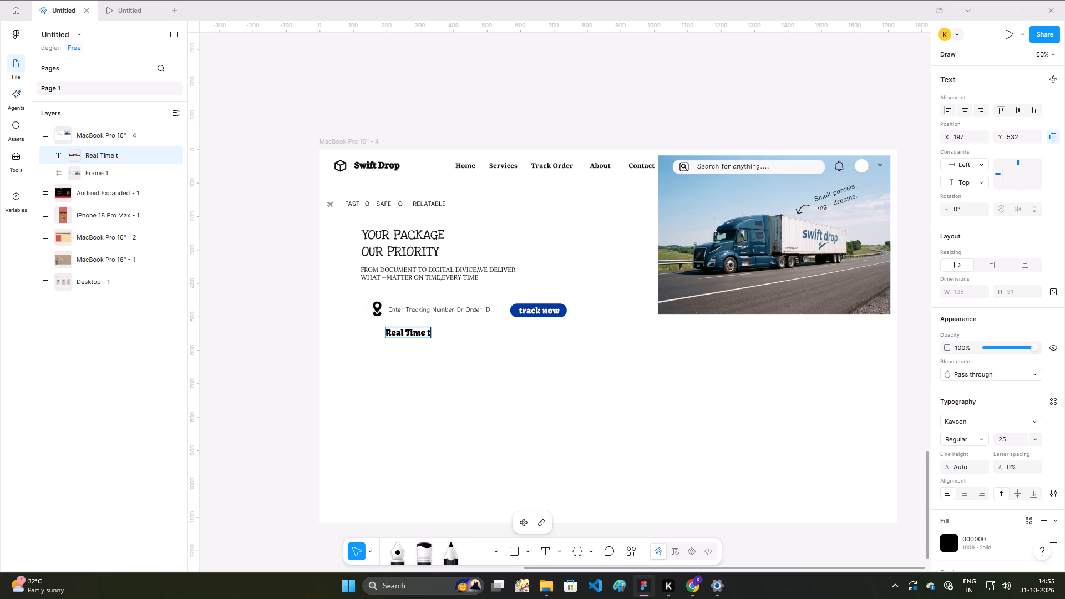
{"action": "key", "text": "t"}
{"action": "type", "text": "ra"}
{"action": "type", "text": "cim"}
{"action": "key", "text": "BackSpace"}
{"action": "type", "text": "ng"}
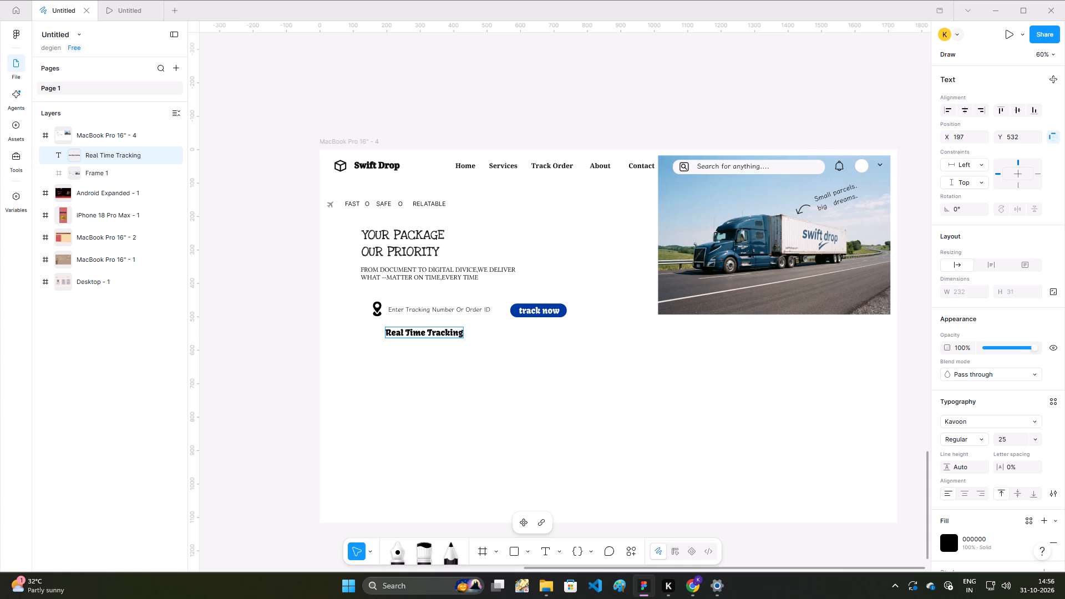
Set the font size of the whole "Real Time Tracking" text to 18.
{"action": "key", "text": "ctrl+a"}
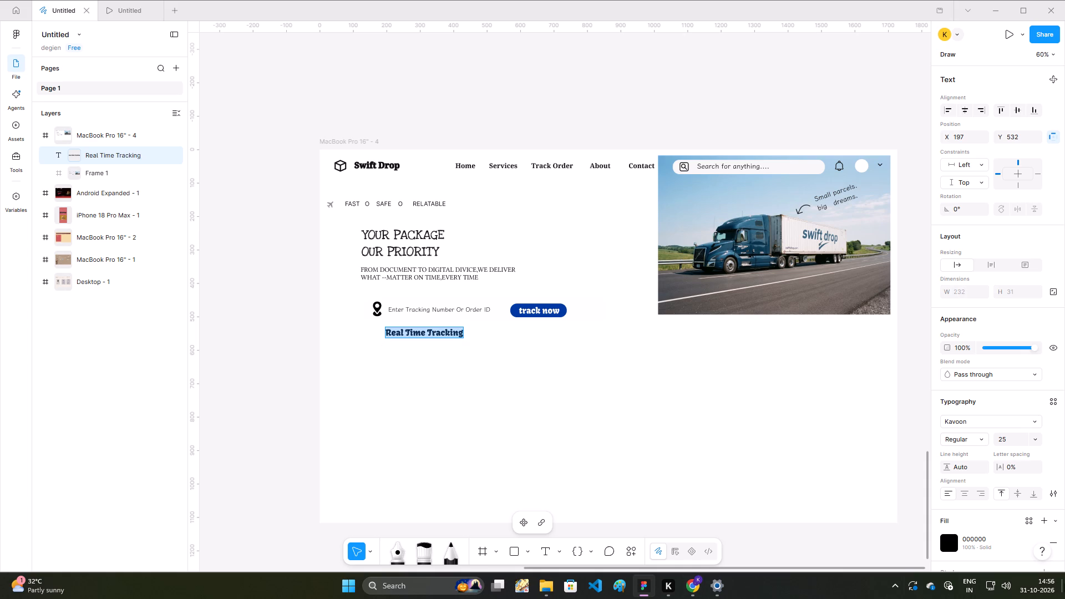
{"action": "double_click", "coordinate": [1000, 434]}
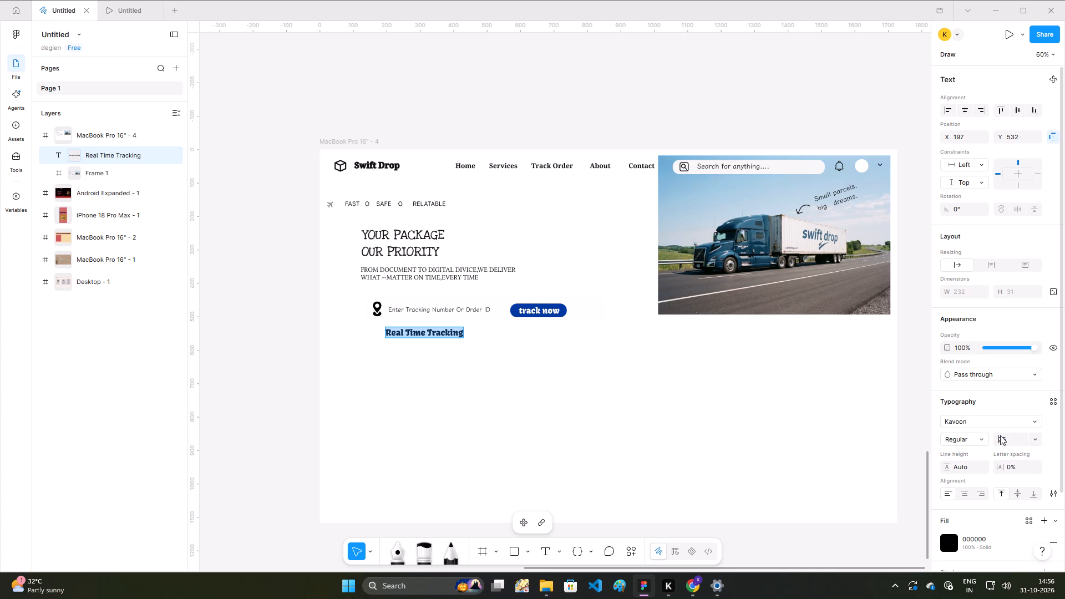
{"action": "key", "text": "Right"}
{"action": "key", "text": "Right"}
{"action": "key", "text": "BackSpace"}
{"action": "key", "text": "BackSpace"}
{"action": "type", "text": "18"}
{"action": "key", "text": "Return"}
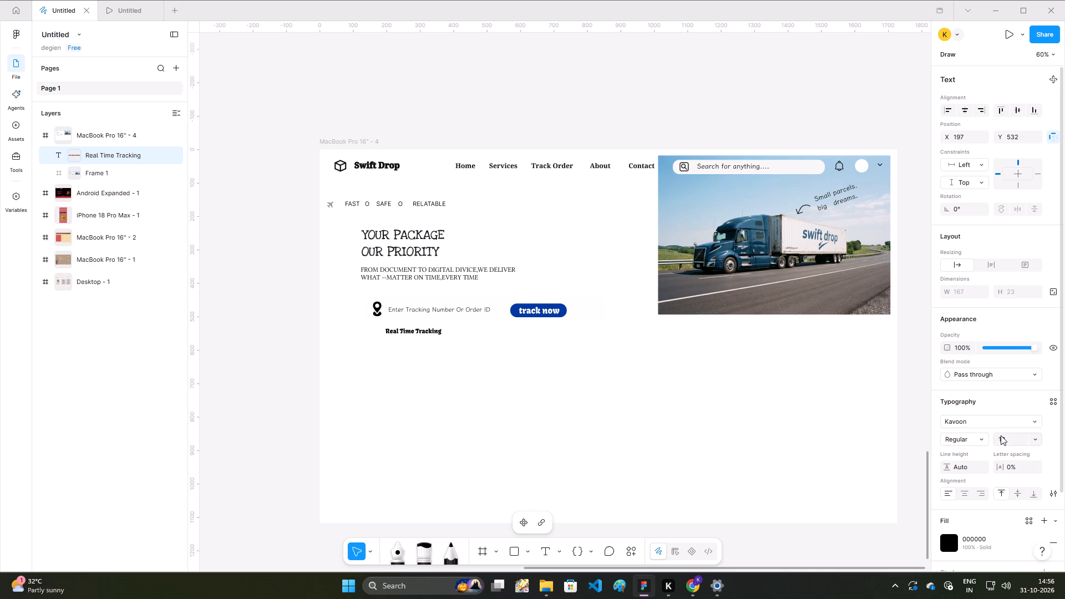
Change the "Real Time Tracking" text's font to Karma and finish editing the text.
{"action": "left_click", "coordinate": [977, 439]}
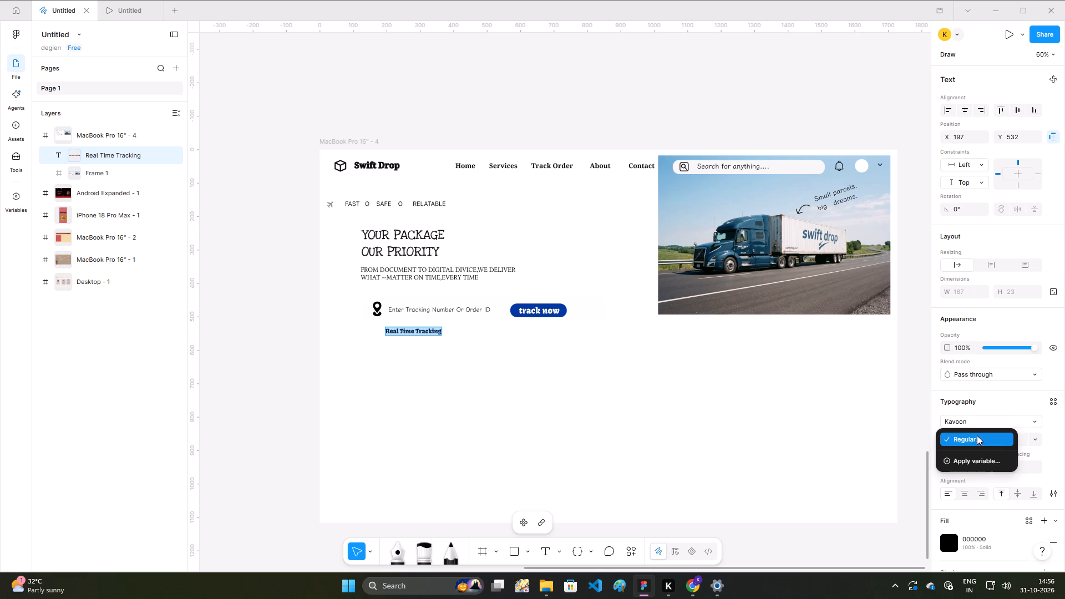
{"action": "left_click", "coordinate": [978, 427]}
{"action": "left_click", "coordinate": [978, 425]}
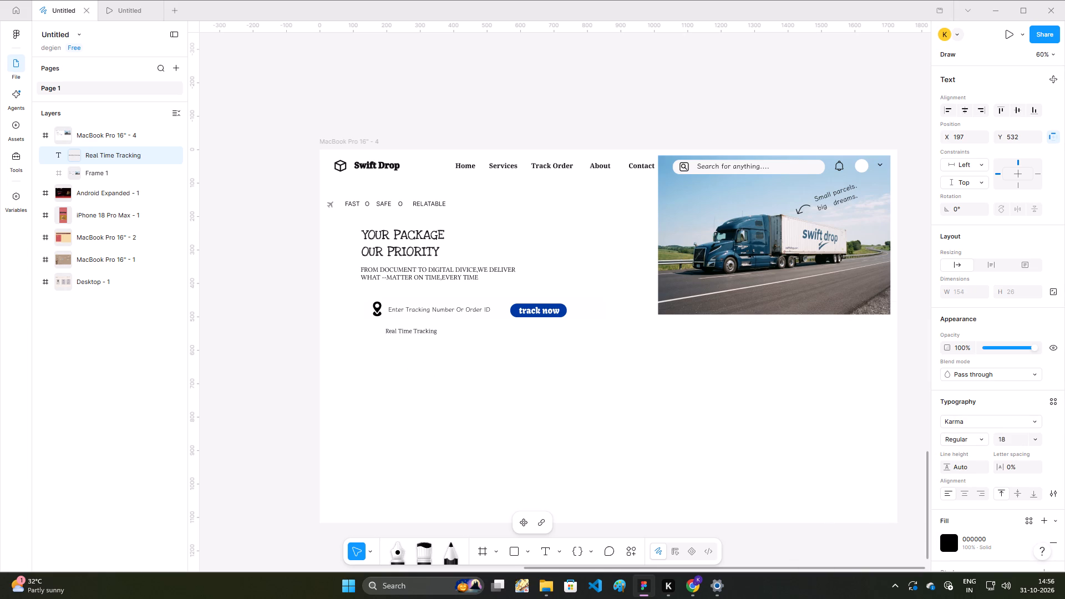
{"action": "left_click", "coordinate": [459, 339]}
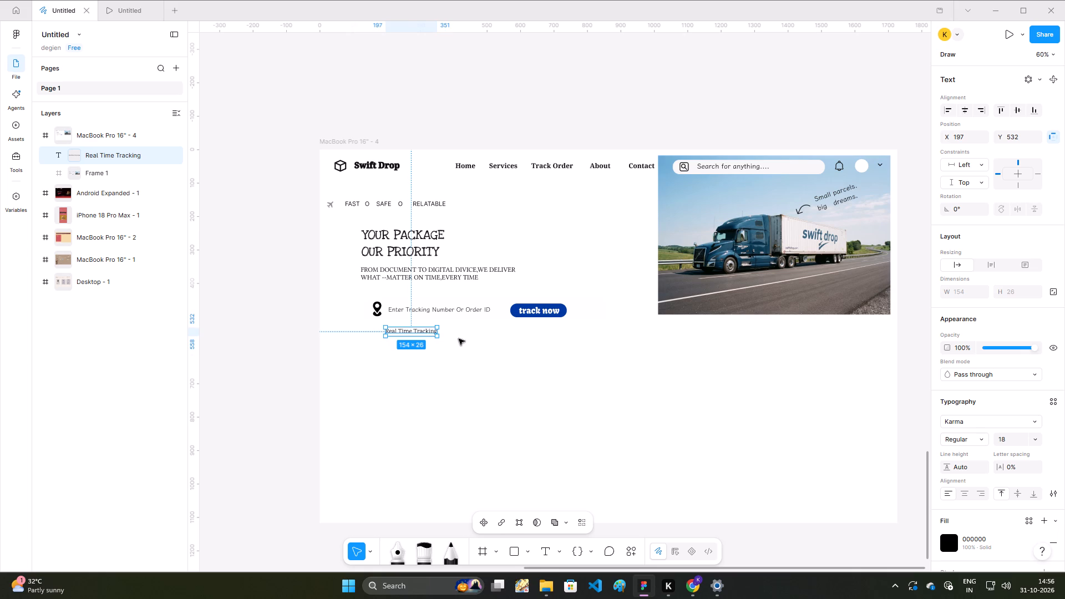
Move the "Real Time Tracking" text to about X 160, close beneath the location pin and aligned with its left edge, and deselect it.
{"action": "left_click_drag", "start_coordinate": [409, 334], "coordinate": [408, 333]}
{"action": "left_click_drag", "start_coordinate": [408, 333], "coordinate": [397, 330]}
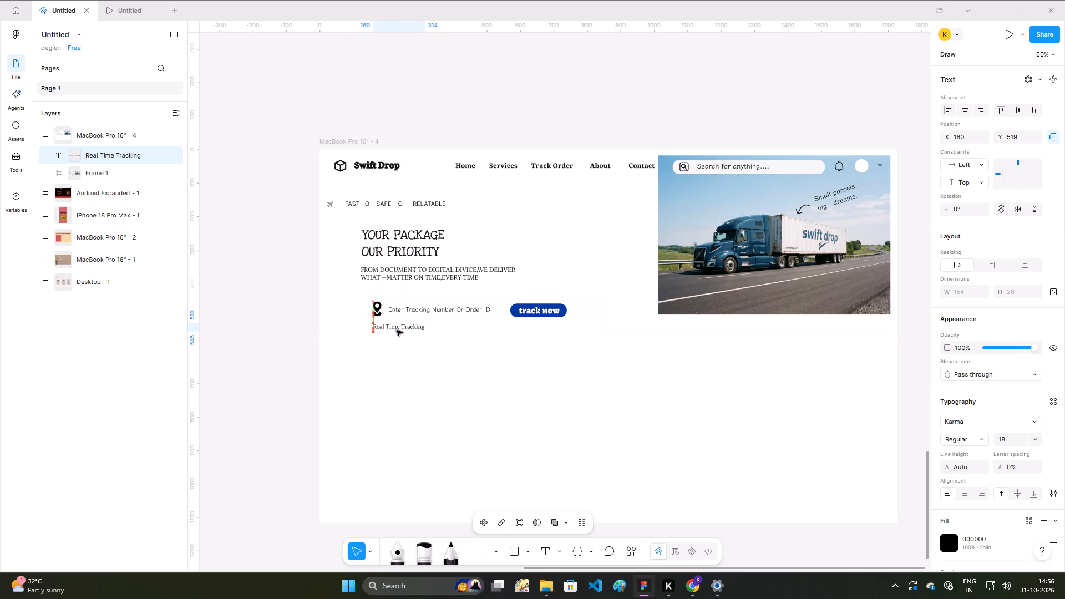
{"action": "left_click_drag", "start_coordinate": [397, 330], "coordinate": [395, 328]}
{"action": "left_click", "coordinate": [404, 372]}
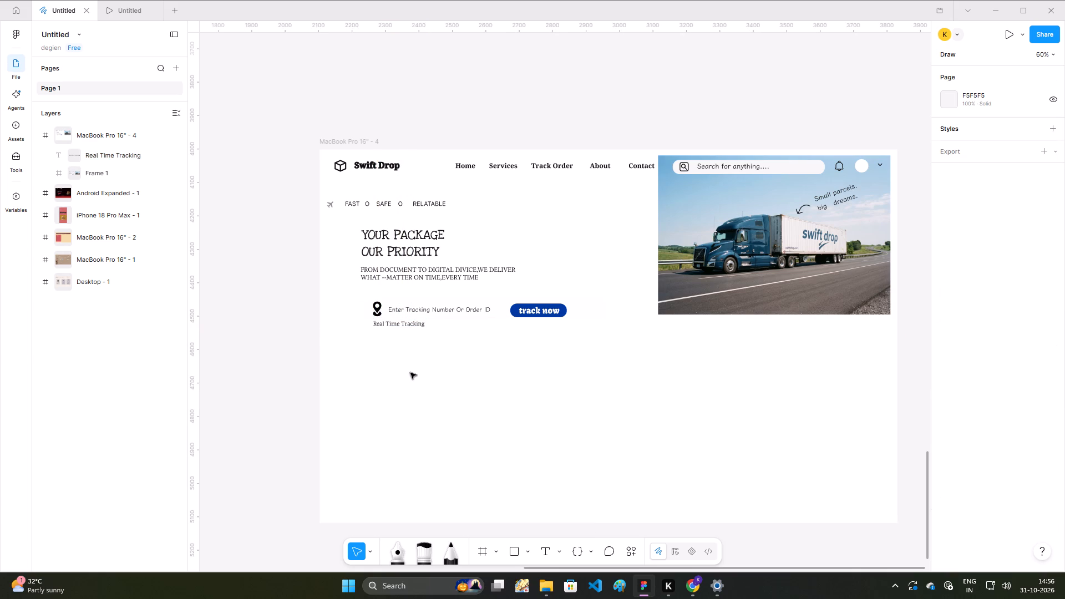
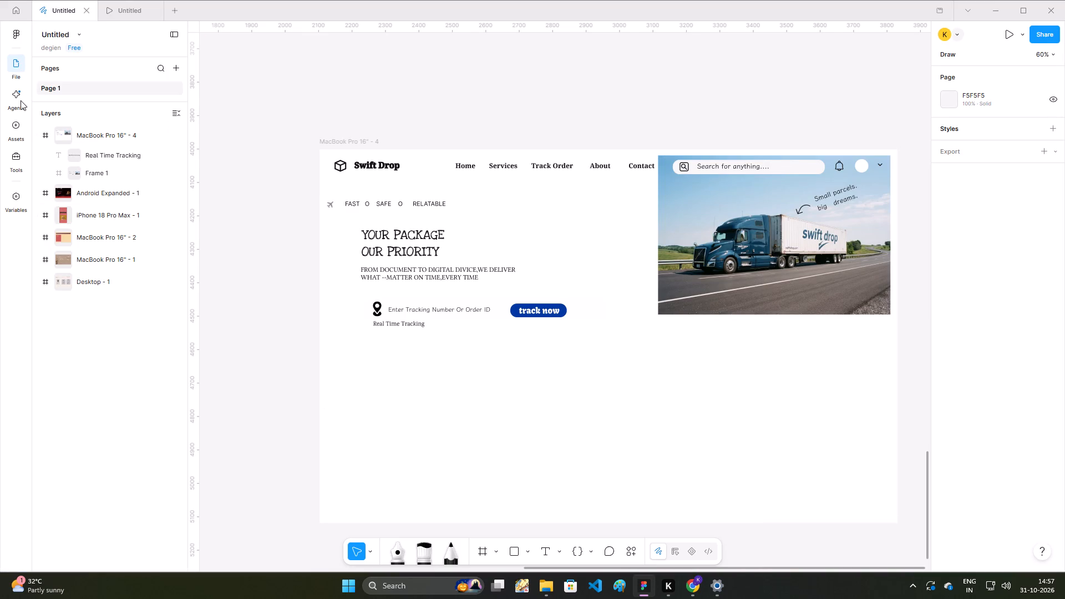
Insert the outlined location pin icon from the Iconify plugin into the MacBook Pro 16" - 4 frame and close the plugin.
{"action": "left_click", "coordinate": [21, 163]}
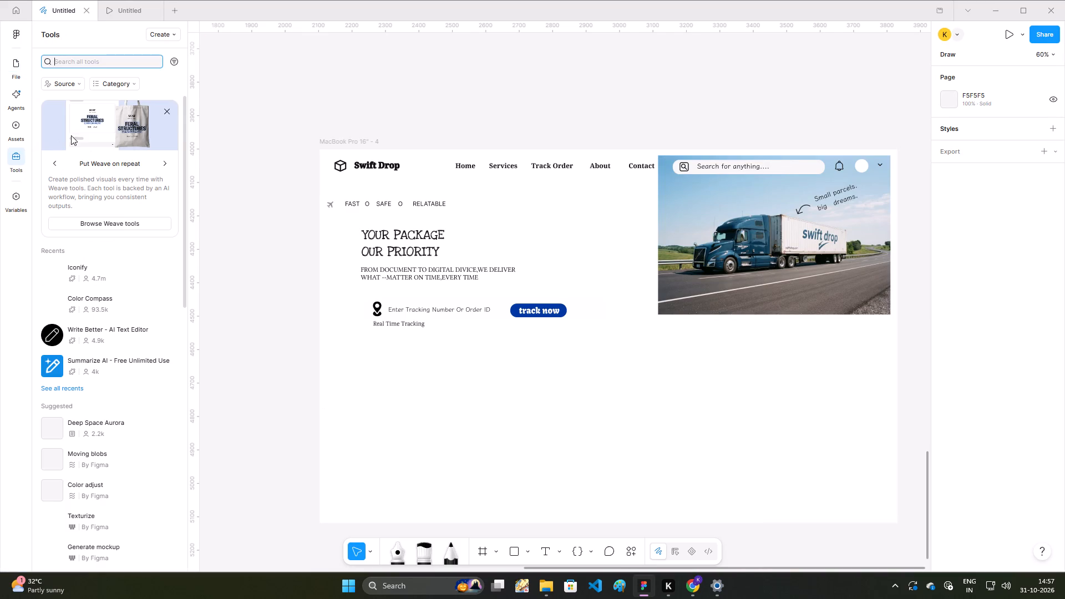
{"action": "left_click", "coordinate": [98, 272]}
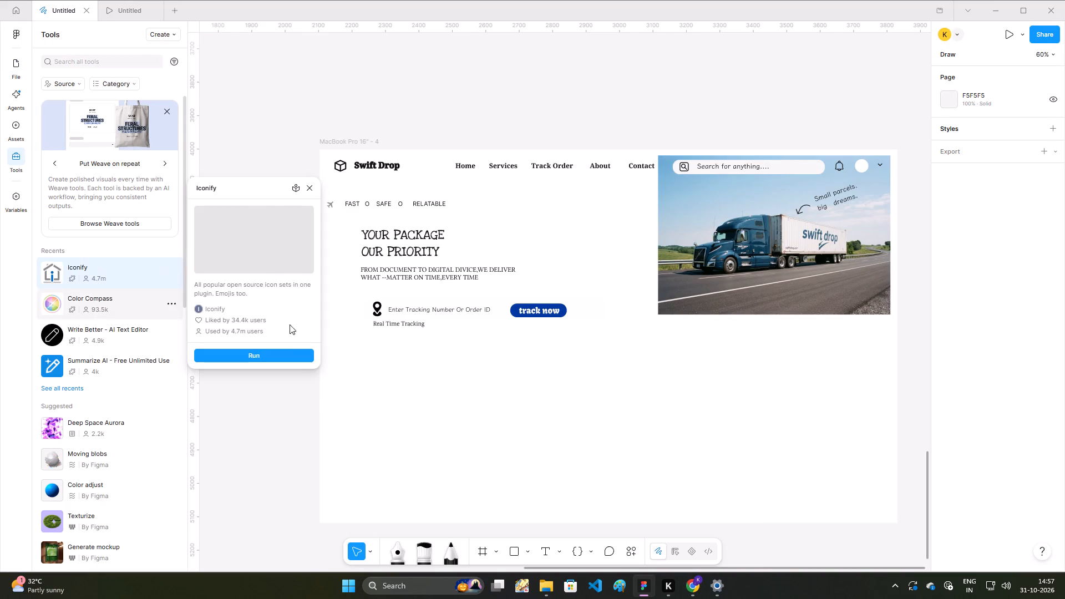
{"action": "left_click", "coordinate": [290, 359]}
{"action": "left_click", "coordinate": [290, 354]}
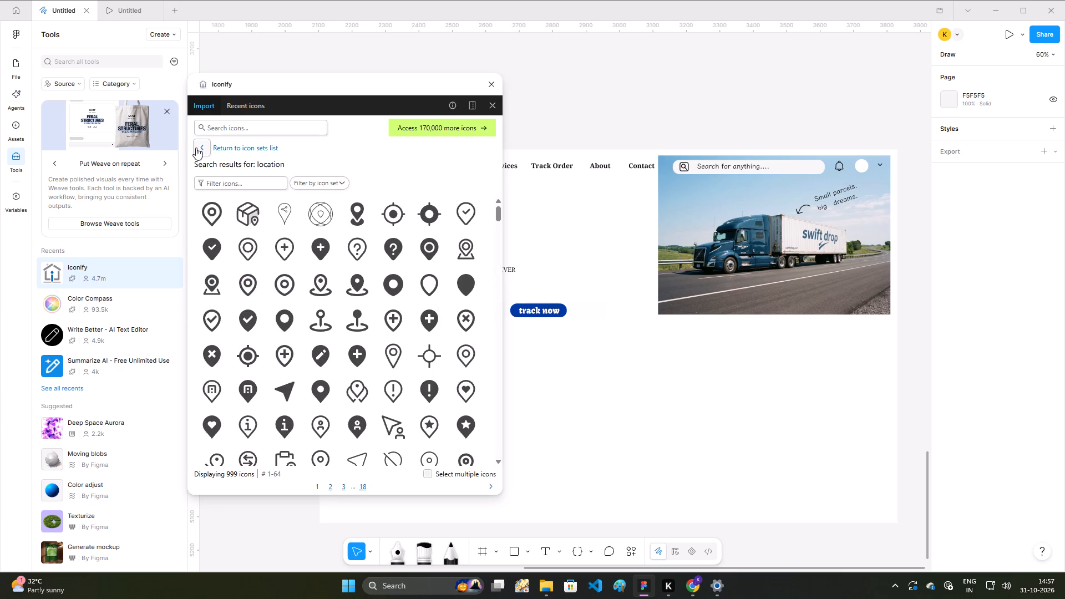
{"action": "left_click_drag", "start_coordinate": [208, 205], "coordinate": [647, 359]}
{"action": "left_click", "coordinate": [492, 107]}
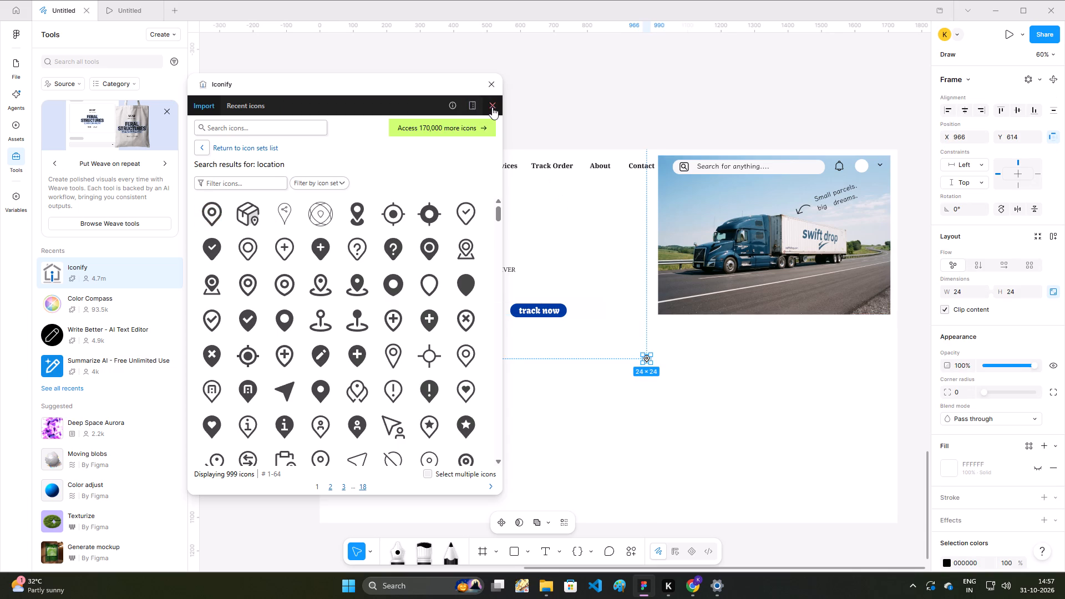
Move the new pin icon directly before the "Real Time Tracking" text, at about X 131, Y 508, and deselect it.
{"action": "left_click_drag", "start_coordinate": [645, 358], "coordinate": [361, 322]}
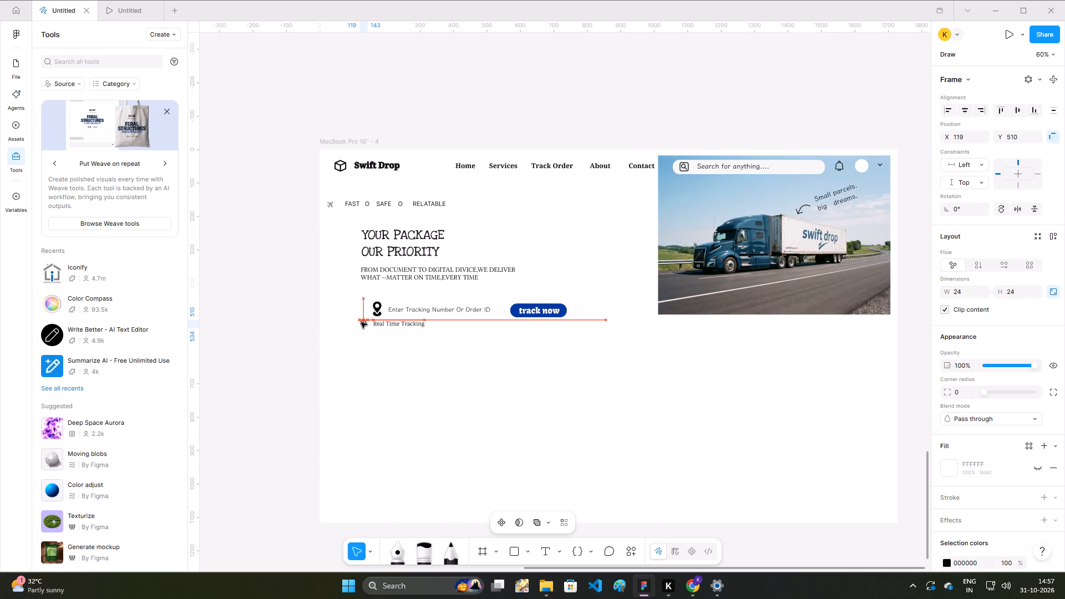
{"action": "left_click_drag", "start_coordinate": [361, 322], "coordinate": [366, 322]}
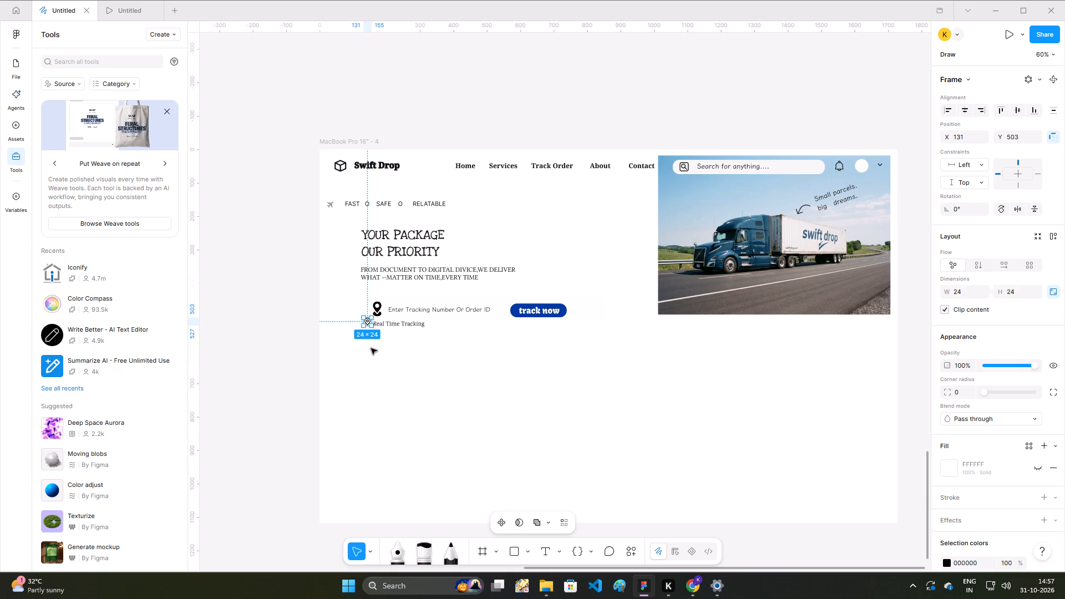
{"action": "key", "text": "Down"}
{"action": "key", "text": "Down"}
{"action": "key", "text": "Down"}
{"action": "key", "text": "Down"}
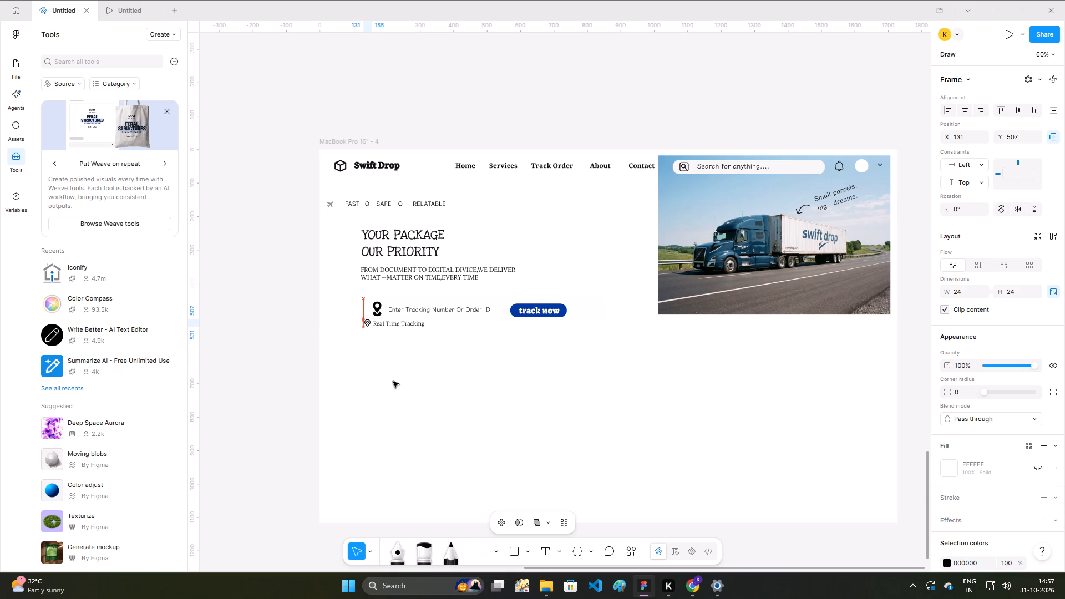
{"action": "key", "text": "Down"}
{"action": "left_click", "coordinate": [482, 351]}
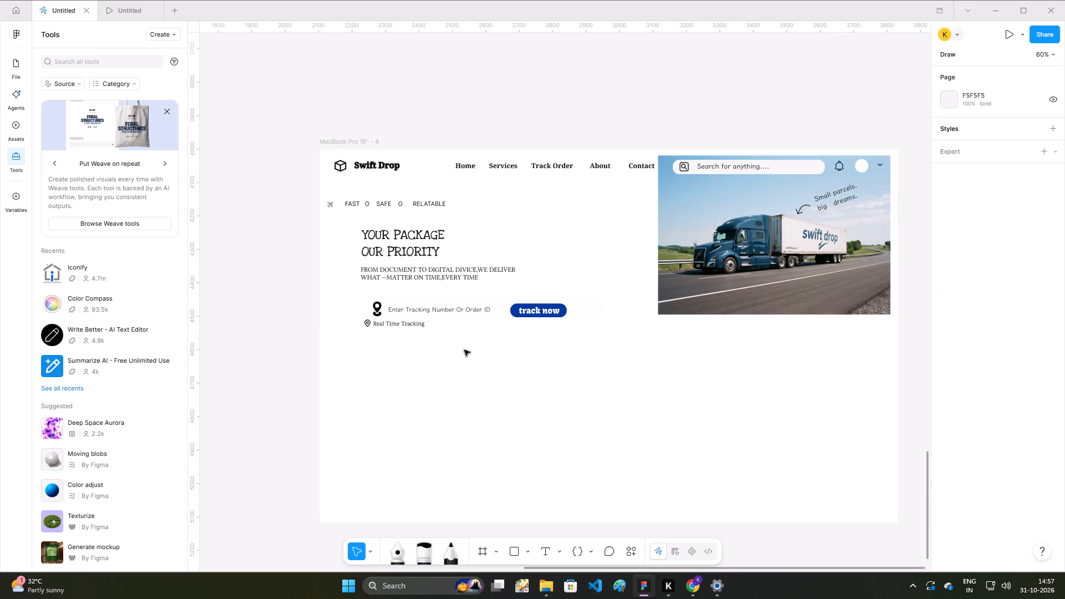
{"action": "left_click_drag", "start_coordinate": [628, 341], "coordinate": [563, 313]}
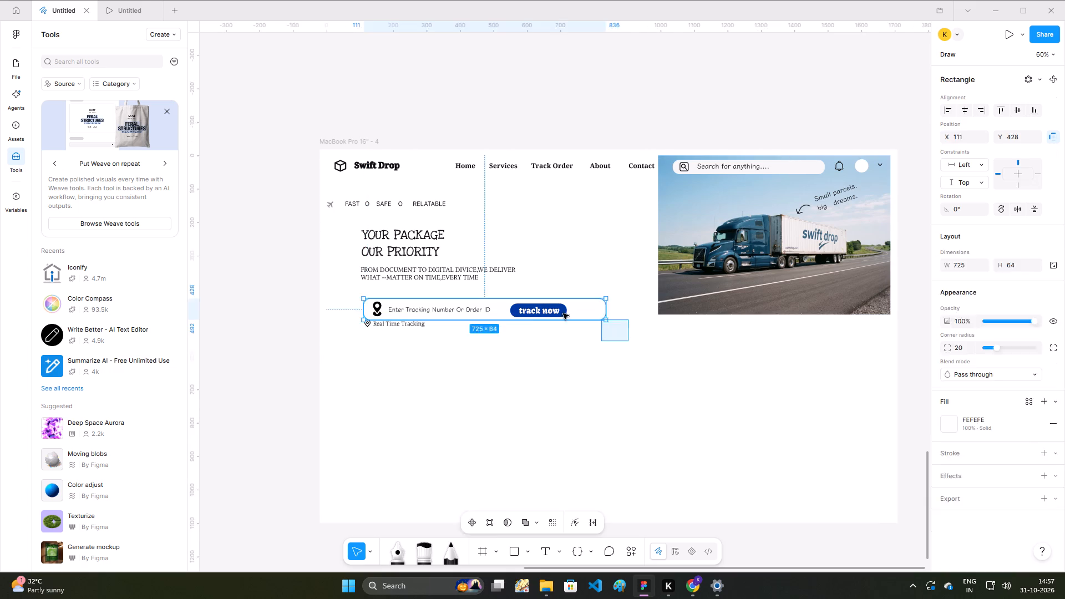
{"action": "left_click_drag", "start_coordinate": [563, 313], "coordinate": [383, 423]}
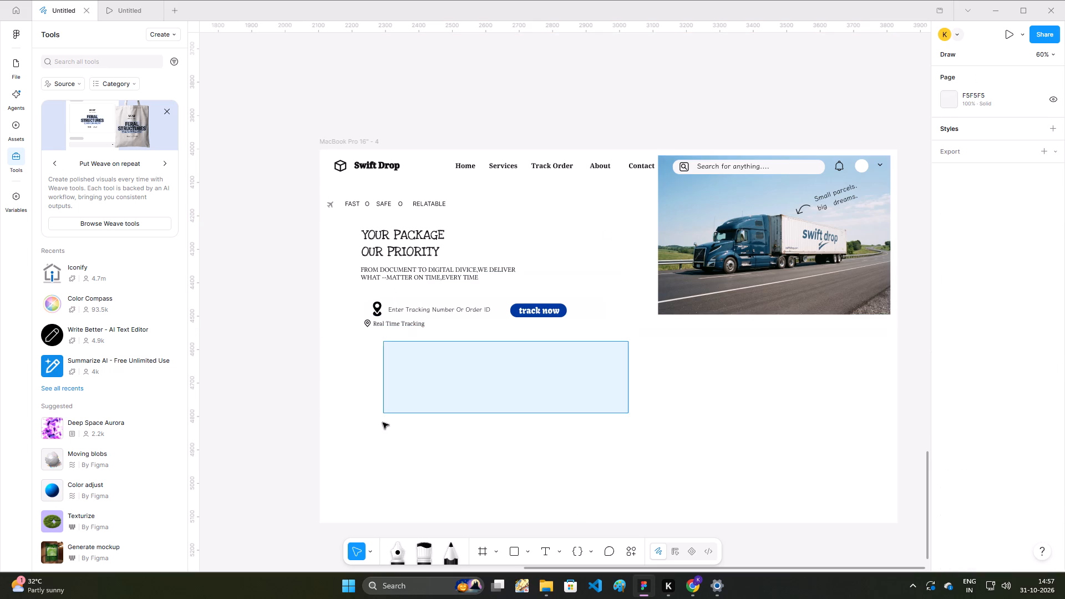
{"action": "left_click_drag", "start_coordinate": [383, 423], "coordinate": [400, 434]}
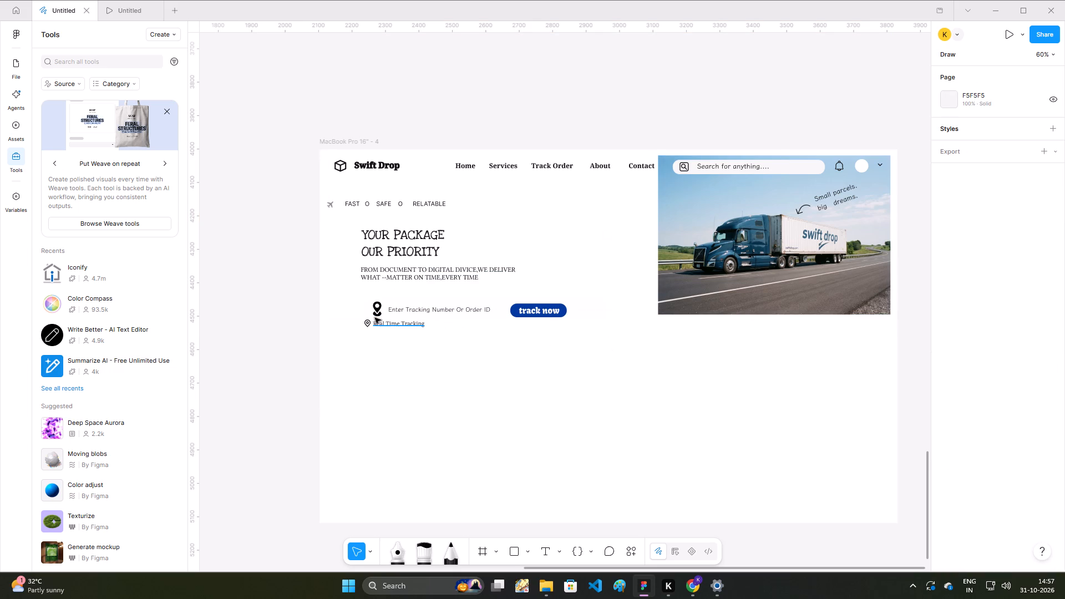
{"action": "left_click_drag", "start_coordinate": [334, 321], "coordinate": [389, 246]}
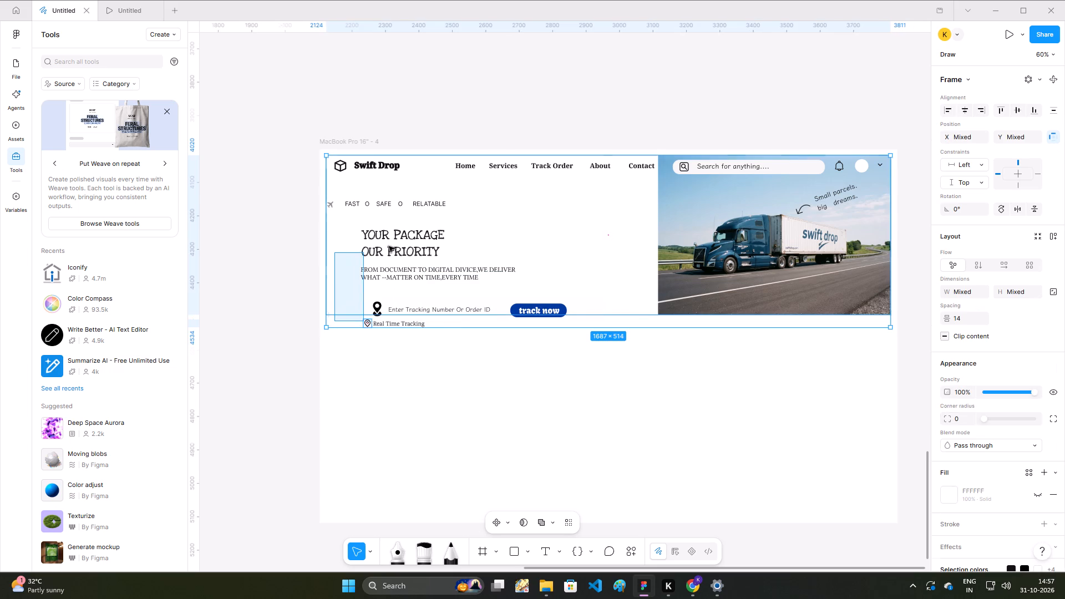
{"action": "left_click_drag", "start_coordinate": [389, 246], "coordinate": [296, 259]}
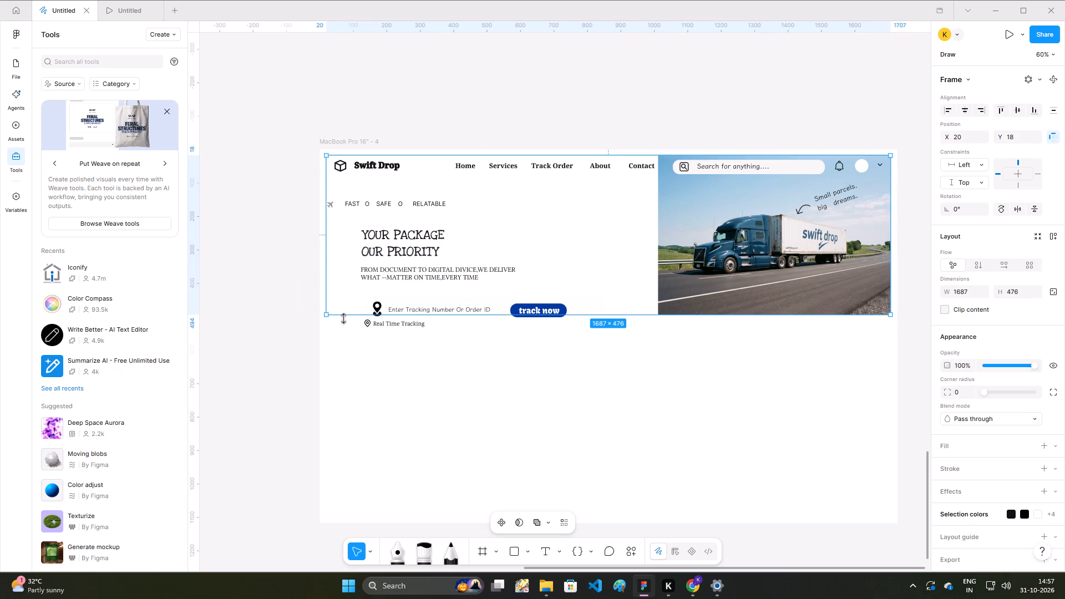
Extend the bottom edge of the frame holding the header and hero content to a height of about 484, and deselect it.
{"action": "left_click_drag", "start_coordinate": [336, 321], "coordinate": [358, 302]}
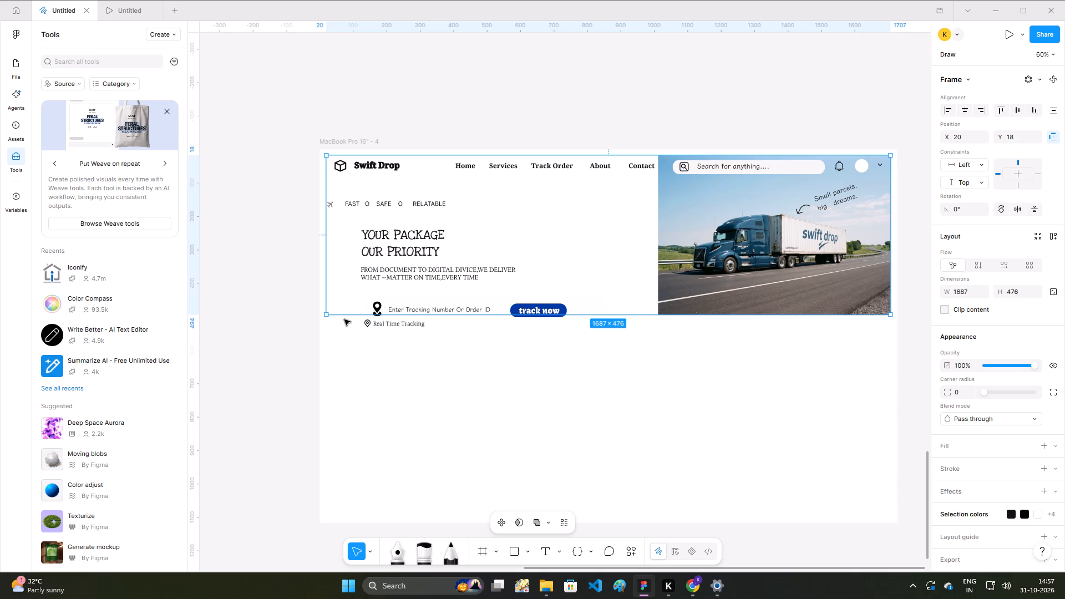
{"action": "left_click", "coordinate": [344, 317]}
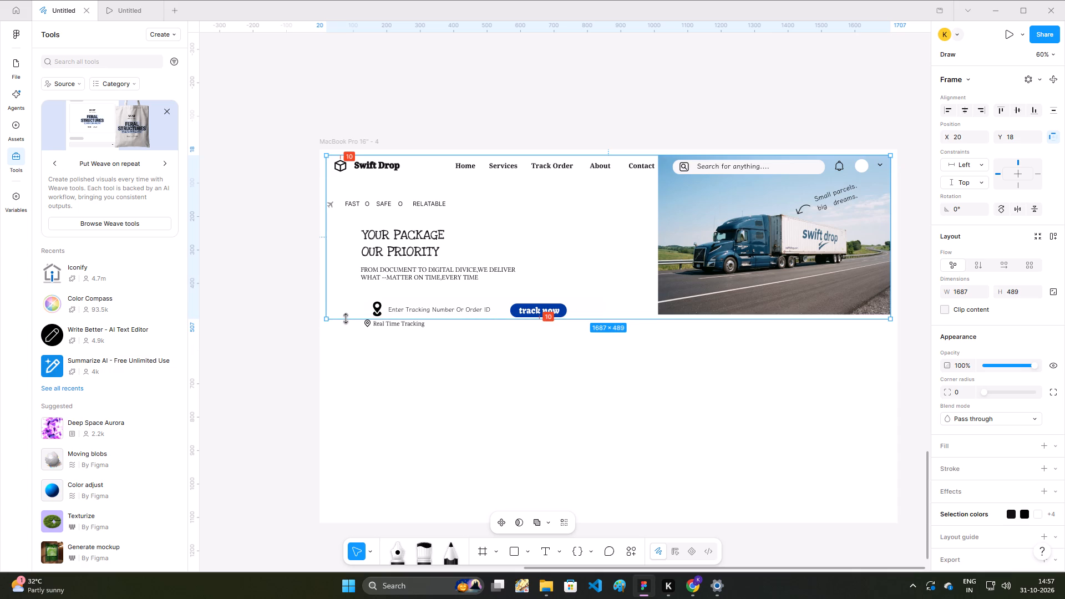
{"action": "left_click", "coordinate": [556, 366]}
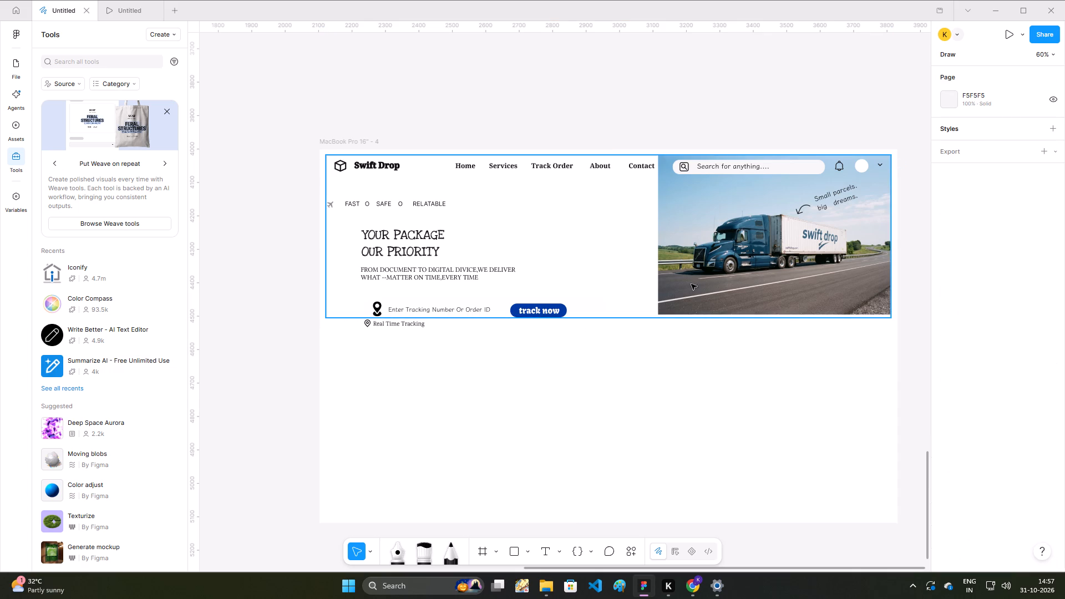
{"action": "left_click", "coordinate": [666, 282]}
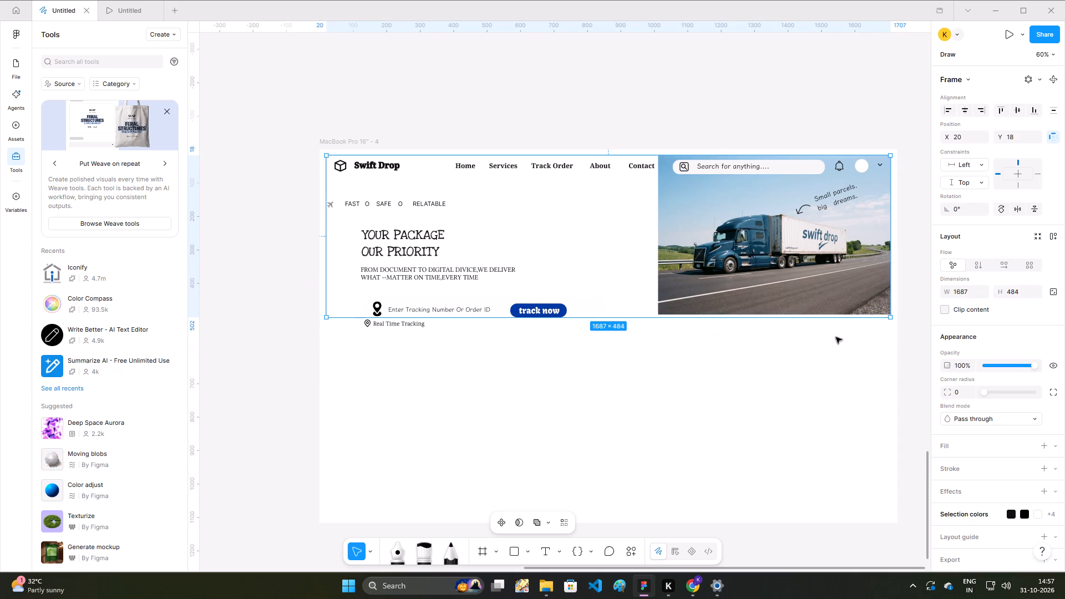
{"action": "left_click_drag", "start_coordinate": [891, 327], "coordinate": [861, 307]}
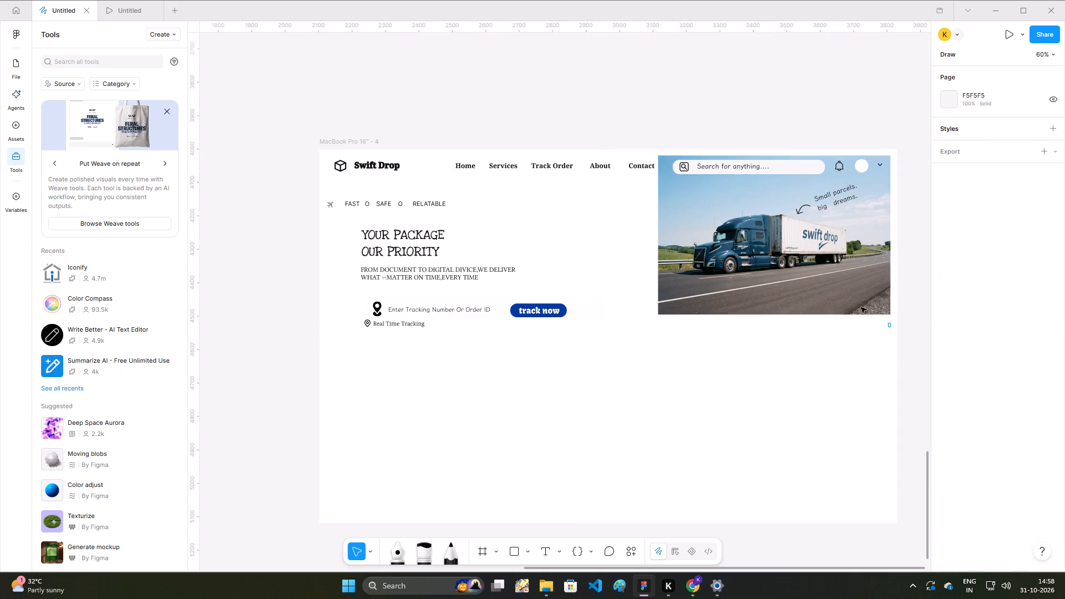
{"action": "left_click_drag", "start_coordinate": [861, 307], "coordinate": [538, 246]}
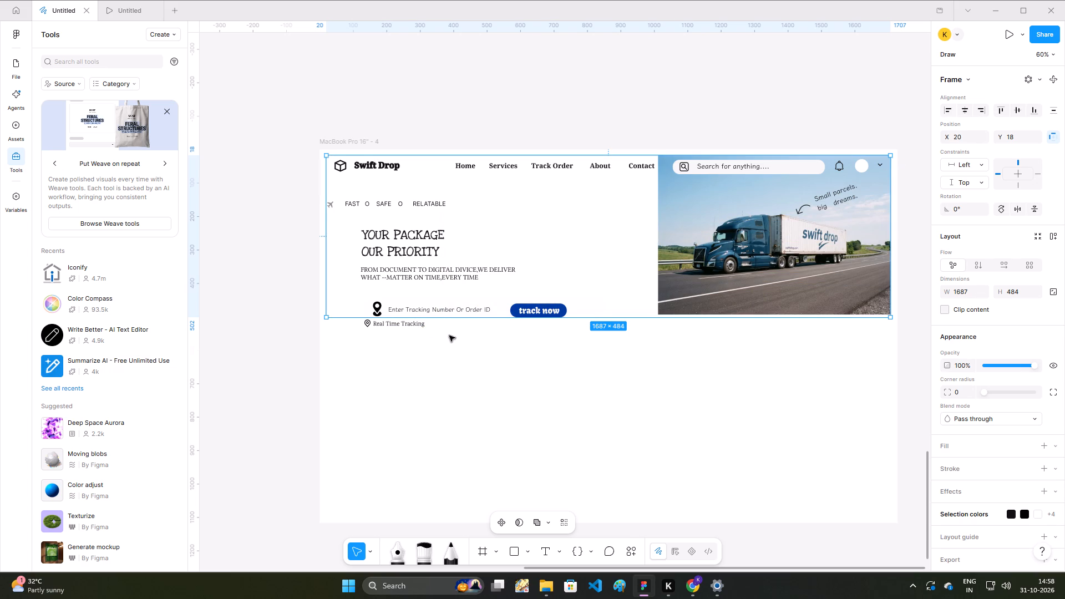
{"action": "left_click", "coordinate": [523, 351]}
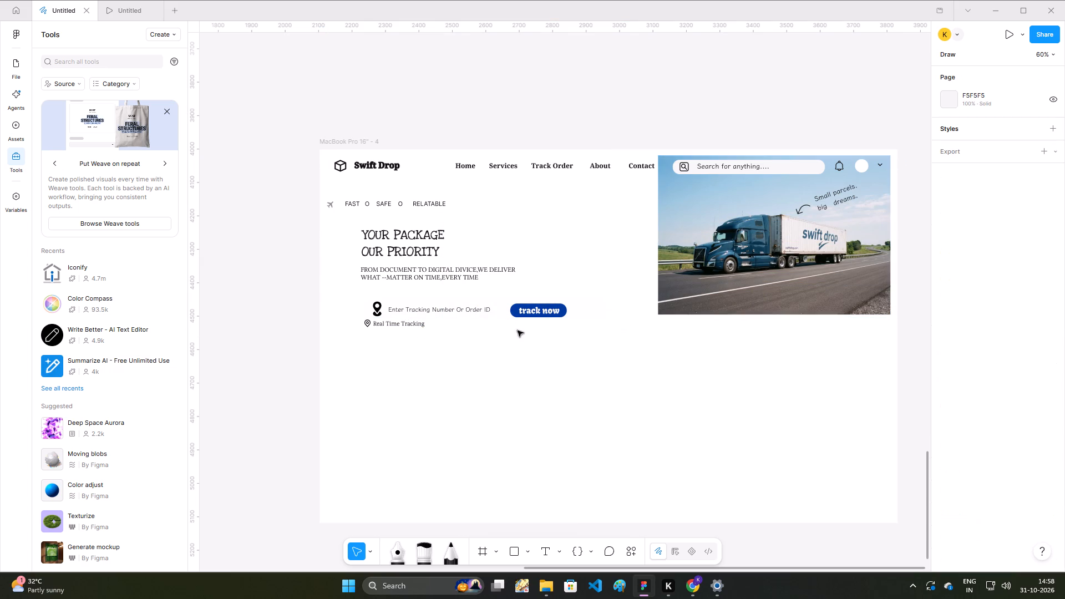
Move the white rectangle behind the tracking number field to about X 103, Y 427.
{"action": "left_click", "coordinate": [505, 309]}
{"action": "left_click", "coordinate": [505, 309]}
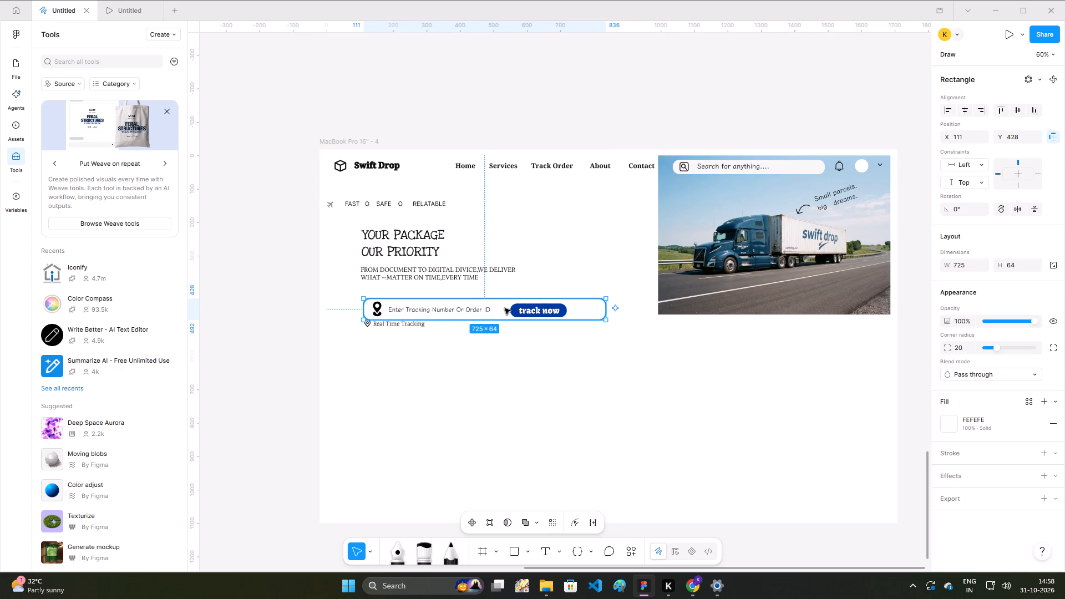
{"action": "left_click", "coordinate": [505, 308]}
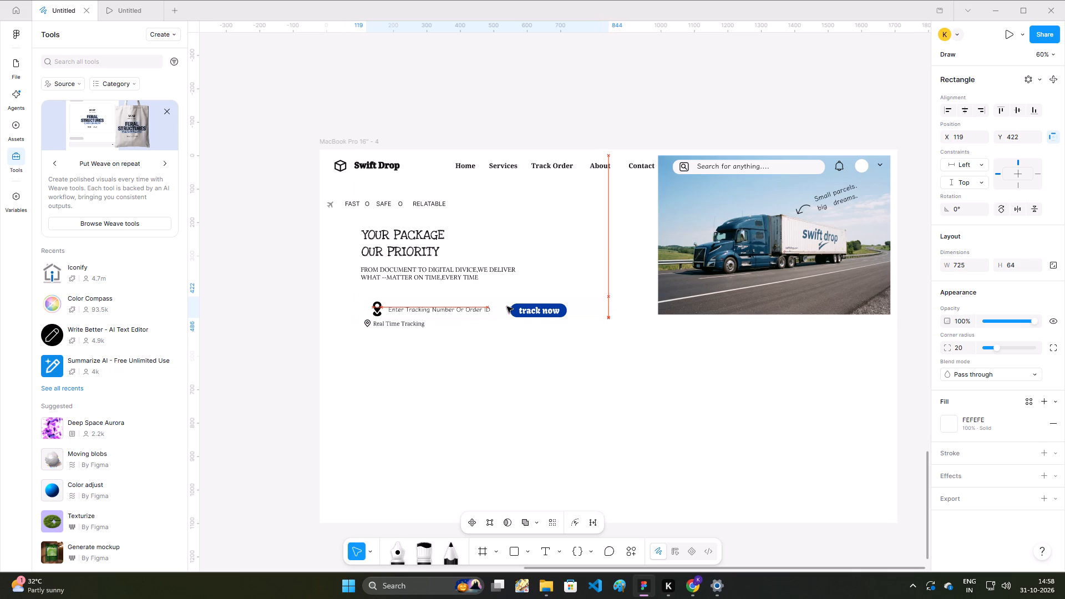
{"action": "left_click", "coordinate": [498, 320]}
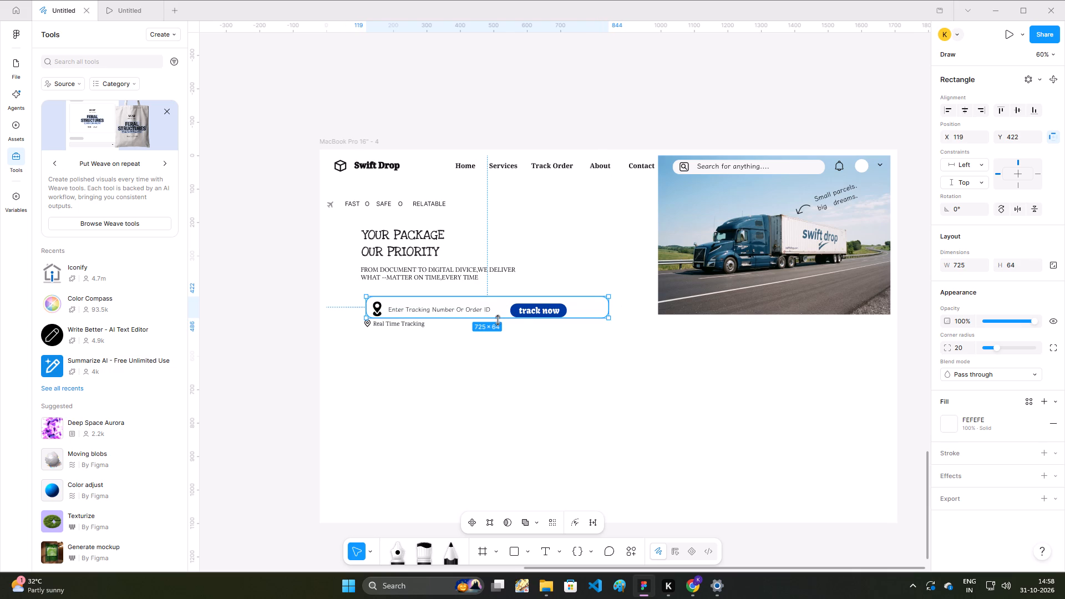
{"action": "left_click_drag", "start_coordinate": [530, 311], "coordinate": [531, 306]}
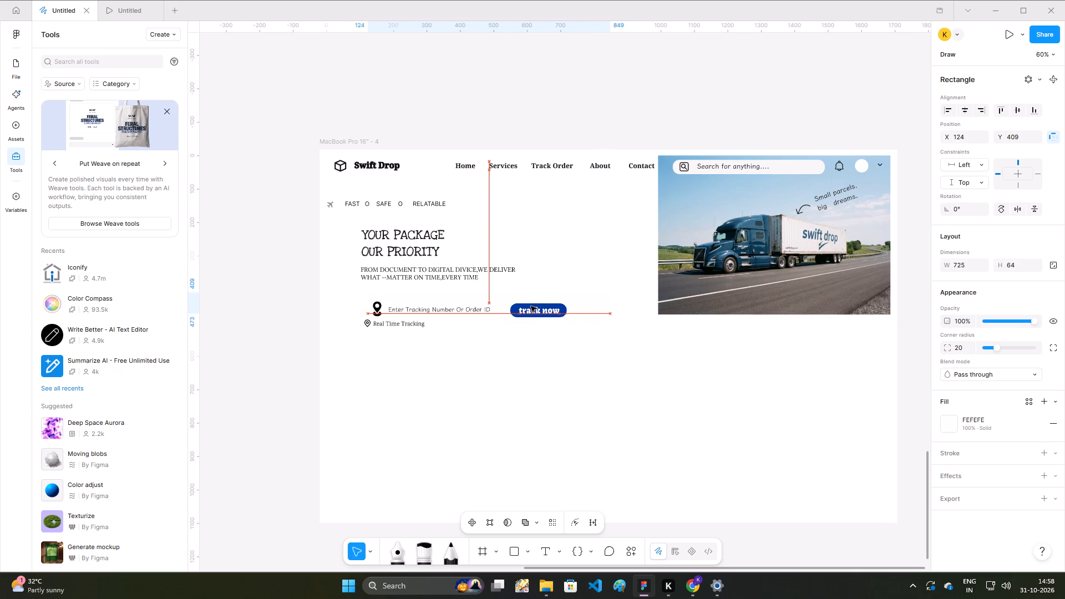
{"action": "left_click_drag", "start_coordinate": [531, 306], "coordinate": [525, 312]}
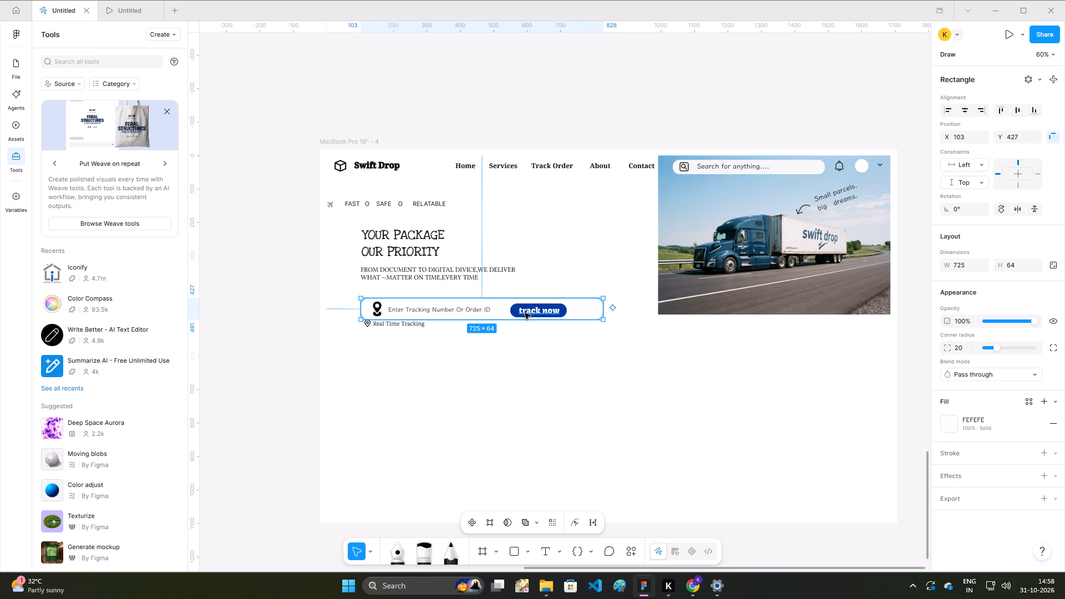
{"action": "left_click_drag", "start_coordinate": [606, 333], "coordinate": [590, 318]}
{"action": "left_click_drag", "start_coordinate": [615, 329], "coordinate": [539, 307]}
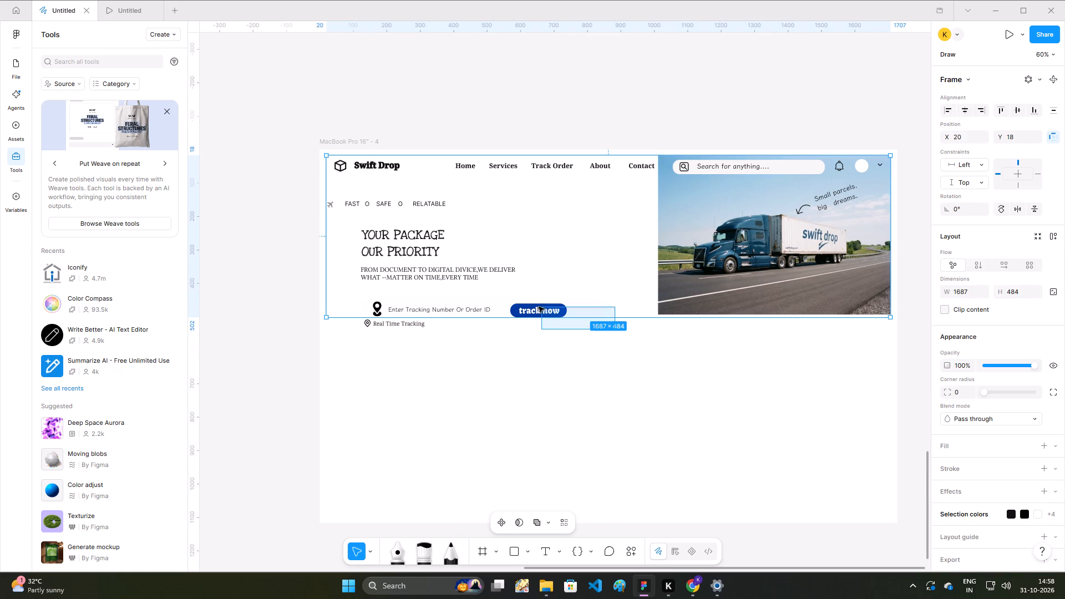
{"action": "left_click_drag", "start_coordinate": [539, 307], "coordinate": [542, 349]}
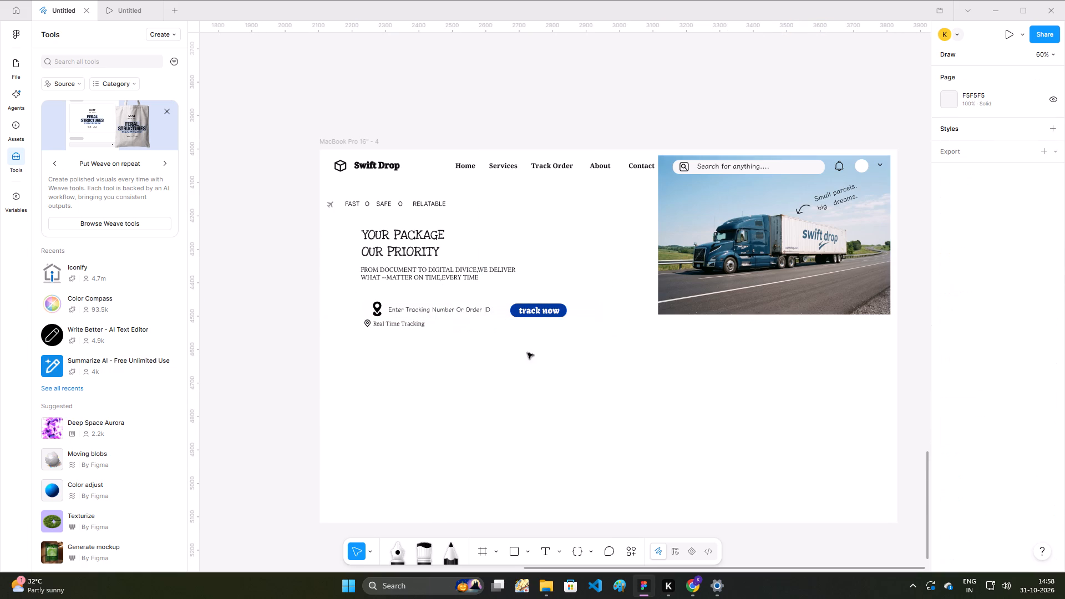
Move the "Real Time Tracking" text down to about X 151, Y 707 and its pin icon to about X 123, Y 695.
{"action": "left_click_drag", "start_coordinate": [409, 327], "coordinate": [407, 393]}
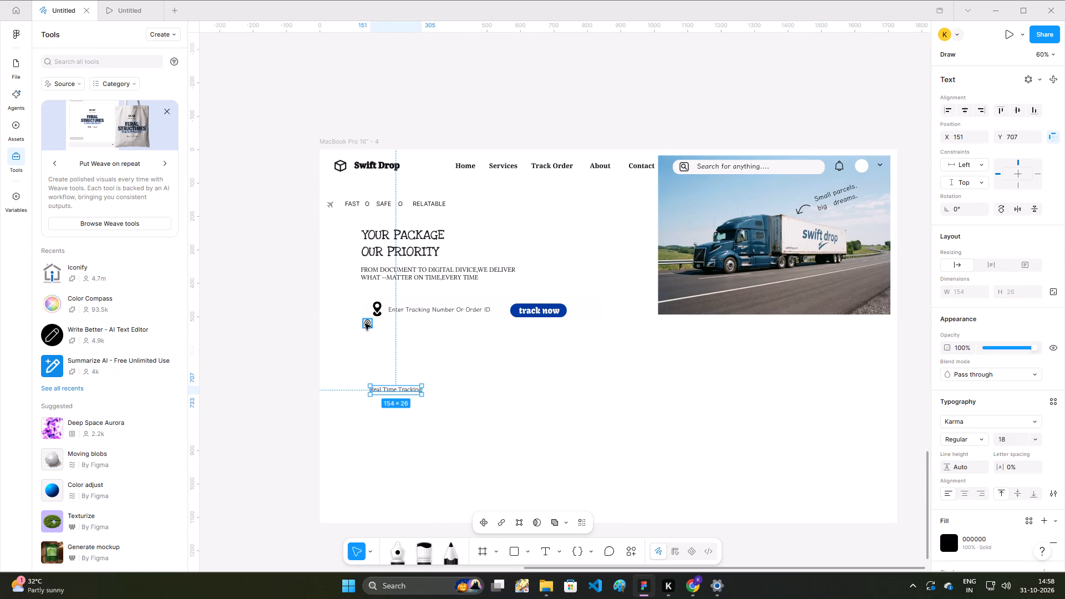
{"action": "left_click_drag", "start_coordinate": [365, 323], "coordinate": [363, 384]}
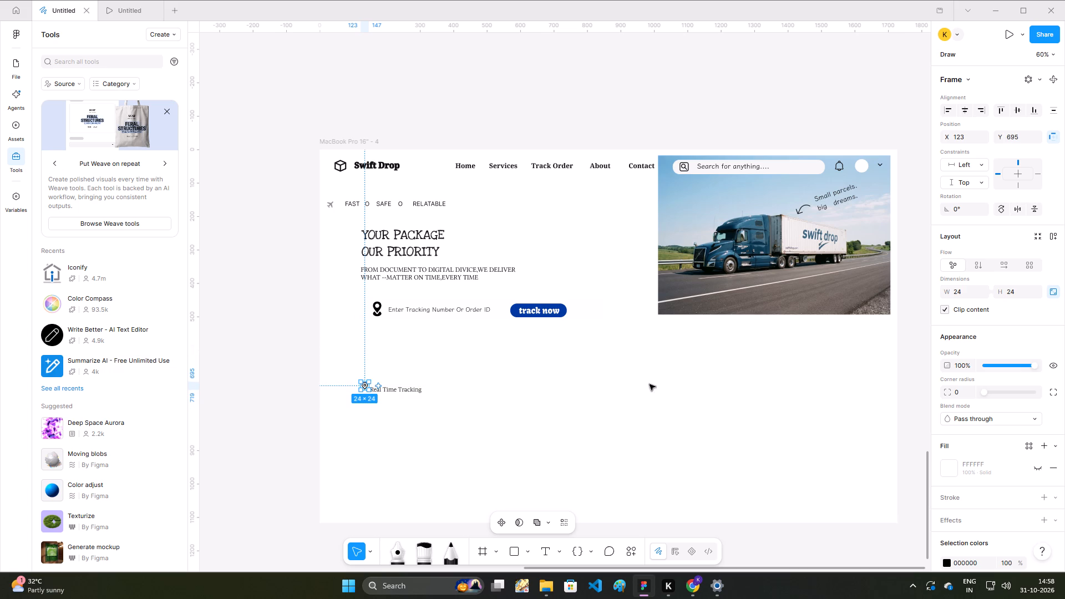
Select the frame holding the header and hero content and apply Frame selection to it.
{"action": "left_click_drag", "start_coordinate": [585, 328], "coordinate": [407, 297]}
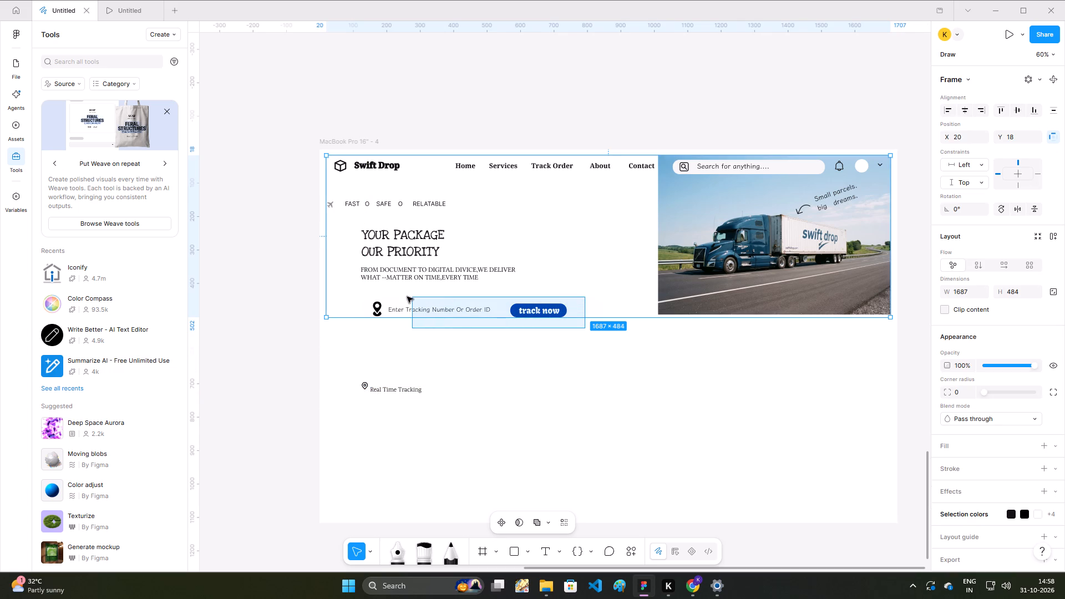
{"action": "left_click_drag", "start_coordinate": [407, 297], "coordinate": [342, 310]}
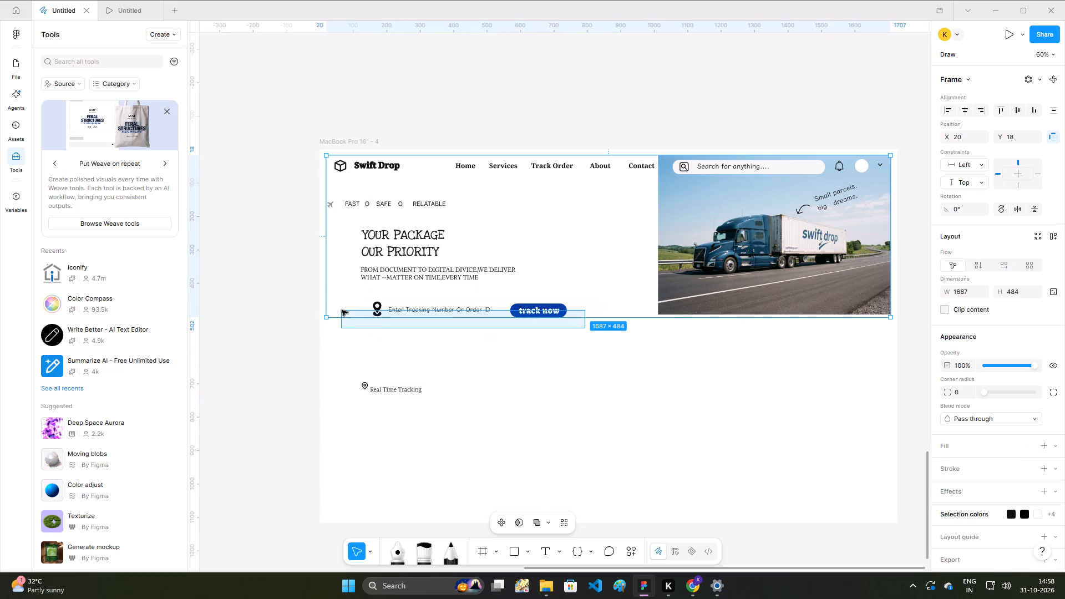
{"action": "left_click_drag", "start_coordinate": [342, 310], "coordinate": [351, 300]}
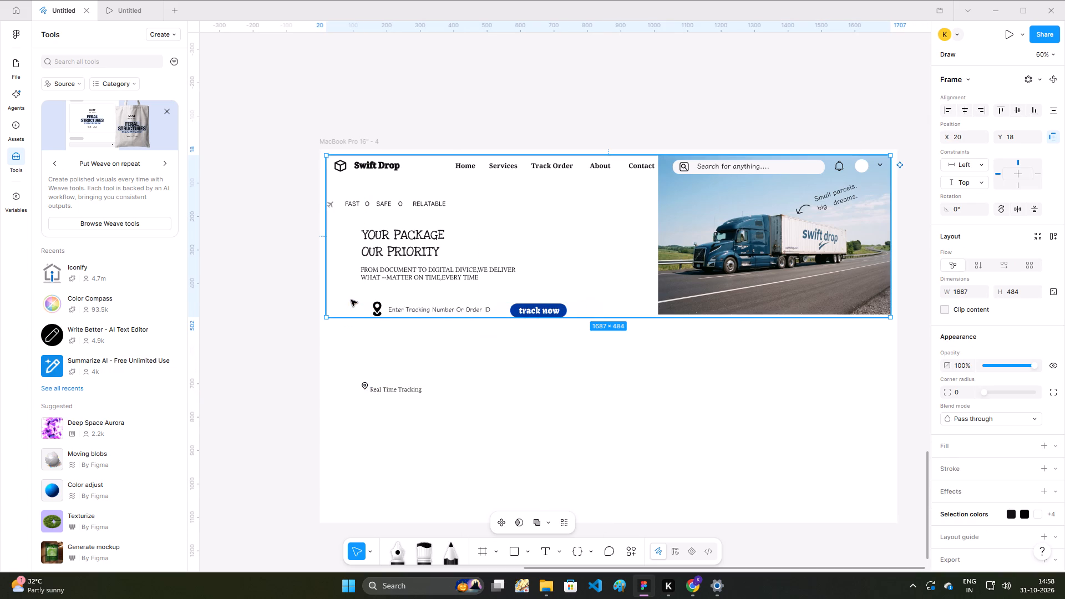
{"action": "right_click", "coordinate": [455, 312]}
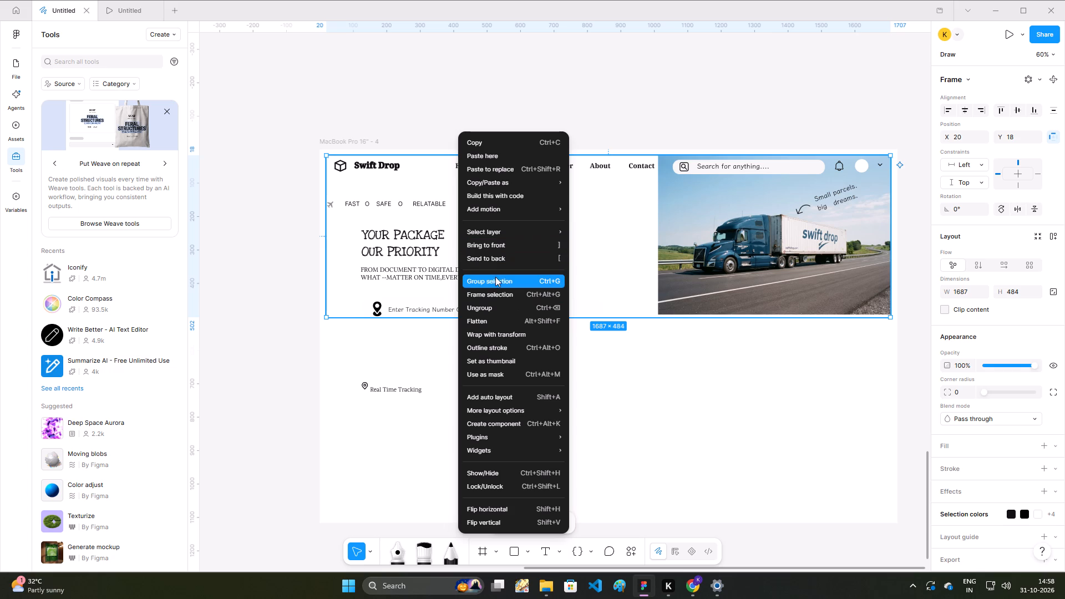
{"action": "left_click", "coordinate": [502, 297]}
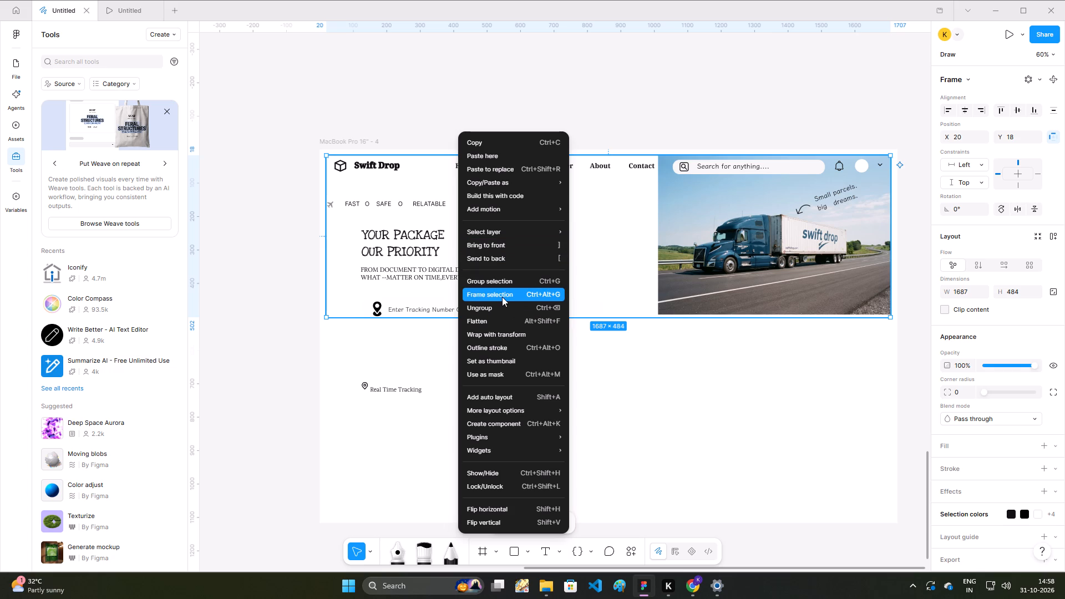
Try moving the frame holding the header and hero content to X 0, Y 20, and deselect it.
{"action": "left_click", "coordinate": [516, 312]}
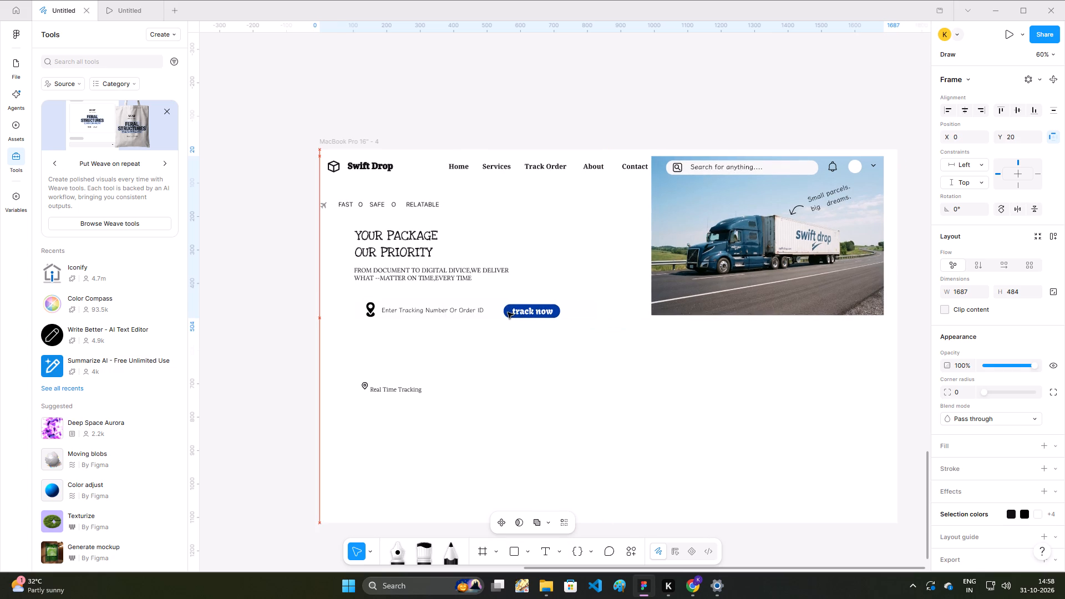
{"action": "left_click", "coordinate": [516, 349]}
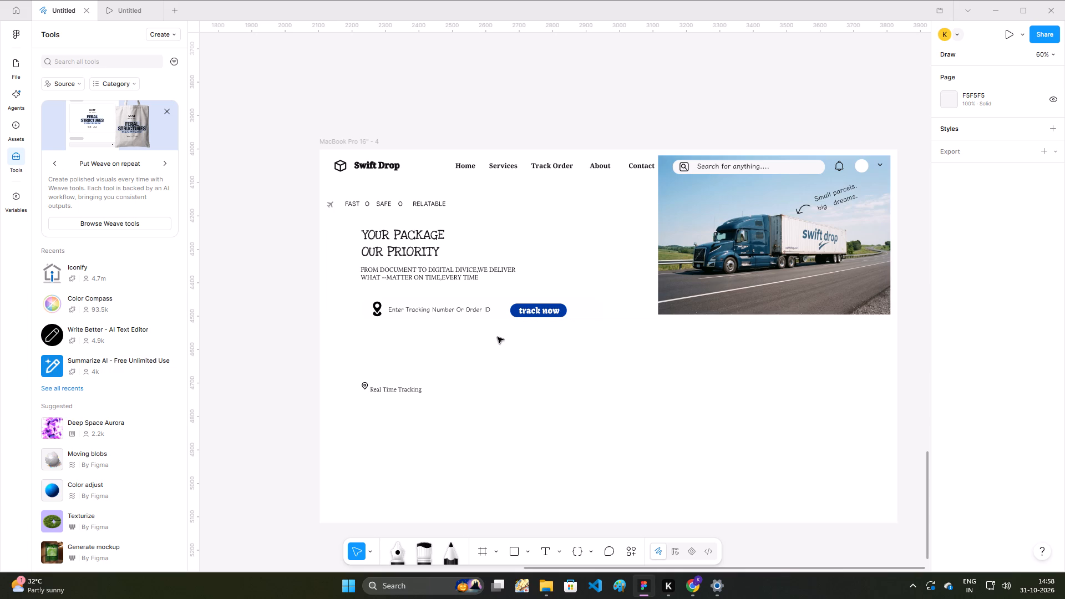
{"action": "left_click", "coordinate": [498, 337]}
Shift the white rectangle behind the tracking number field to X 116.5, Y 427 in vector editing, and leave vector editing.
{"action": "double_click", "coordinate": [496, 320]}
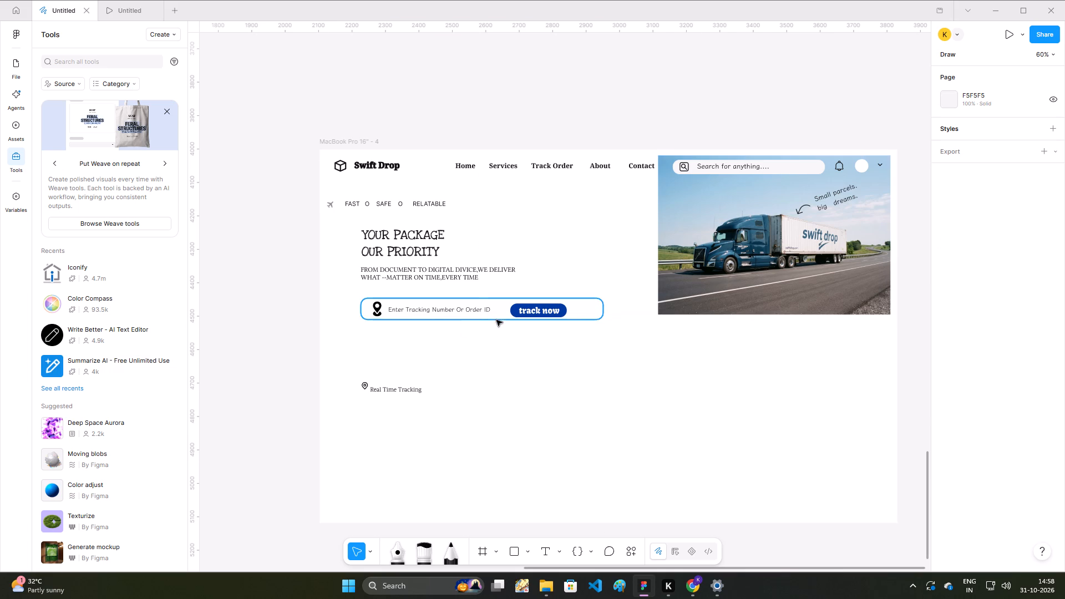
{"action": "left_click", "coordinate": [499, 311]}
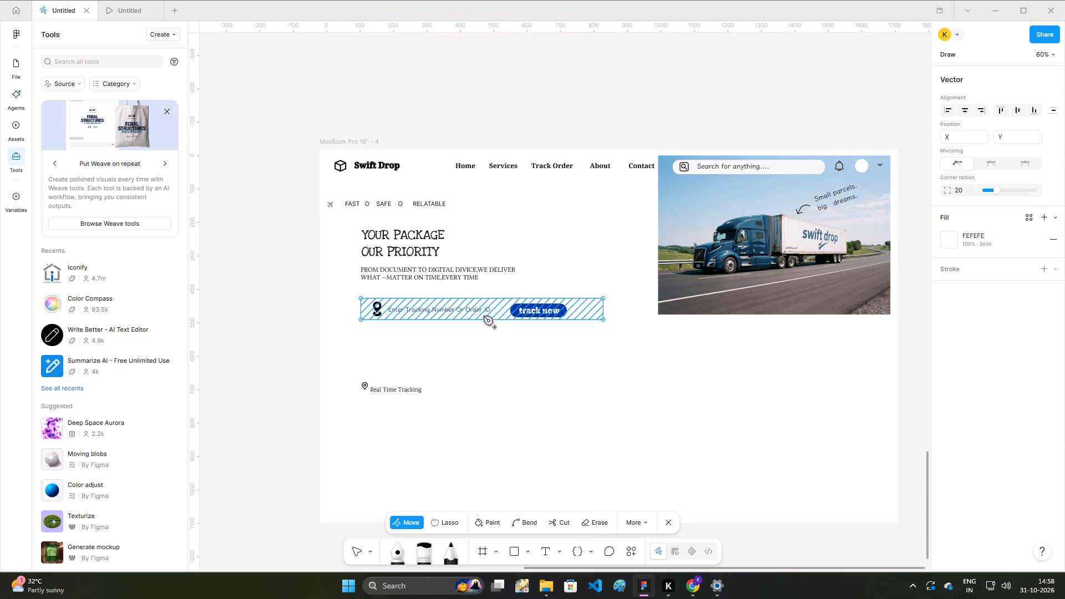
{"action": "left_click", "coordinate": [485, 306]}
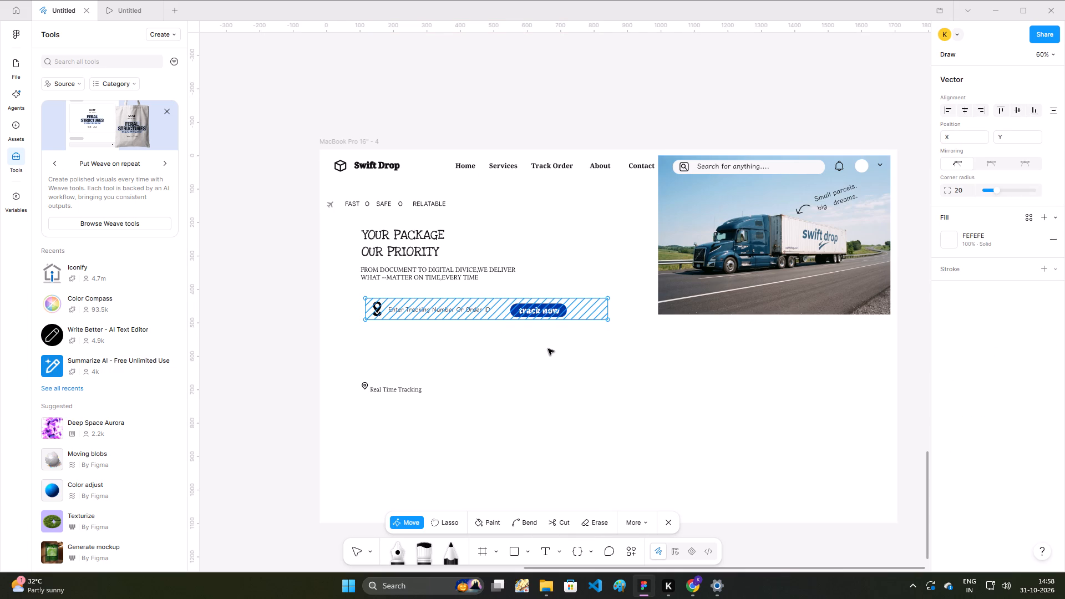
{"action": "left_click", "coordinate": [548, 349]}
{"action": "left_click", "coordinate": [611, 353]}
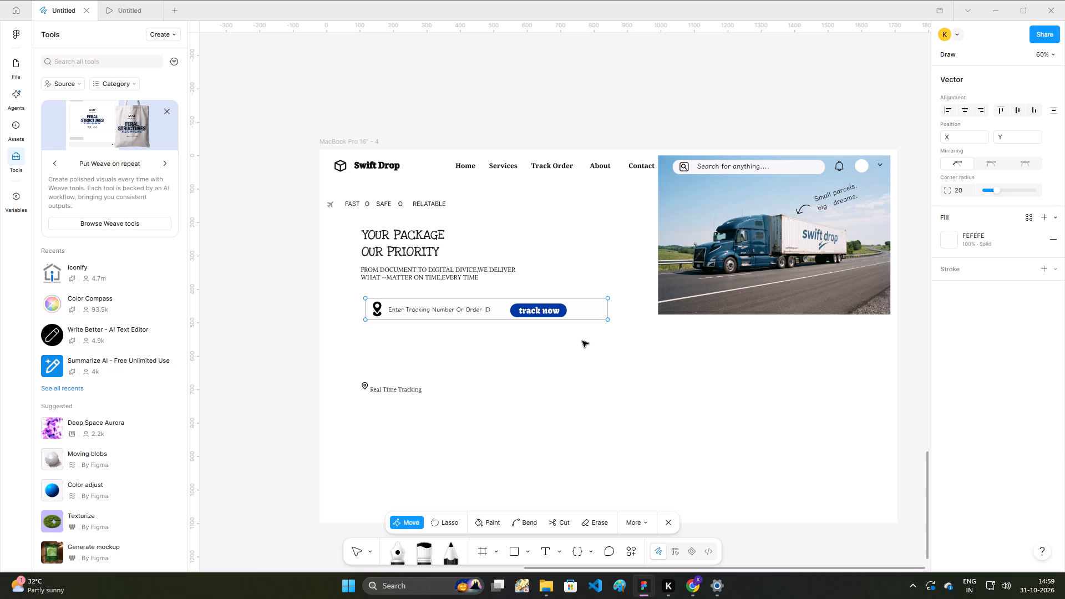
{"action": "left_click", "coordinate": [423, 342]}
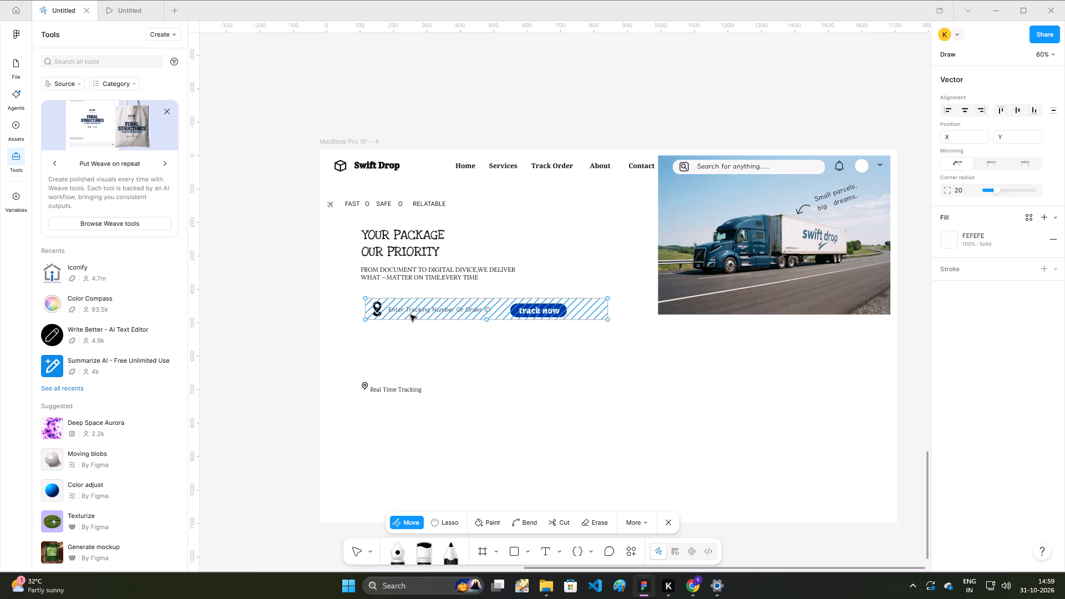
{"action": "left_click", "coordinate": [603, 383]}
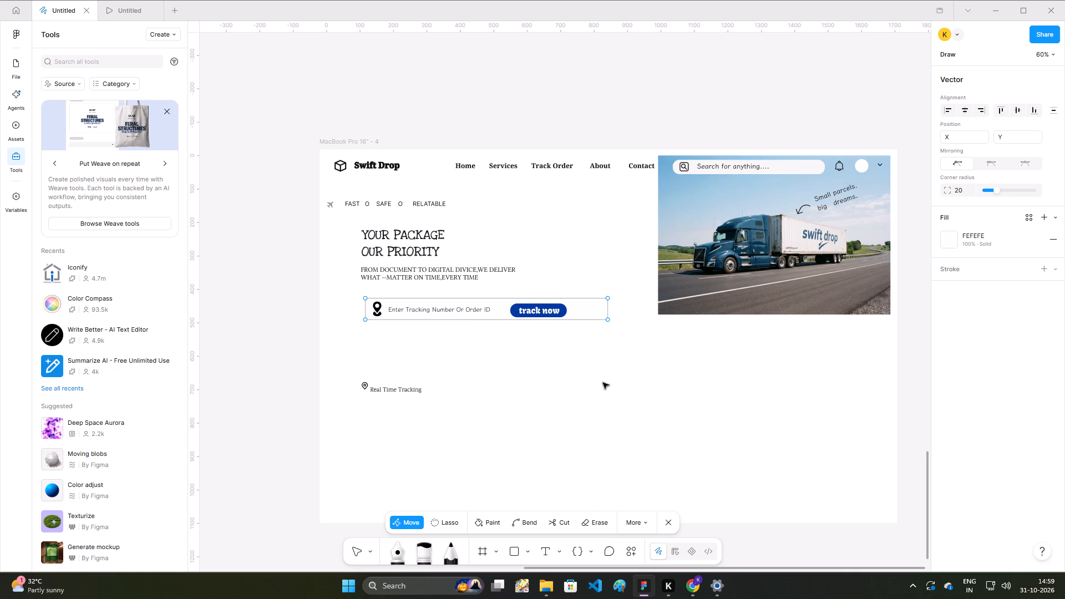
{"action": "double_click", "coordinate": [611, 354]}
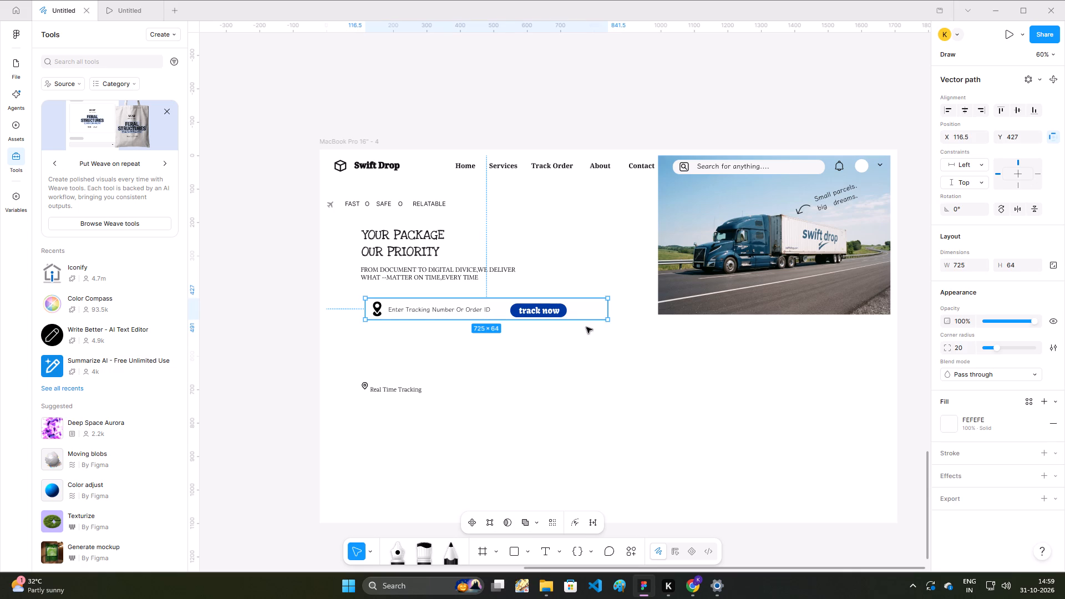
Wrap the white rectangle behind the tracking number field in its own frame and move that frame to about X 94, Y 417.
{"action": "right_click", "coordinate": [585, 313]}
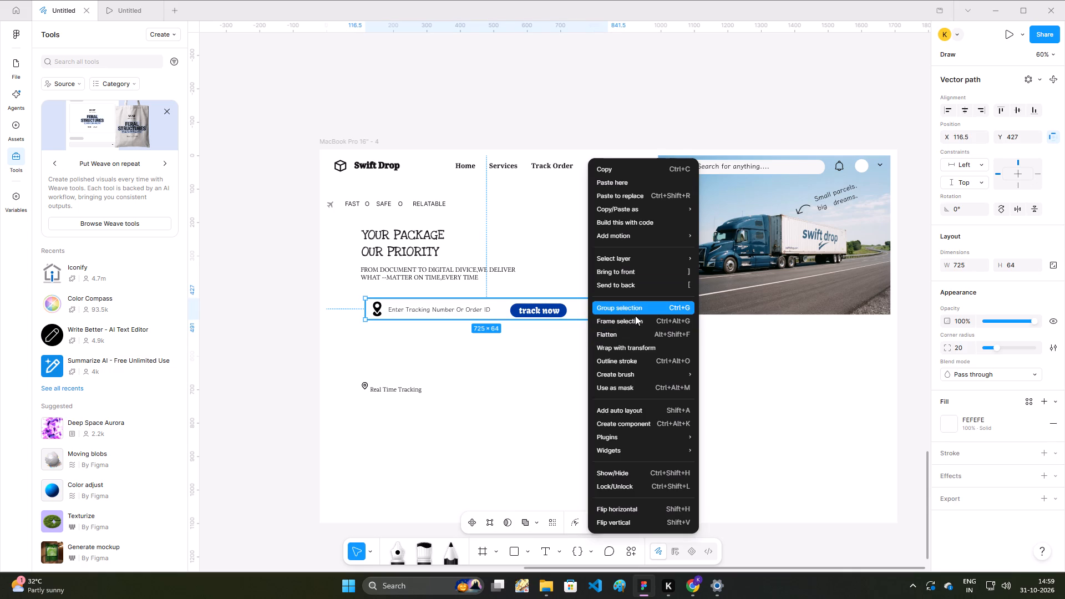
{"action": "left_click", "coordinate": [635, 316]}
{"action": "left_click_drag", "start_coordinate": [495, 317], "coordinate": [476, 322]}
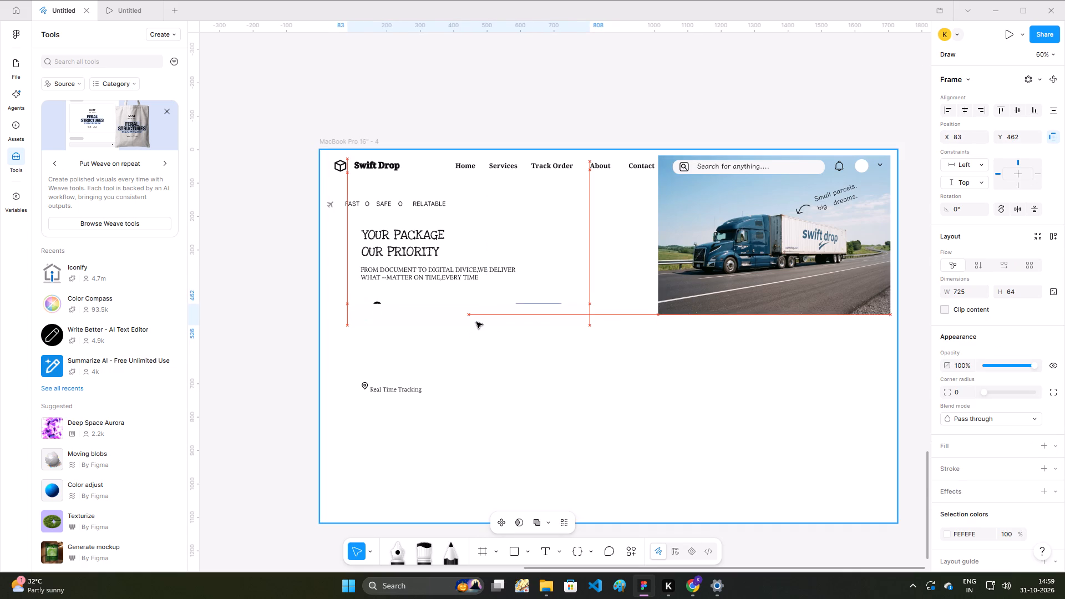
{"action": "left_click_drag", "start_coordinate": [476, 322], "coordinate": [483, 325]}
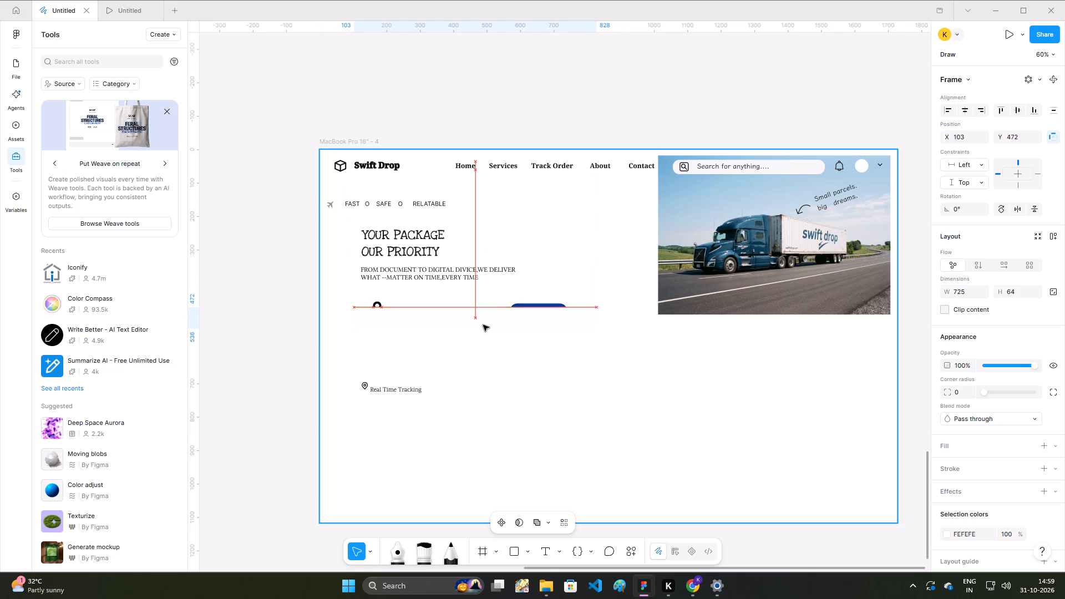
{"action": "left_click_drag", "start_coordinate": [483, 325], "coordinate": [486, 313]}
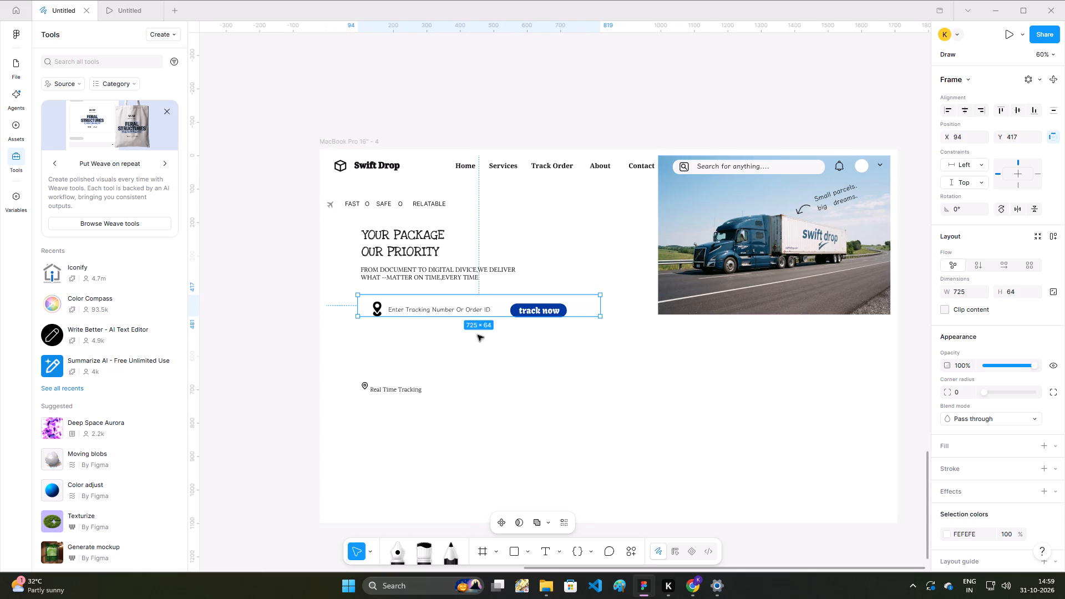
{"action": "left_click", "coordinate": [482, 326]}
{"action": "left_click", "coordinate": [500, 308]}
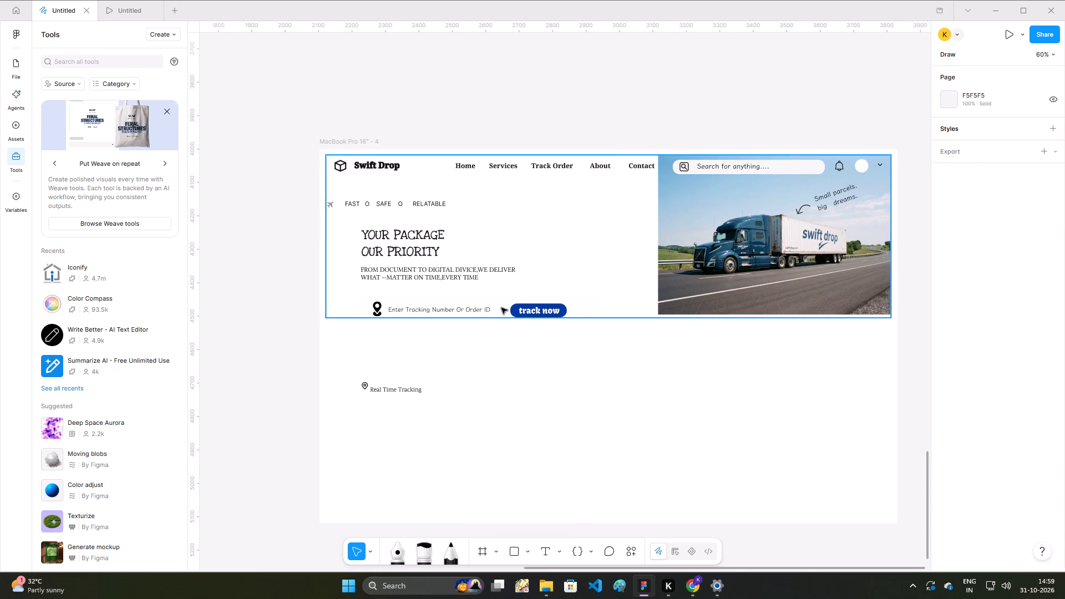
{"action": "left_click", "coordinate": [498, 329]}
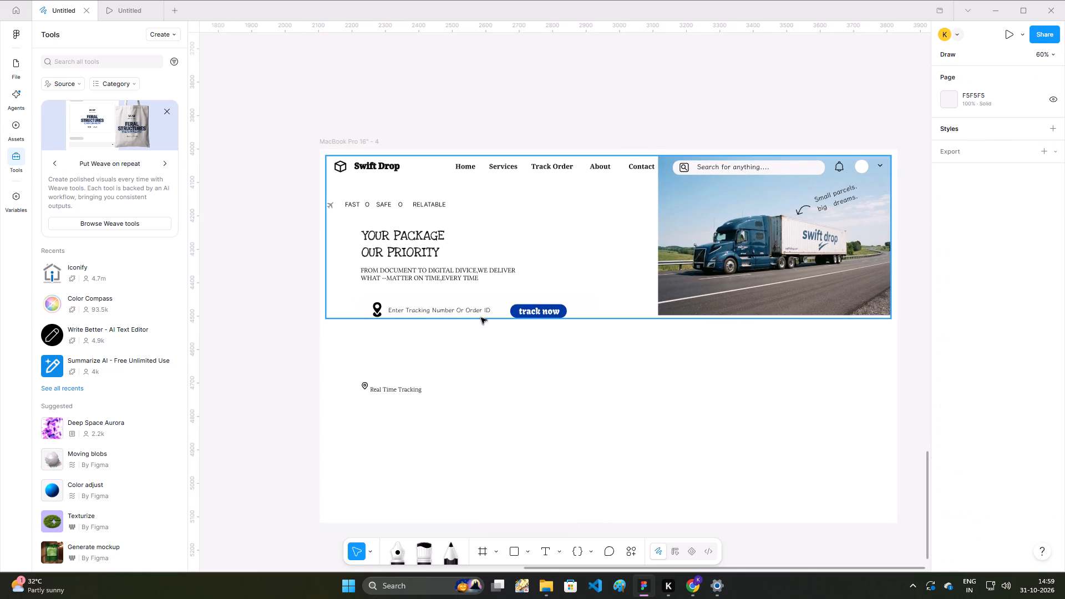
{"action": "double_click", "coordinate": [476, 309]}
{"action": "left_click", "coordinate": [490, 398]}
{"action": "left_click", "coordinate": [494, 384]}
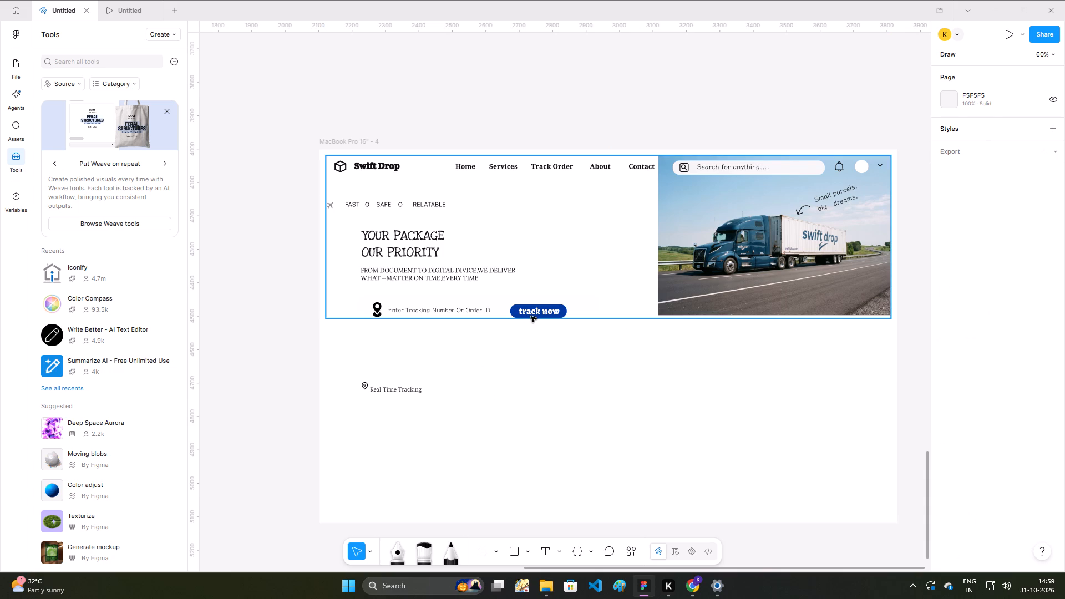
Select the white rectangle inside its frame and reposition it behind the tracking number field at about X 94, Y 422.
{"action": "double_click", "coordinate": [537, 313]}
{"action": "left_click", "coordinate": [540, 307]}
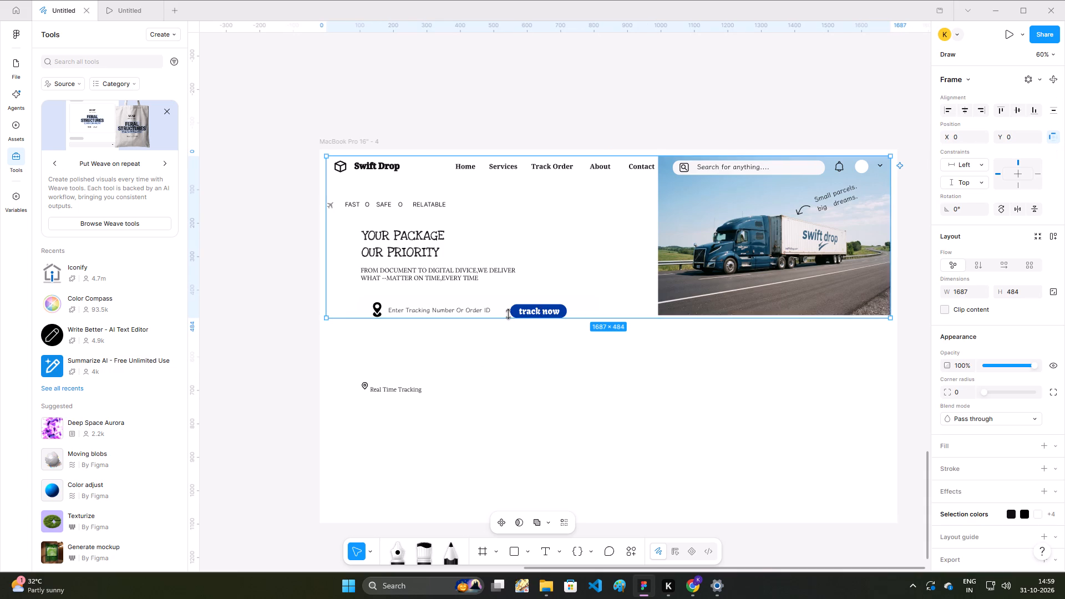
{"action": "double_click", "coordinate": [508, 314]}
{"action": "triple_click", "coordinate": [506, 310]}
{"action": "left_click_drag", "start_coordinate": [503, 307], "coordinate": [501, 313]}
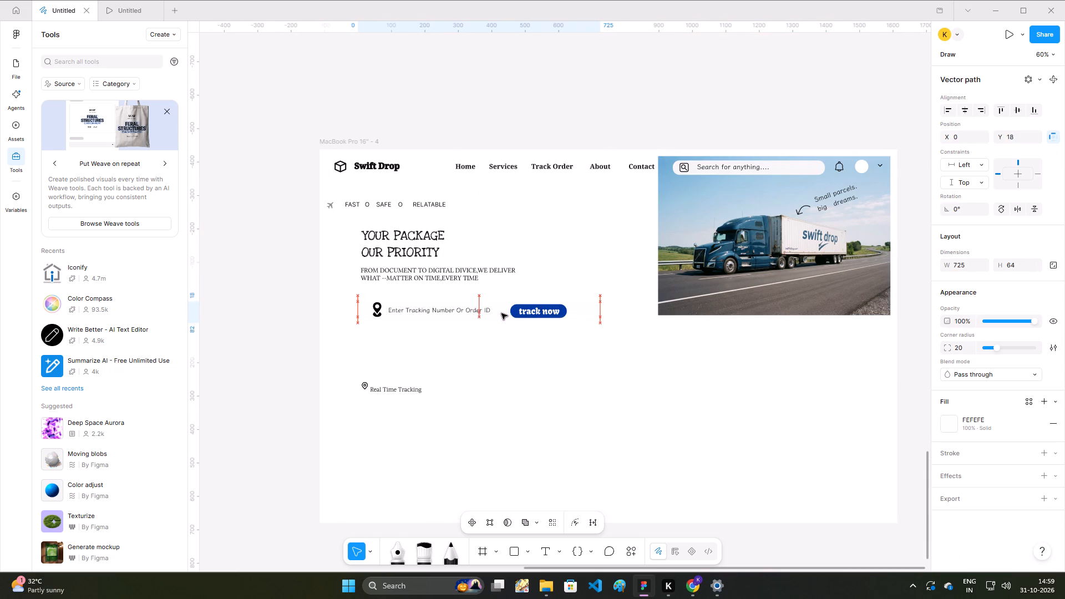
{"action": "left_click_drag", "start_coordinate": [501, 313], "coordinate": [490, 332]}
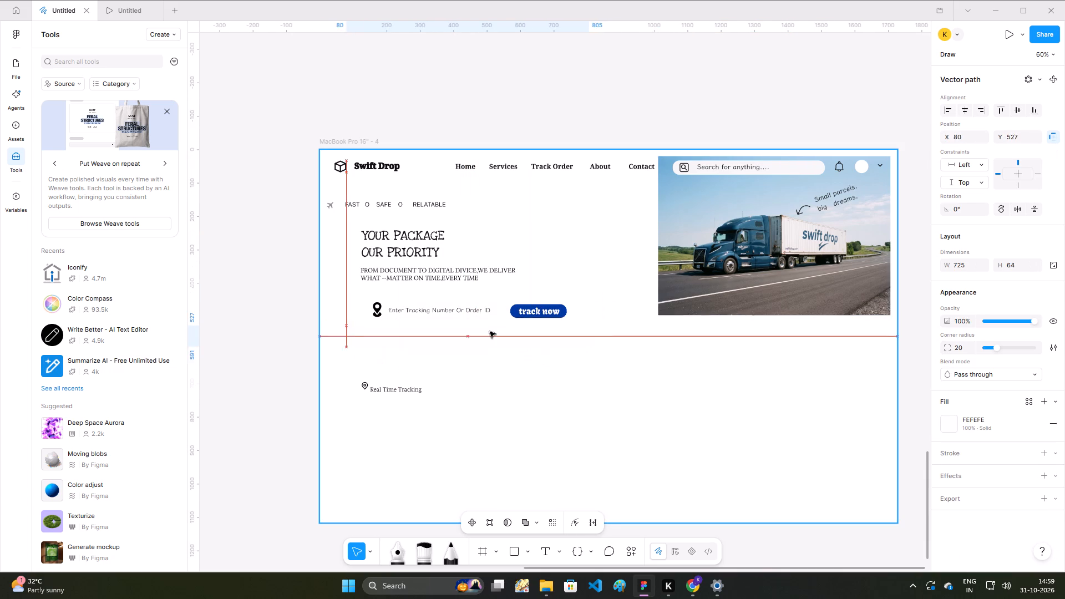
{"action": "left_click_drag", "start_coordinate": [490, 332], "coordinate": [485, 316]}
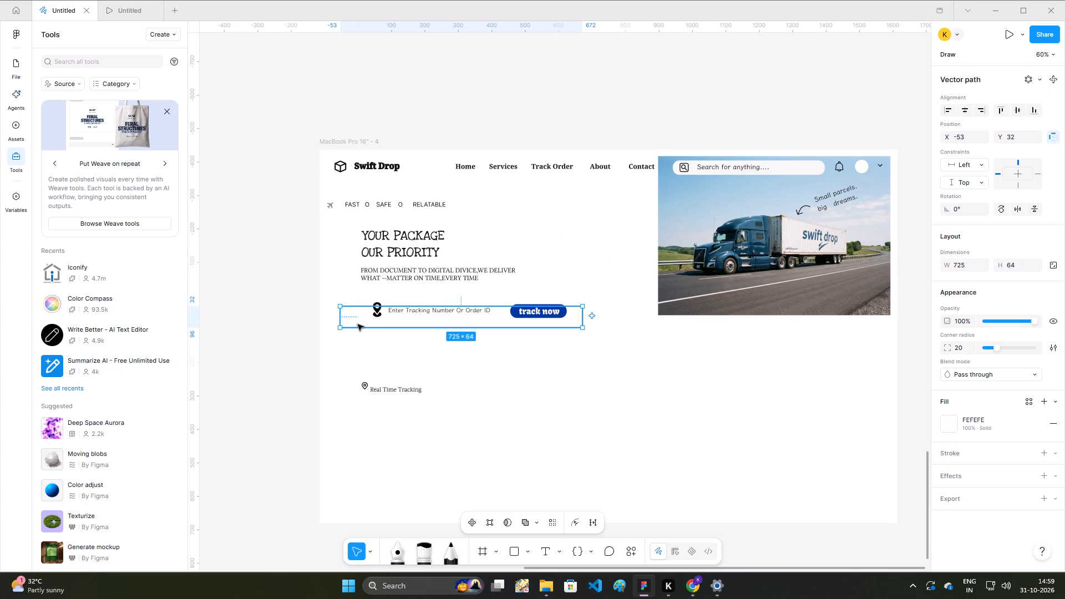
{"action": "left_click_drag", "start_coordinate": [357, 324], "coordinate": [375, 317]}
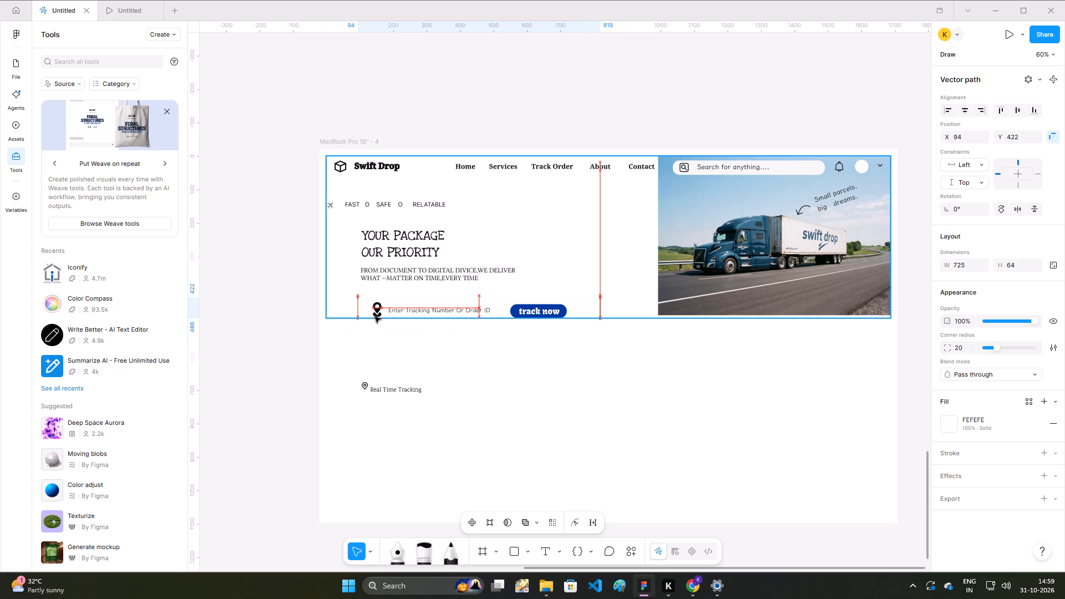
{"action": "left_click_drag", "start_coordinate": [375, 317], "coordinate": [372, 319]}
{"action": "left_click", "coordinate": [449, 364]}
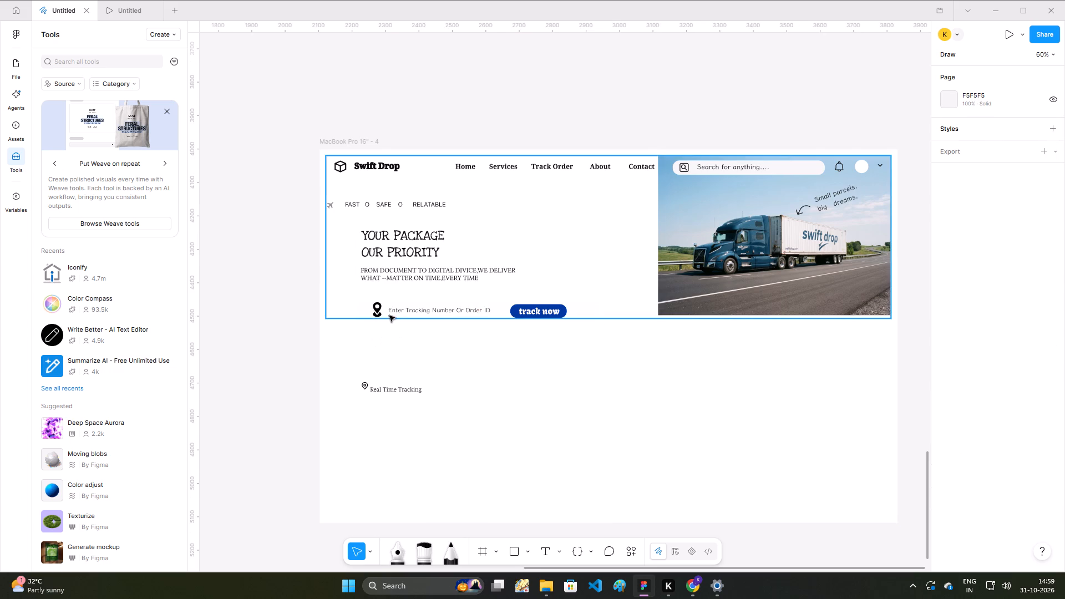
Ungroup the extra outer frame wrapped around the header and hero content, and deselect the remaining frame.
{"action": "scroll", "coordinate": [816, 374], "scroll_direction": "down", "scroll_amount": 1}
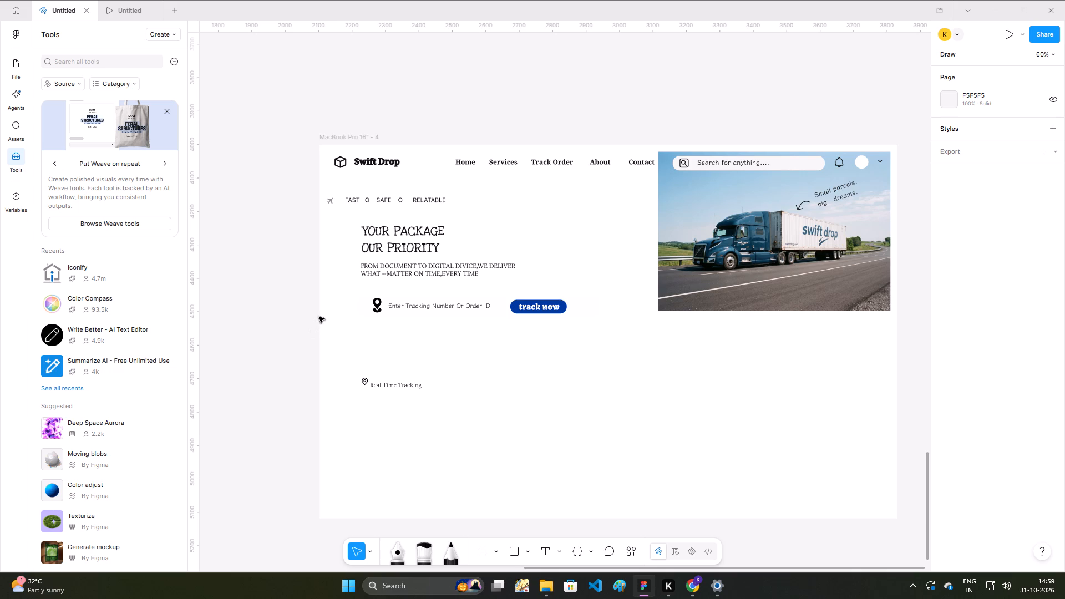
{"action": "left_click_drag", "start_coordinate": [322, 313], "coordinate": [895, 150]}
{"action": "right_click", "coordinate": [805, 219]}
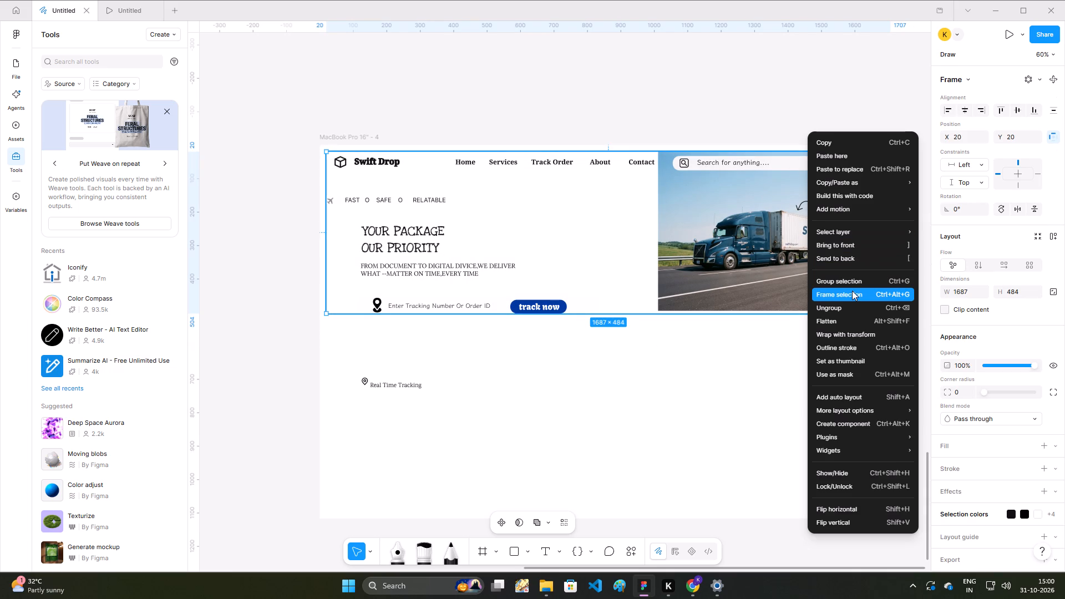
{"action": "left_click", "coordinate": [846, 309]}
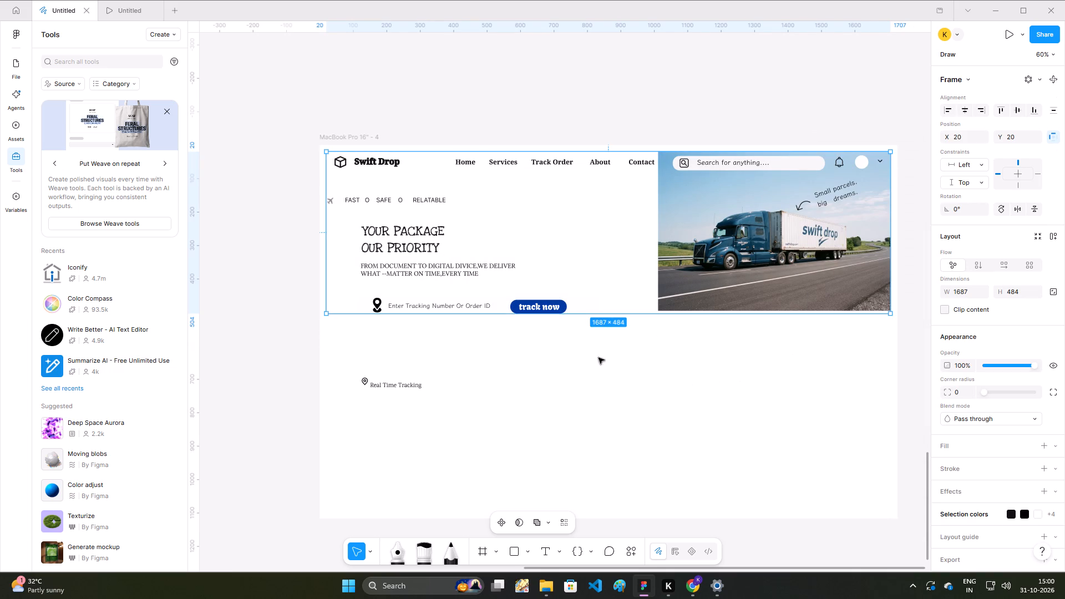
{"action": "left_click", "coordinate": [485, 351]}
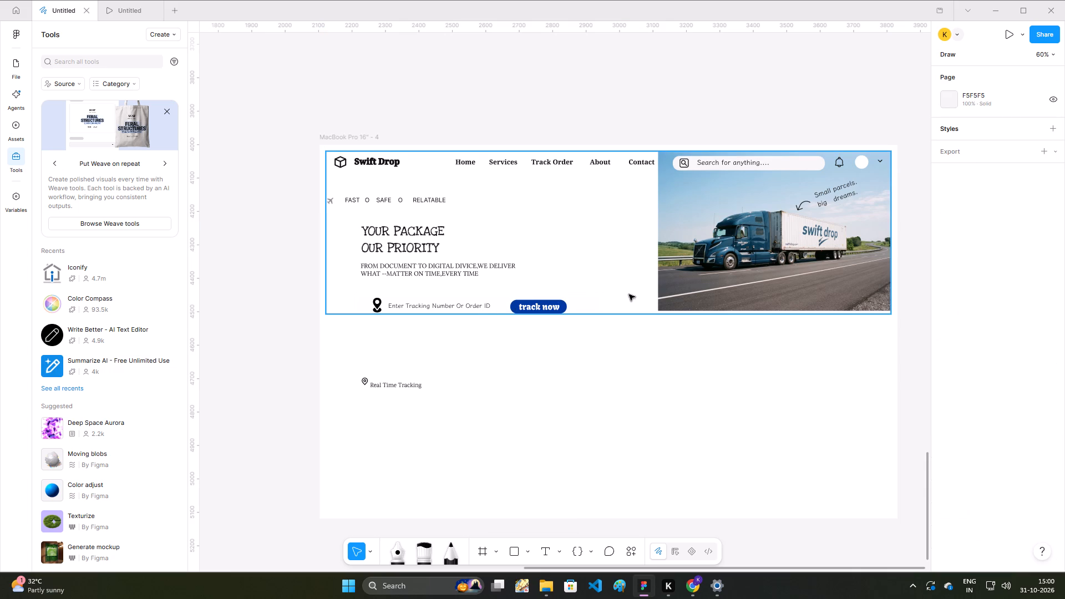
Move the frame holding the white rectangle behind the tracking number field to about X 84, Y 427.
{"action": "left_click", "coordinate": [461, 308]}
{"action": "triple_click", "coordinate": [464, 305]}
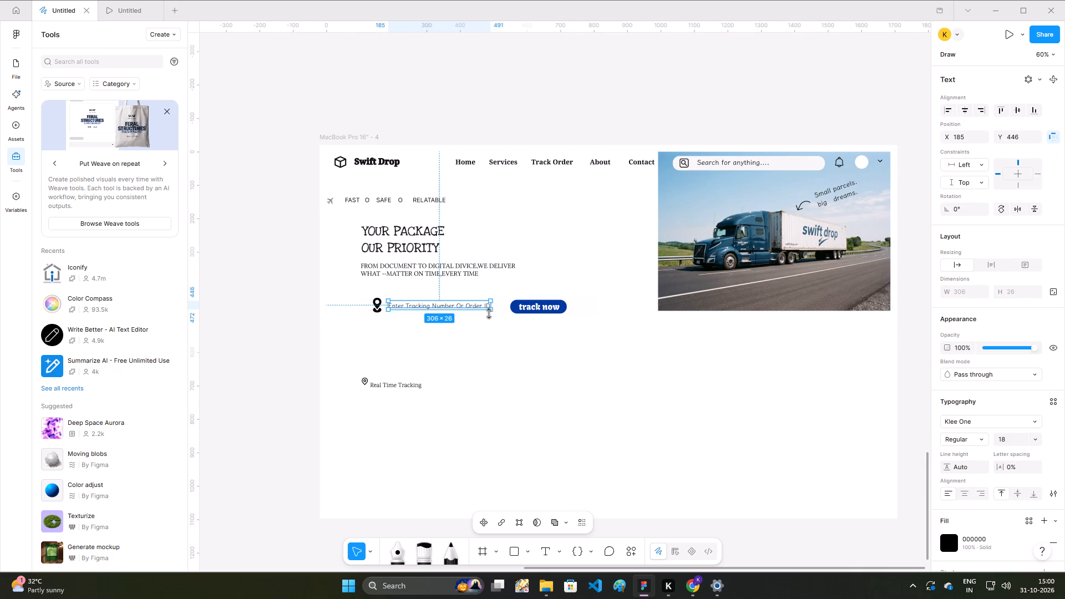
{"action": "left_click", "coordinate": [503, 311]}
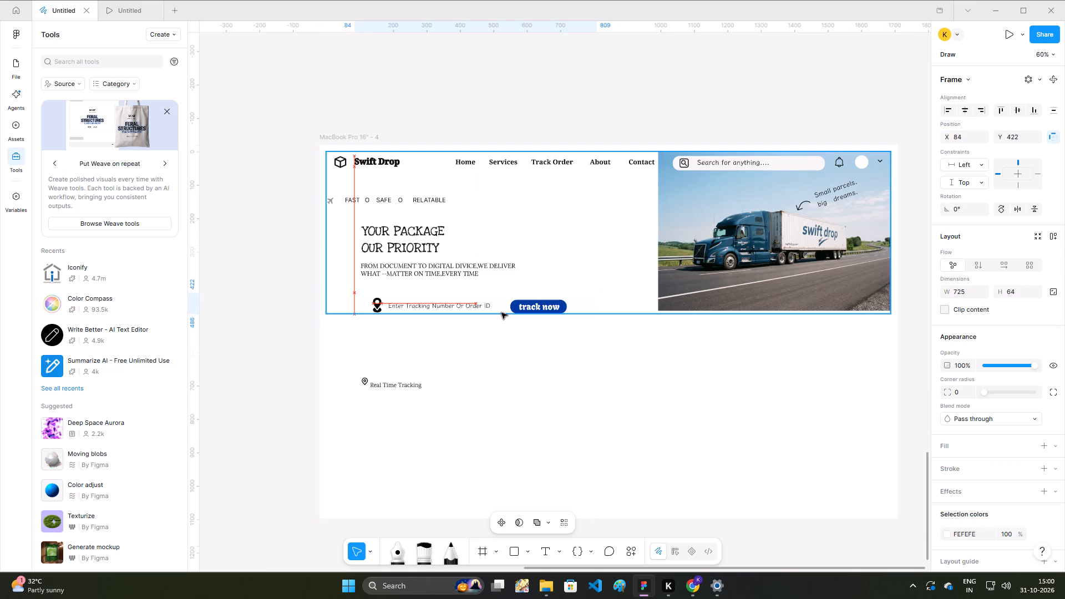
{"action": "left_click", "coordinate": [447, 307]}
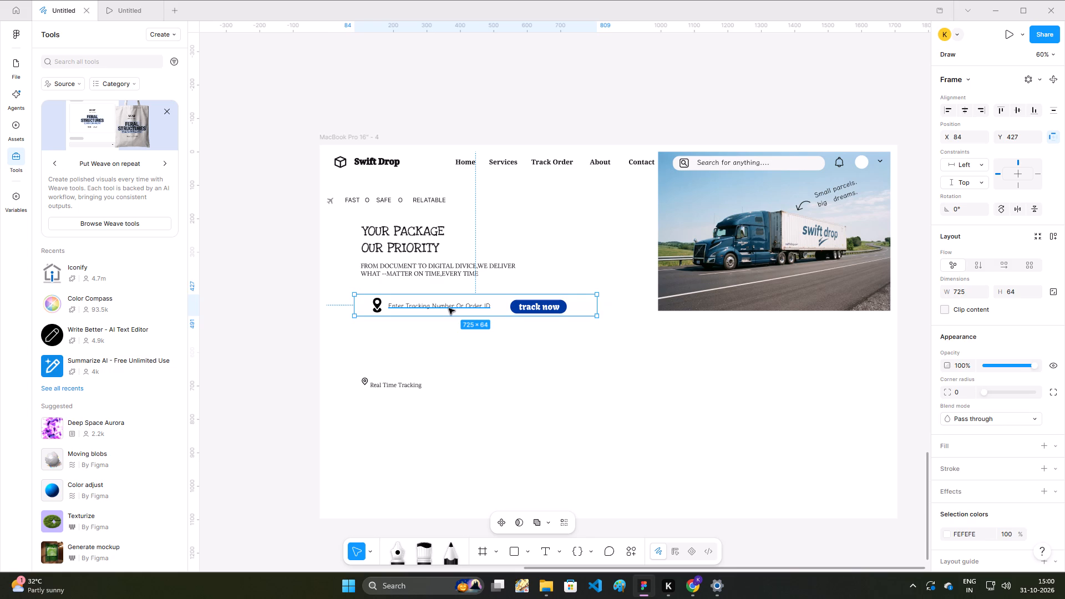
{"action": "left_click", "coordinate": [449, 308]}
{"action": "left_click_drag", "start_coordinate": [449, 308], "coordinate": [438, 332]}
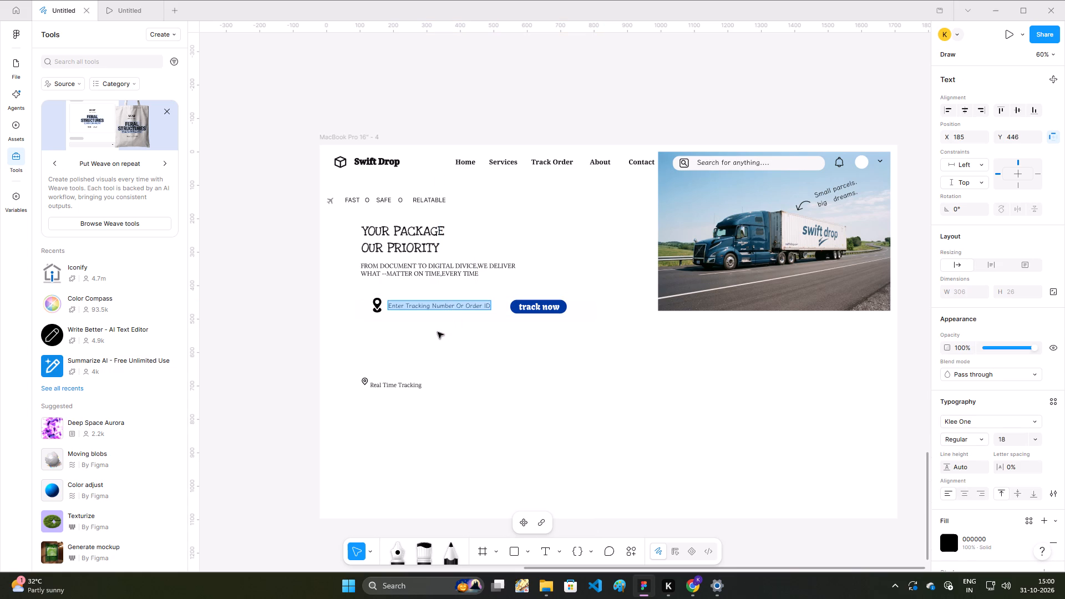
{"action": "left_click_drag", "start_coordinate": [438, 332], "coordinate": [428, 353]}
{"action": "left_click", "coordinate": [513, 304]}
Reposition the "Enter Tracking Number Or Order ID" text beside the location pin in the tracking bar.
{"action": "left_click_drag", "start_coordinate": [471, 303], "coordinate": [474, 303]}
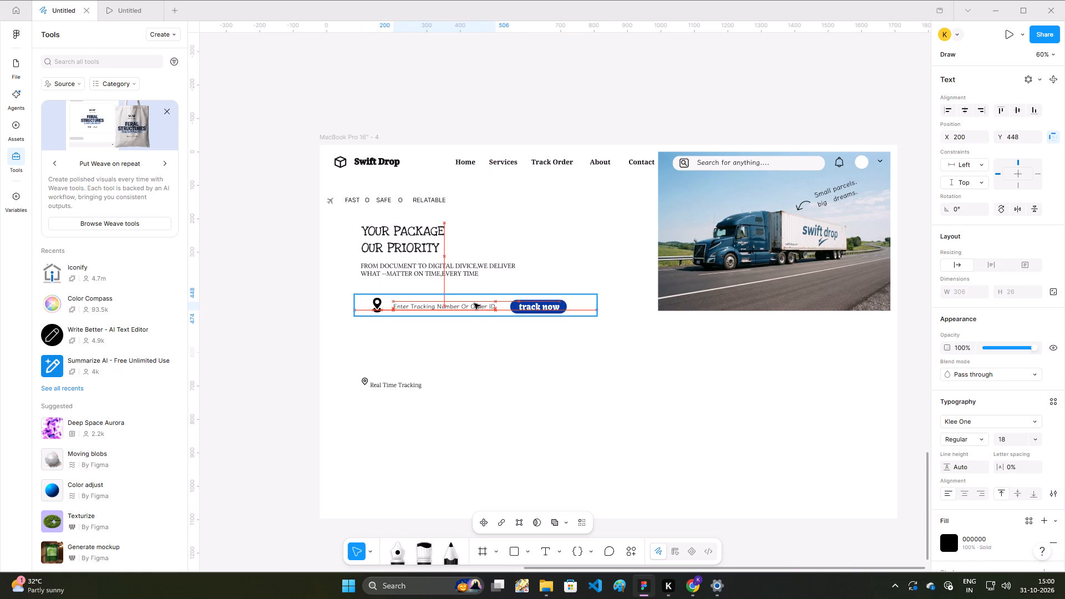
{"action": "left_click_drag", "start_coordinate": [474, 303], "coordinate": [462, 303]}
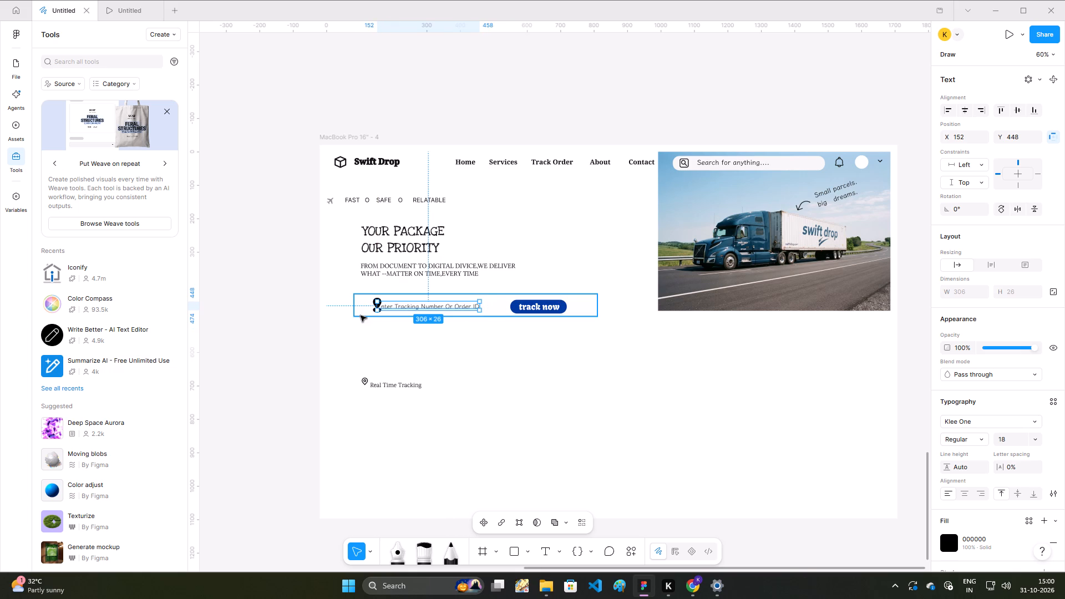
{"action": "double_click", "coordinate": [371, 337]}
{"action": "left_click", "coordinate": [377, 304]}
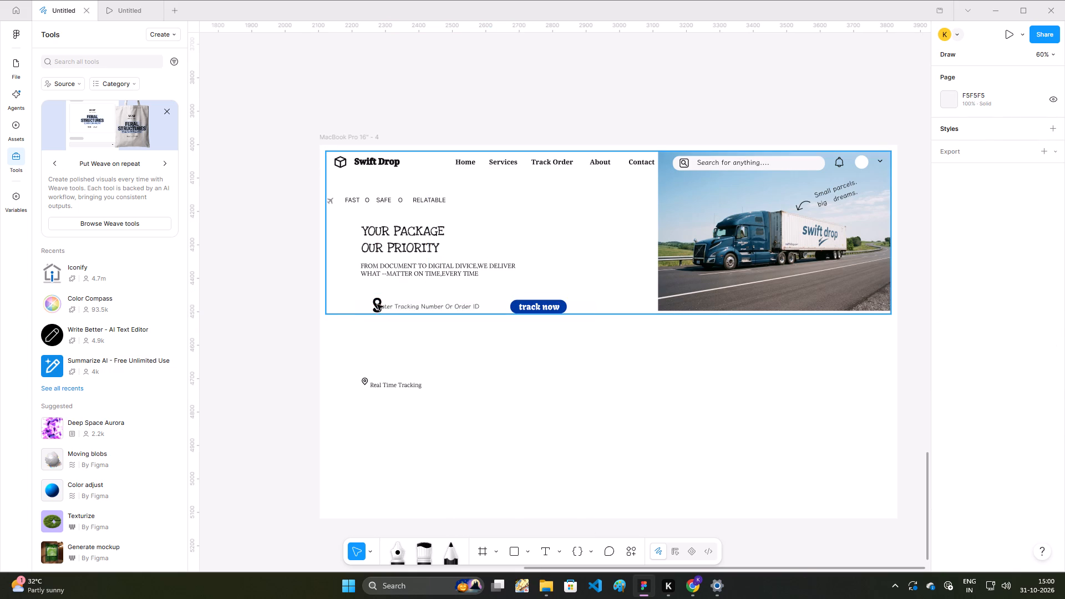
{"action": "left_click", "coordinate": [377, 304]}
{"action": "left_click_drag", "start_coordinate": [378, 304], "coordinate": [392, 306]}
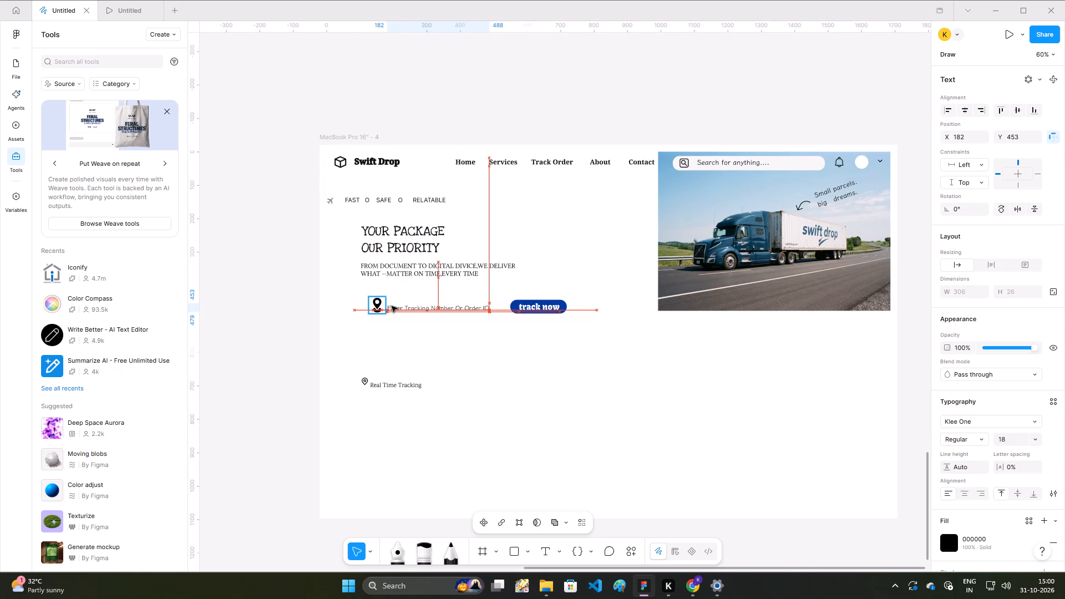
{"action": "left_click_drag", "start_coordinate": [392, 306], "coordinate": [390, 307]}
Move the location pin icon left and up, to just outside the left edge of the tracking bar's frame.
{"action": "left_click_drag", "start_coordinate": [379, 306], "coordinate": [353, 309]}
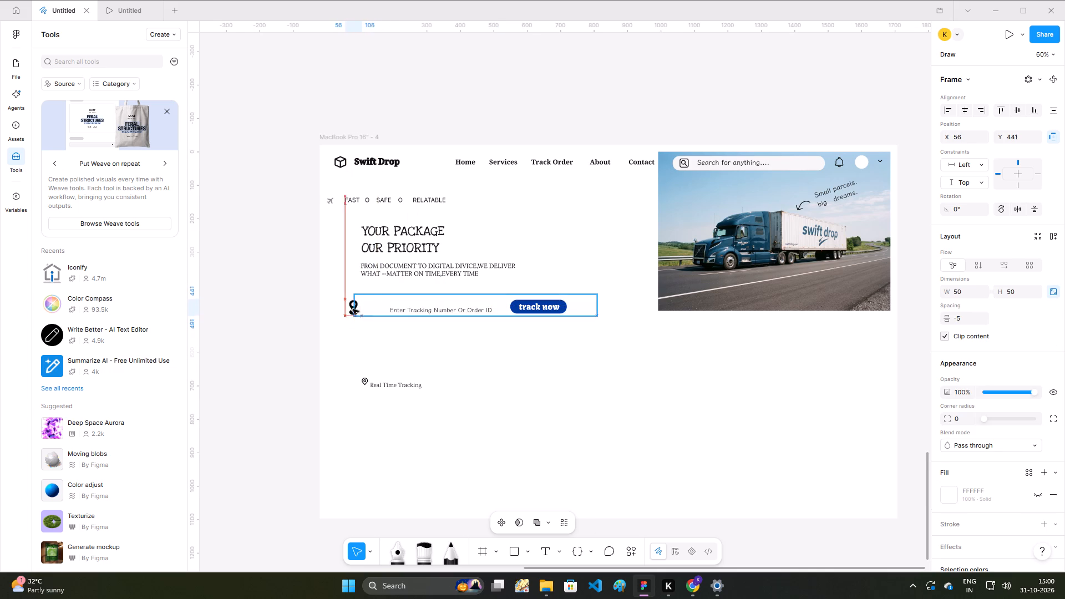
{"action": "left_click_drag", "start_coordinate": [353, 309], "coordinate": [347, 296]}
Move the "Enter Tracking Number Or Order ID" text next to the location pin, to about X 0, Y -13 within its frame.
{"action": "double_click", "coordinate": [415, 309]}
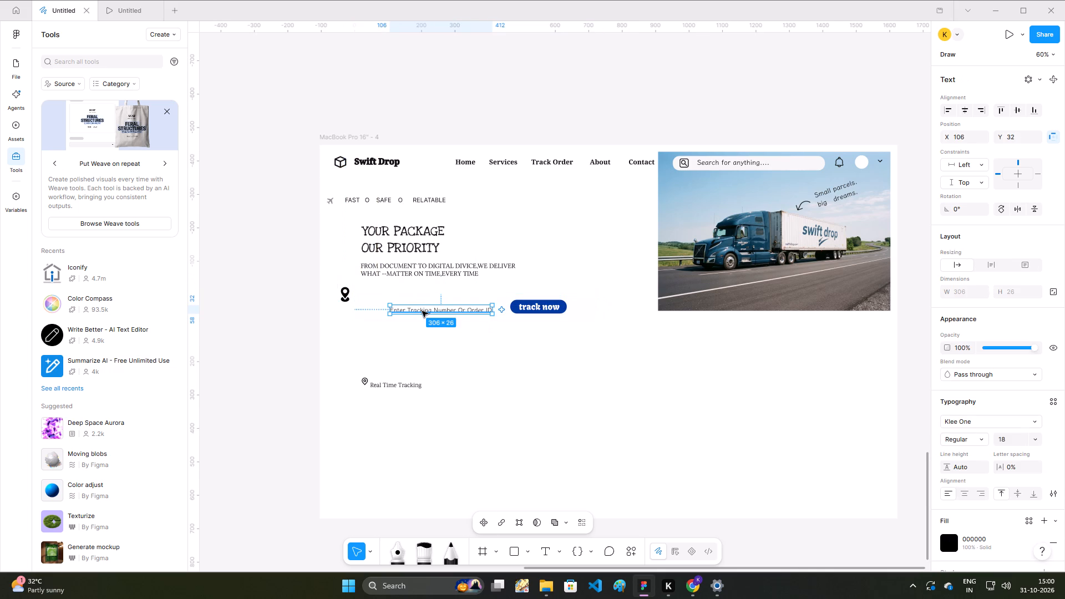
{"action": "left_click_drag", "start_coordinate": [422, 311], "coordinate": [386, 296]}
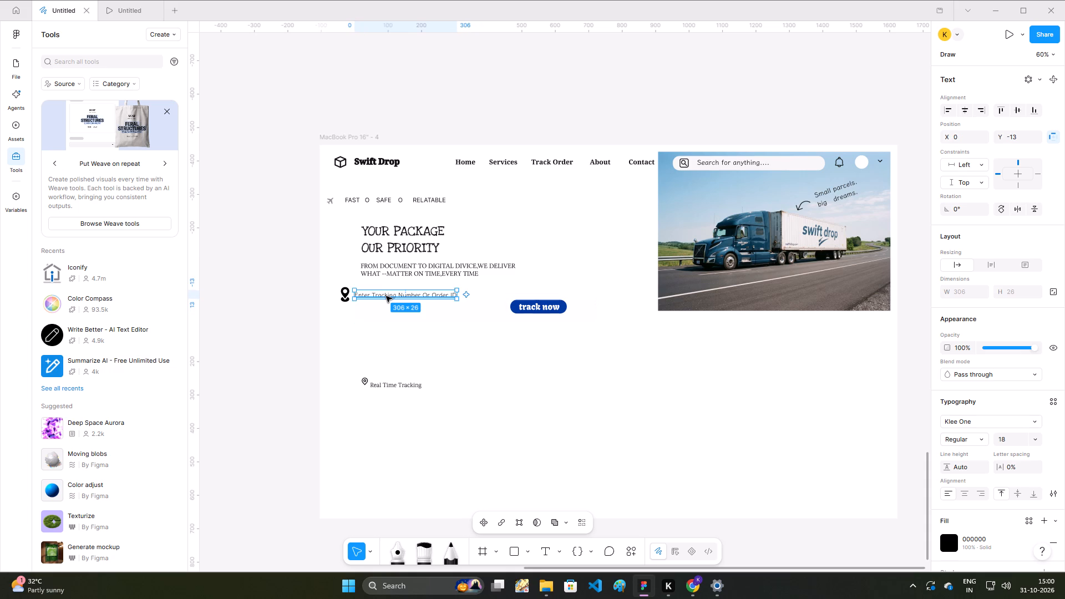
{"action": "left_click", "coordinate": [386, 296]}
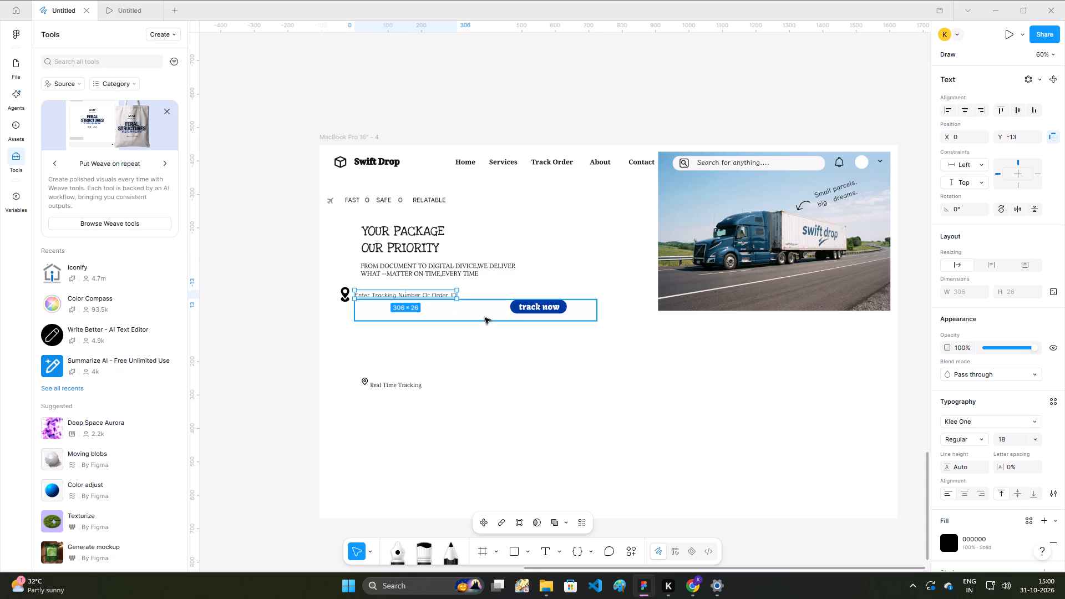
Move the white 725 × 64 background shape behind the pin and tracking text, to about X -98, Y -19.
{"action": "left_click_drag", "start_coordinate": [484, 316], "coordinate": [455, 303]}
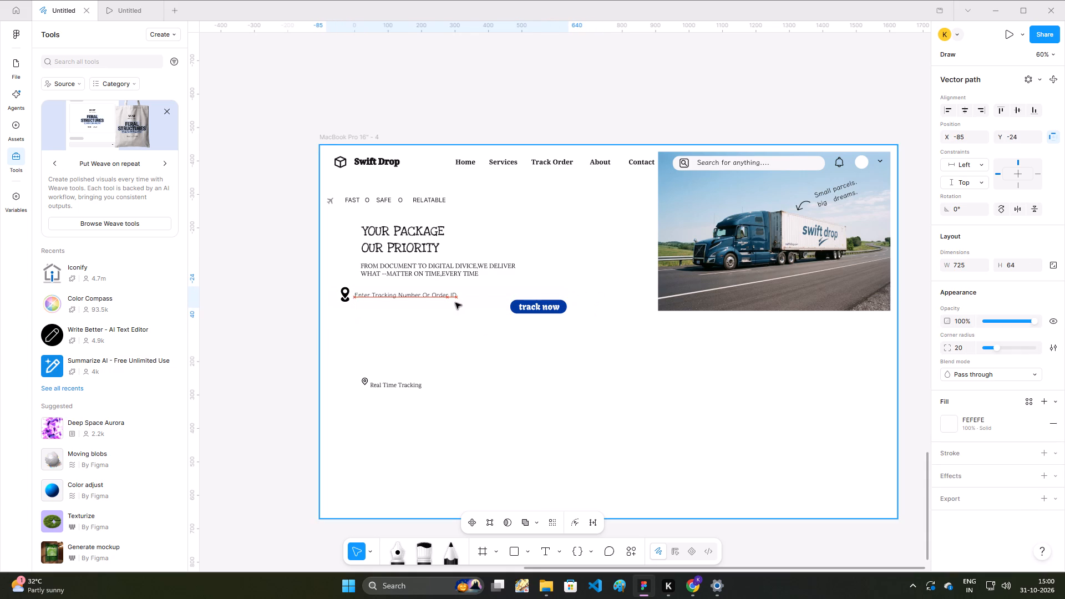
{"action": "left_click_drag", "start_coordinate": [455, 303], "coordinate": [451, 305]}
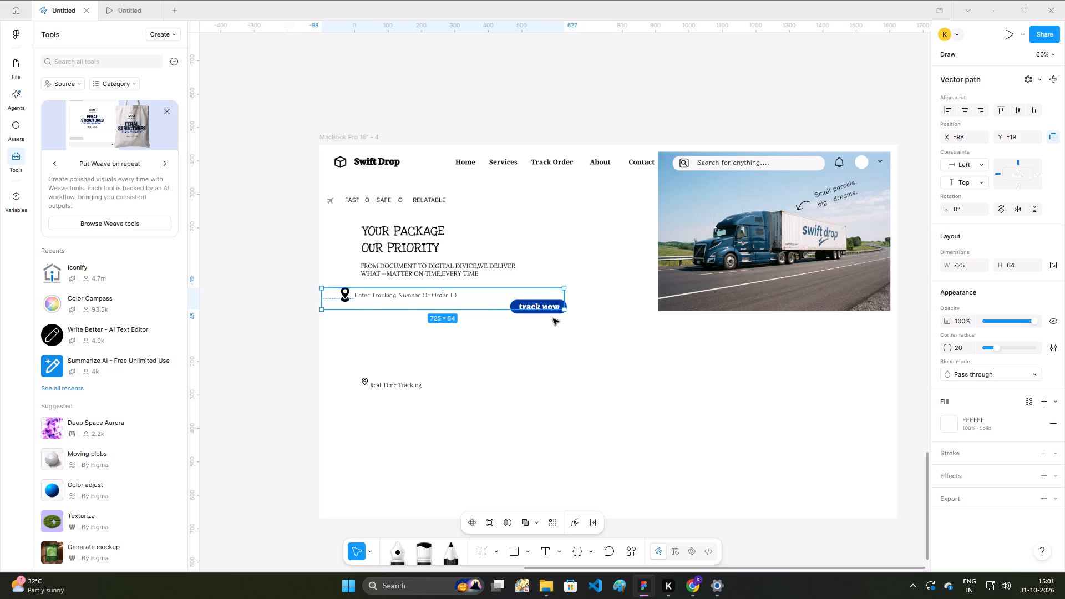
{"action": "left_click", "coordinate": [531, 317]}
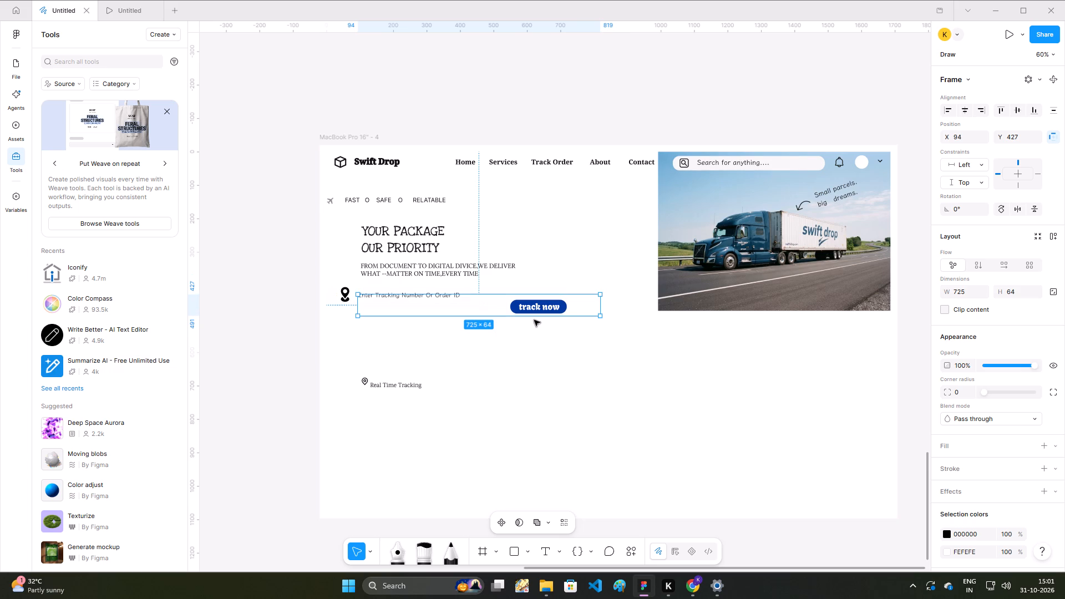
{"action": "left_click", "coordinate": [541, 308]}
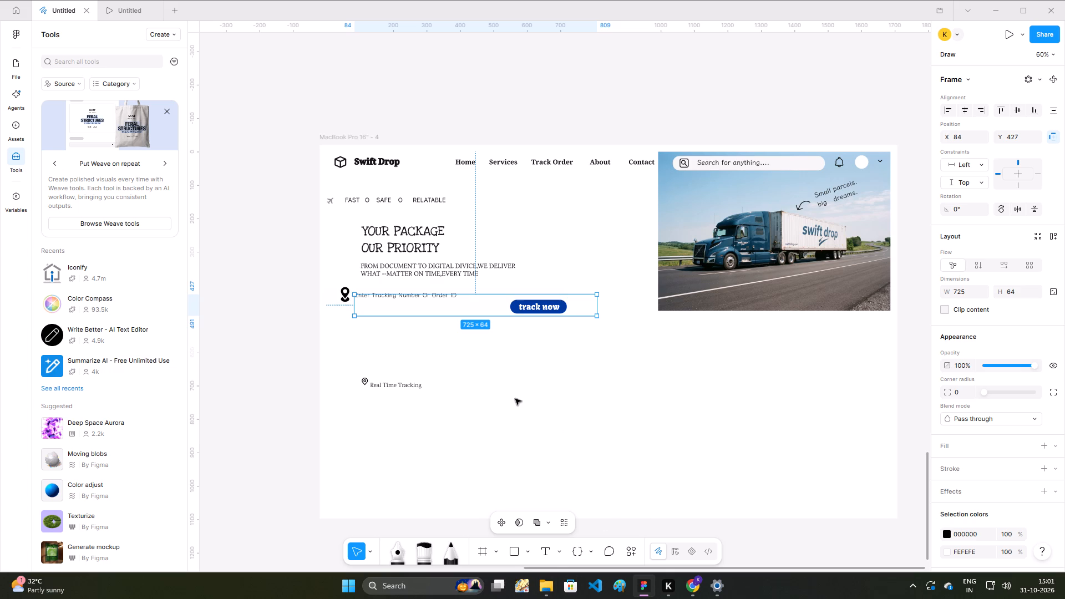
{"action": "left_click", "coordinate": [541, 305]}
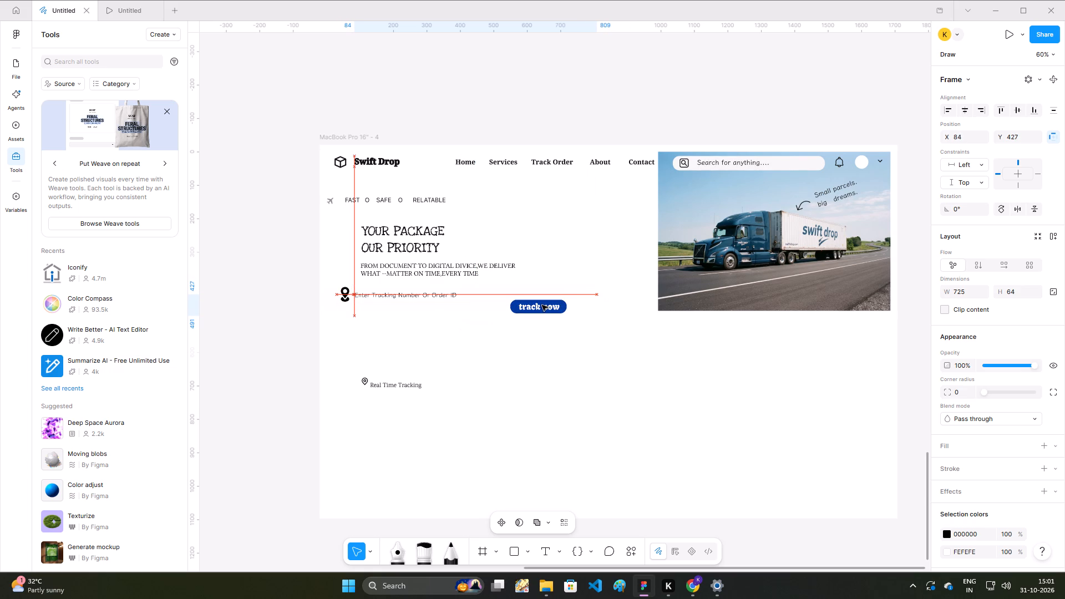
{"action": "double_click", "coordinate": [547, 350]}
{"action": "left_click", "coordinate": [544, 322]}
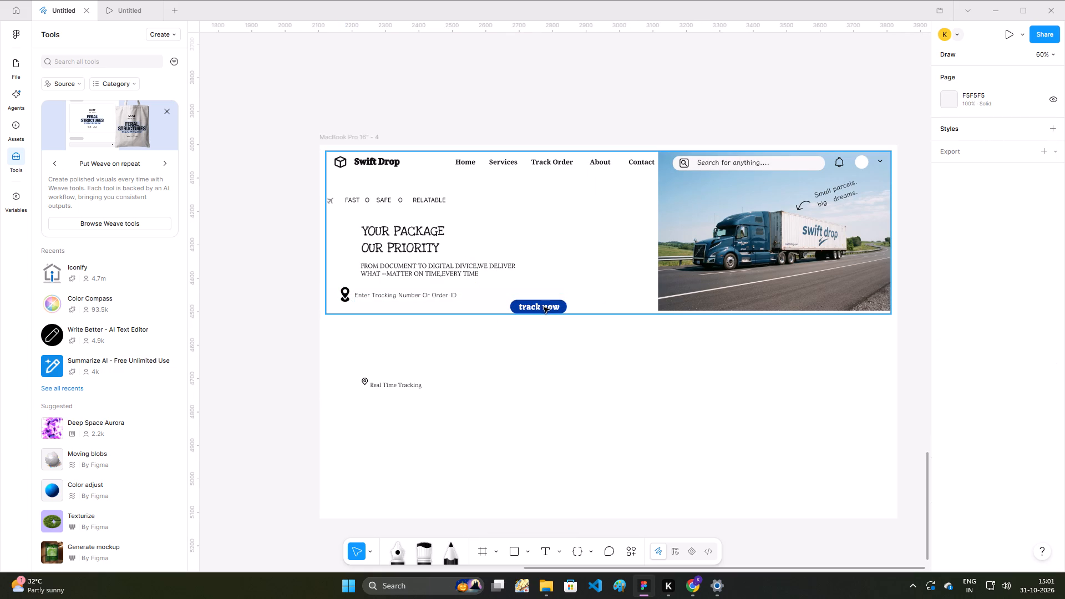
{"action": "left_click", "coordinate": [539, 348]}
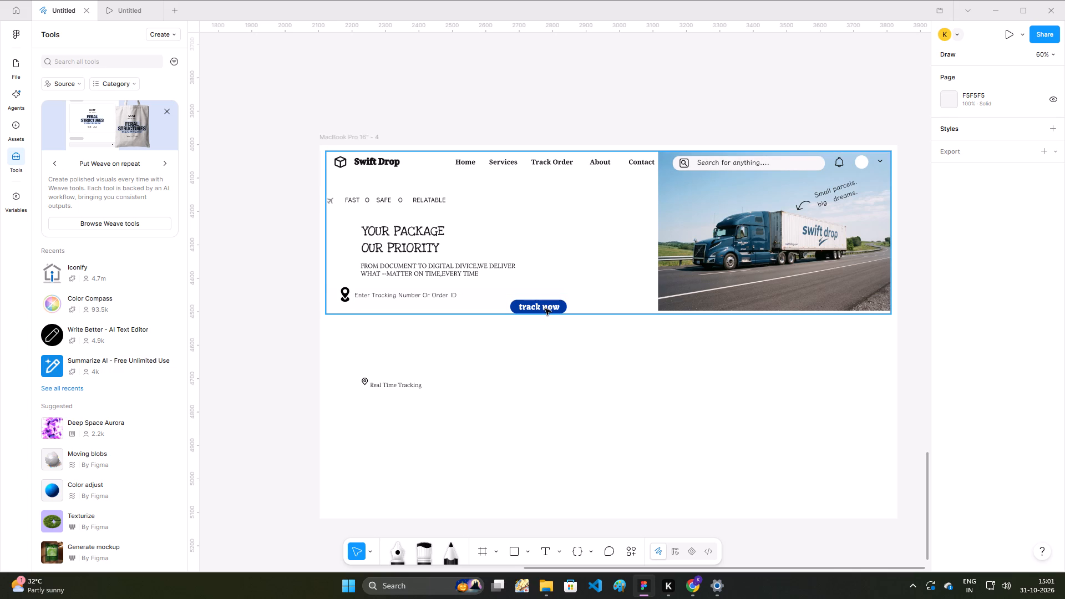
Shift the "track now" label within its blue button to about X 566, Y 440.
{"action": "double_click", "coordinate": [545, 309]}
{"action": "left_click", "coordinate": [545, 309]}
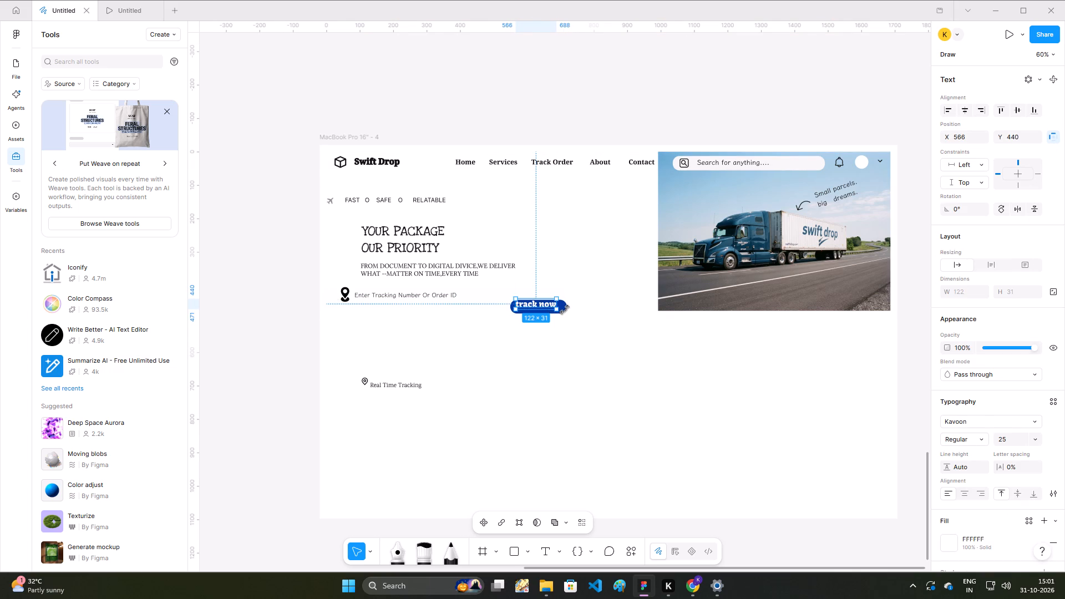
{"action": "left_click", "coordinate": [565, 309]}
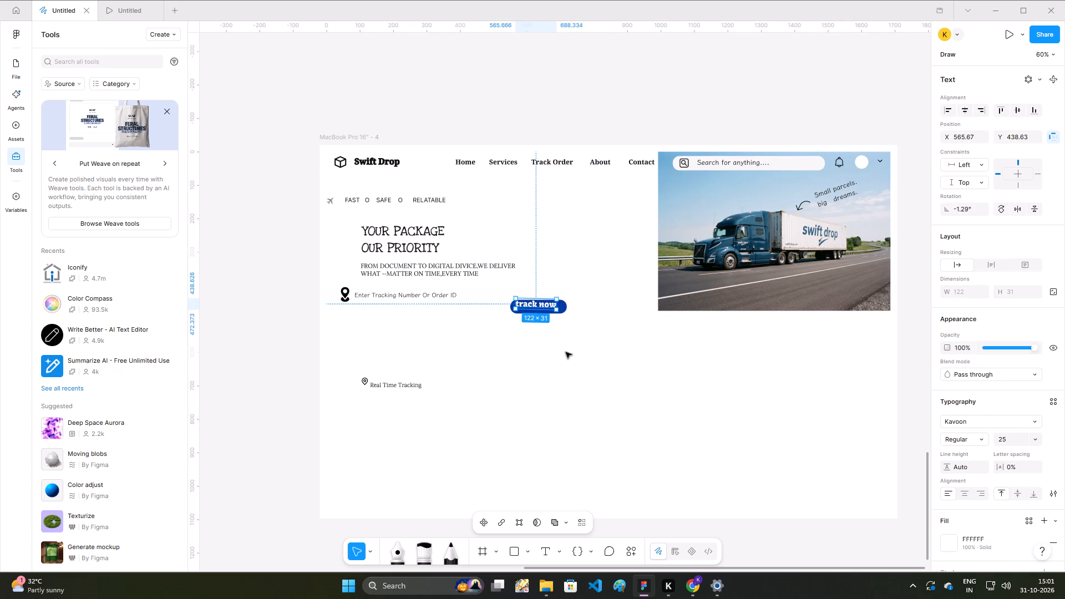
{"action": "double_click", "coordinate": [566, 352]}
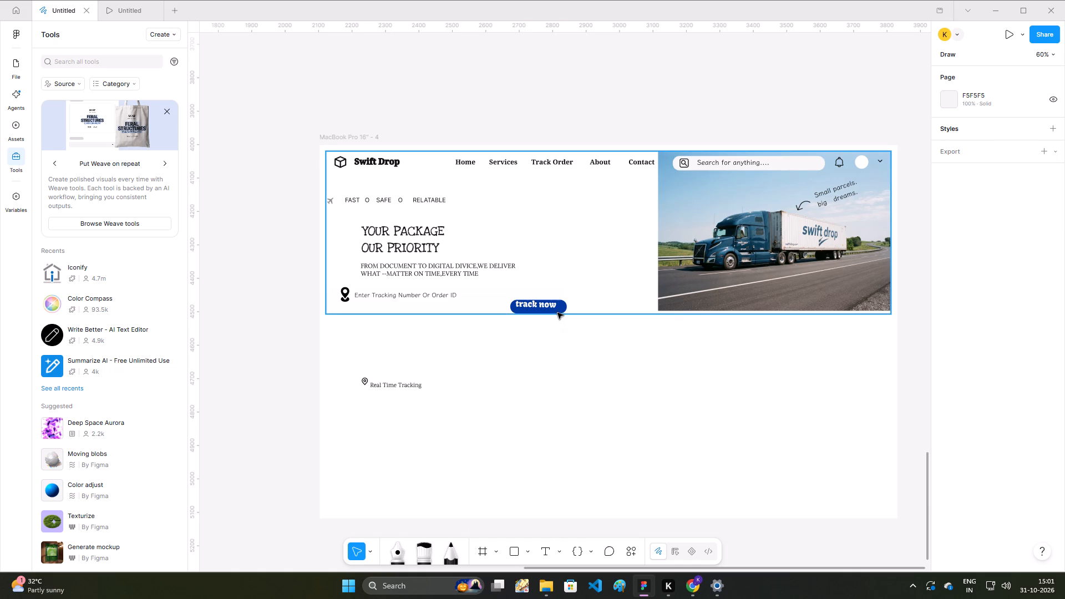
Move the blue button rectangle just to the right of the tracking number text, level with it.
{"action": "double_click", "coordinate": [559, 307]}
{"action": "left_click_drag", "start_coordinate": [560, 307], "coordinate": [557, 306]}
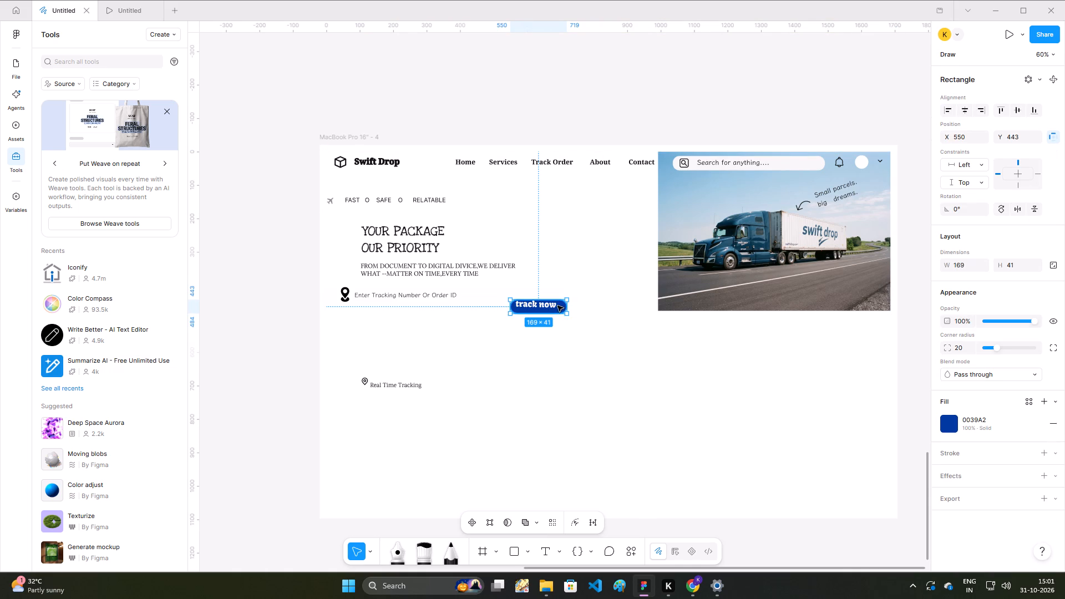
{"action": "left_click_drag", "start_coordinate": [557, 306], "coordinate": [521, 299]}
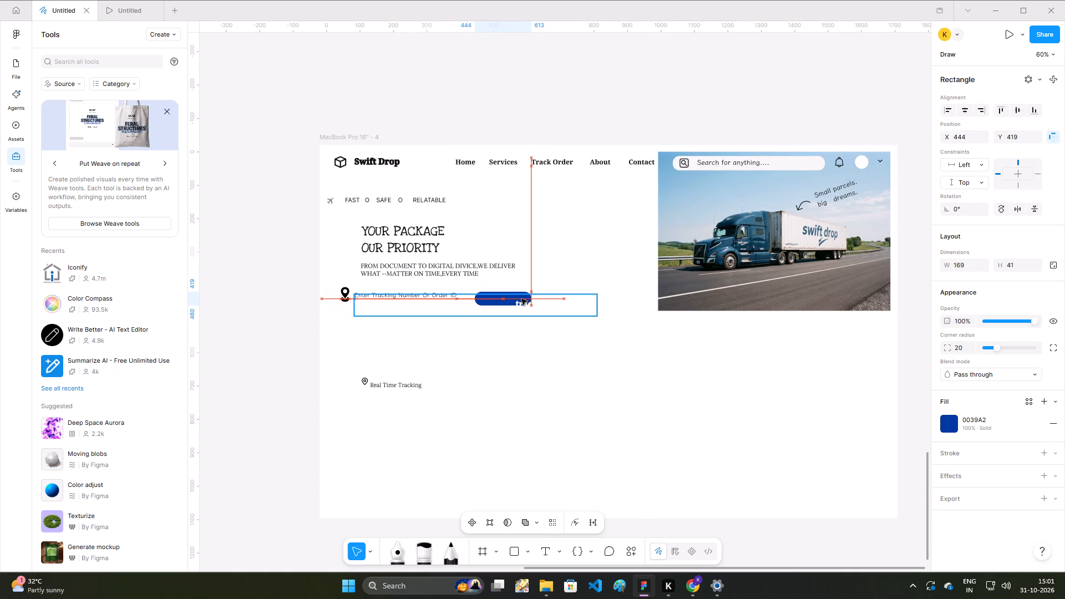
{"action": "left_click_drag", "start_coordinate": [521, 299], "coordinate": [519, 296]}
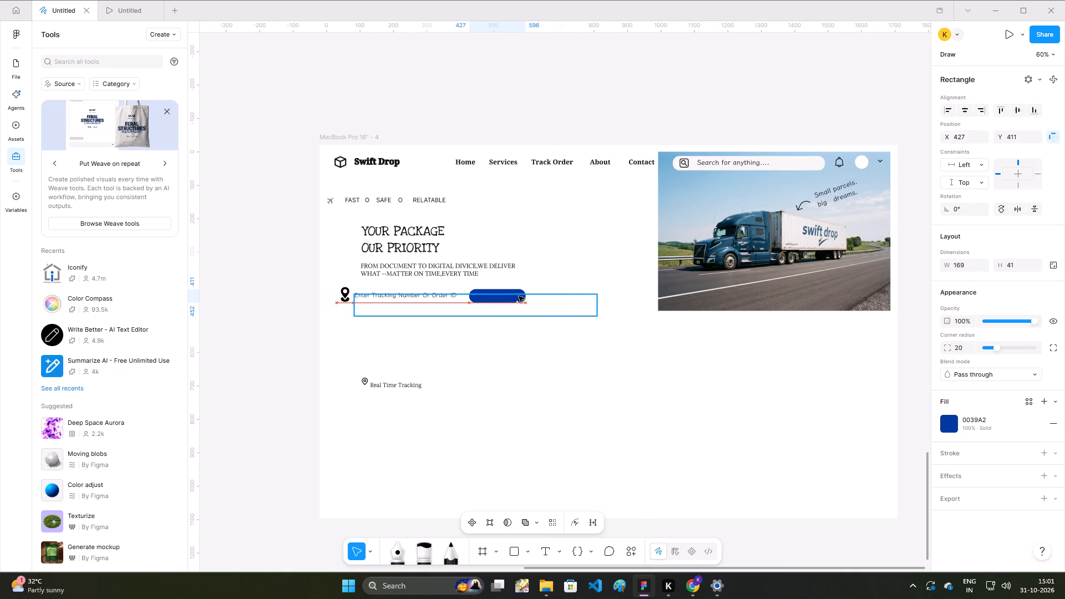
{"action": "left_click_drag", "start_coordinate": [519, 296], "coordinate": [518, 296]}
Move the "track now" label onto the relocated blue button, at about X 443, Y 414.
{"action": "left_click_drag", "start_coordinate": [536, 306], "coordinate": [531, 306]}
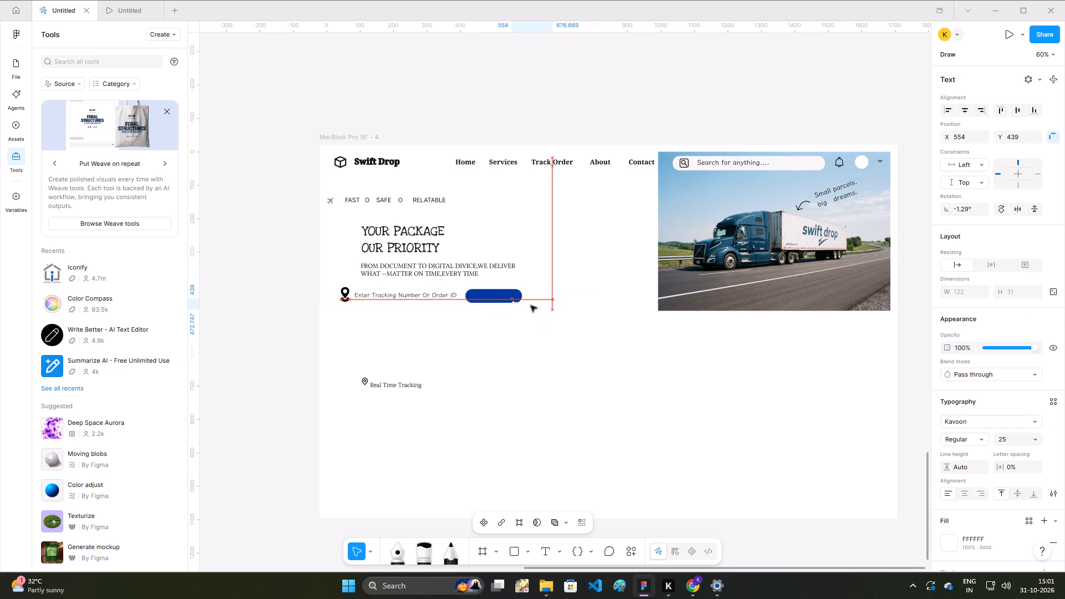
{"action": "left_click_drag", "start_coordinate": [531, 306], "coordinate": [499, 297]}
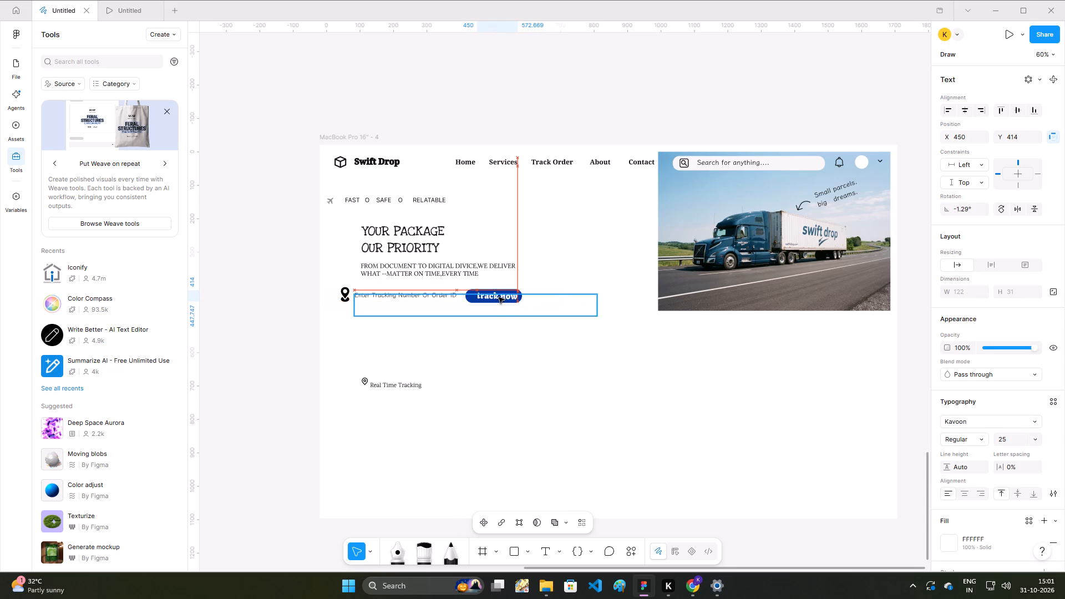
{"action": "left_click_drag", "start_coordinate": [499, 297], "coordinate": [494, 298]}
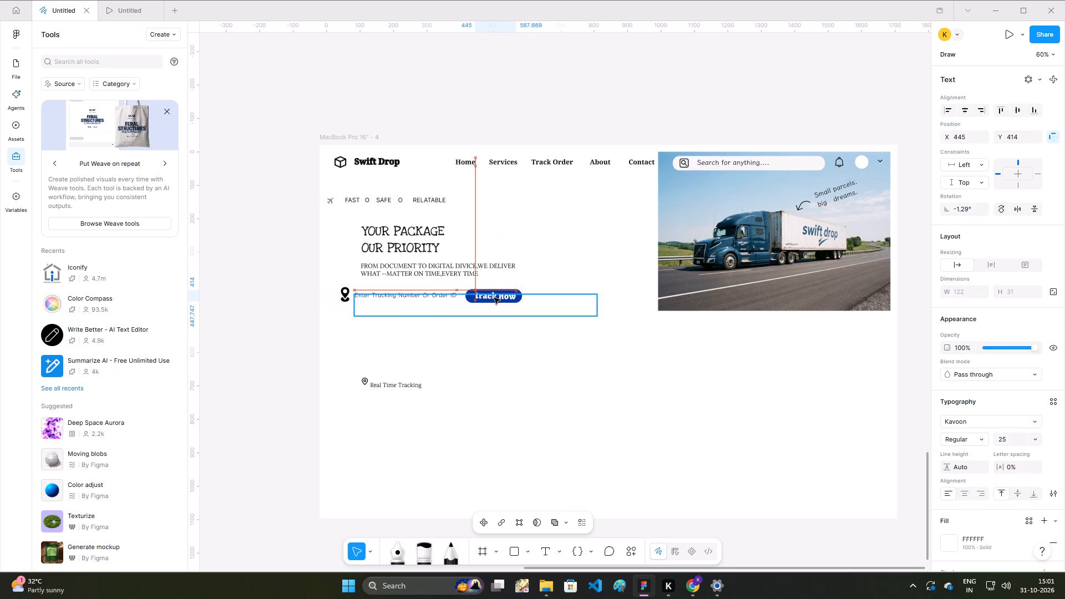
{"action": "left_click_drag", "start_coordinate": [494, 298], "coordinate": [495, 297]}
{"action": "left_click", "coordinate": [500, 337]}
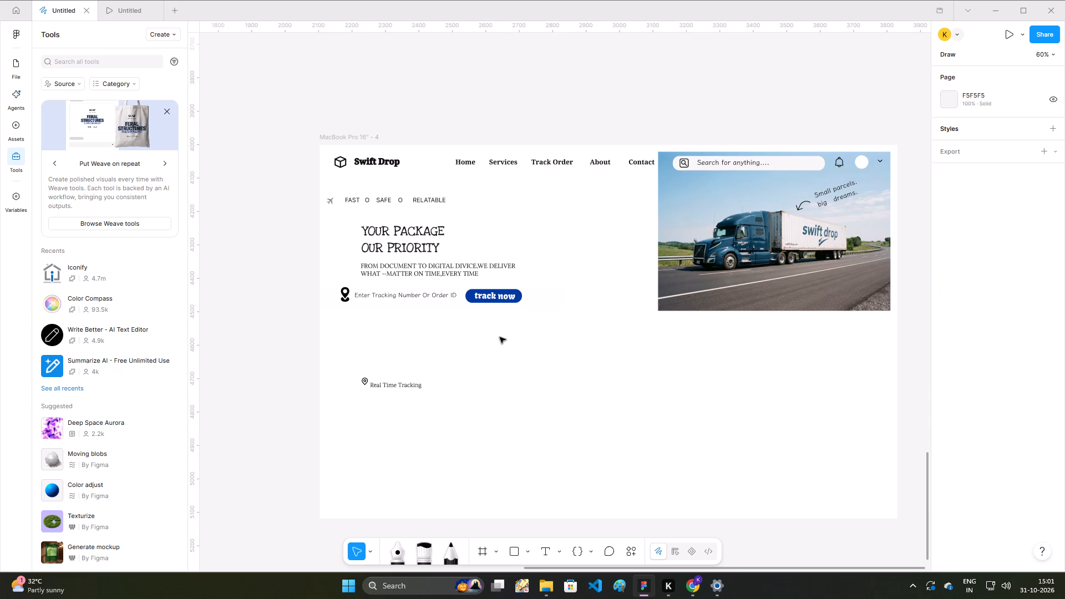
Replace the tilted label on the blue button with new text reading "Track Now" at about X 447, Y 422.
{"action": "double_click", "coordinate": [504, 295]}
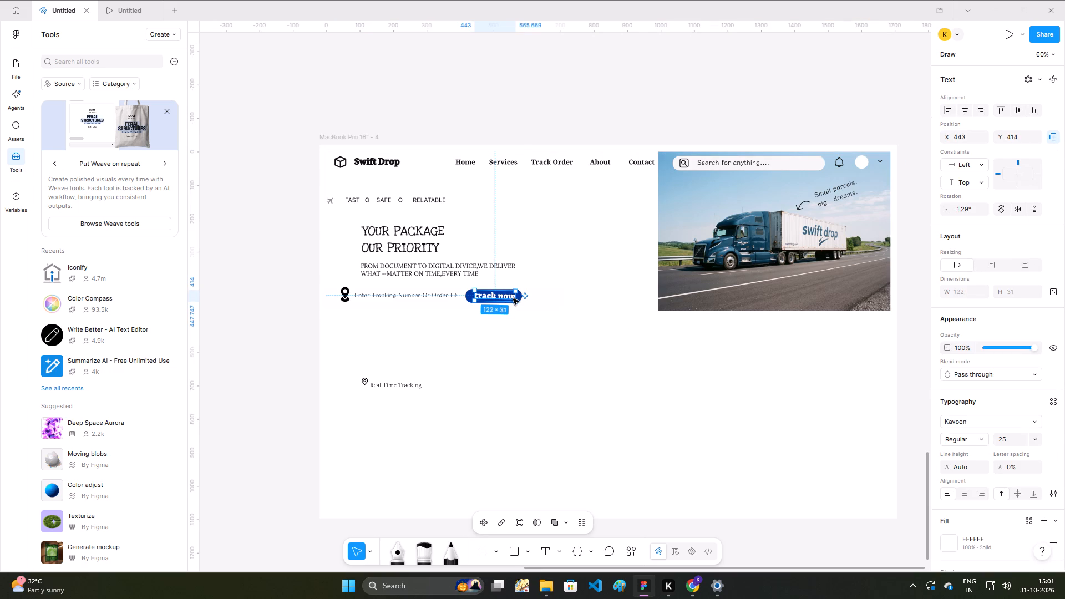
{"action": "key", "text": "BackSpace"}
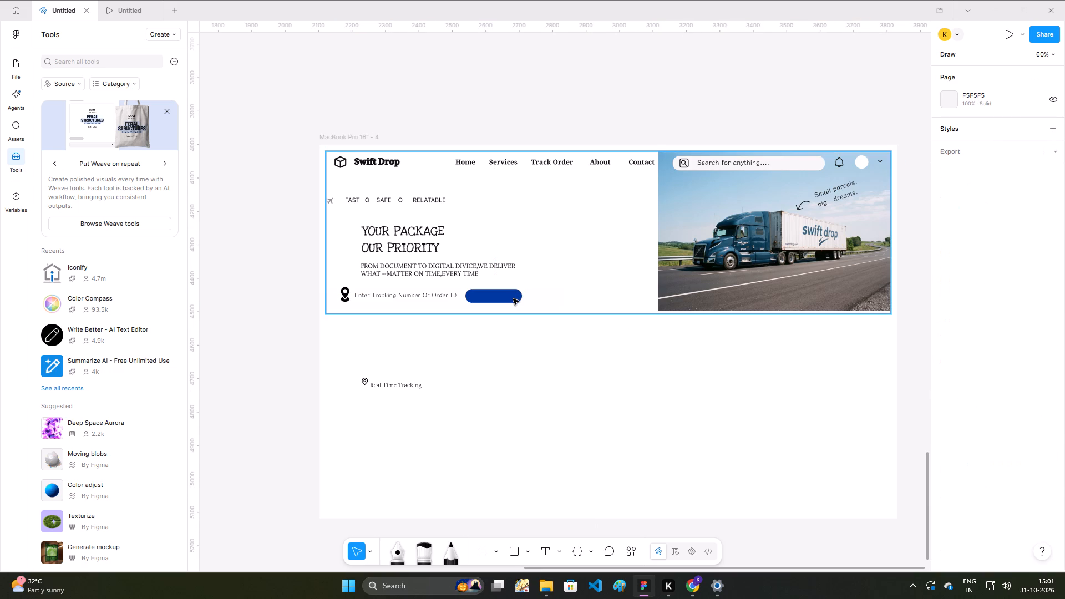
{"action": "key", "text": "t"}
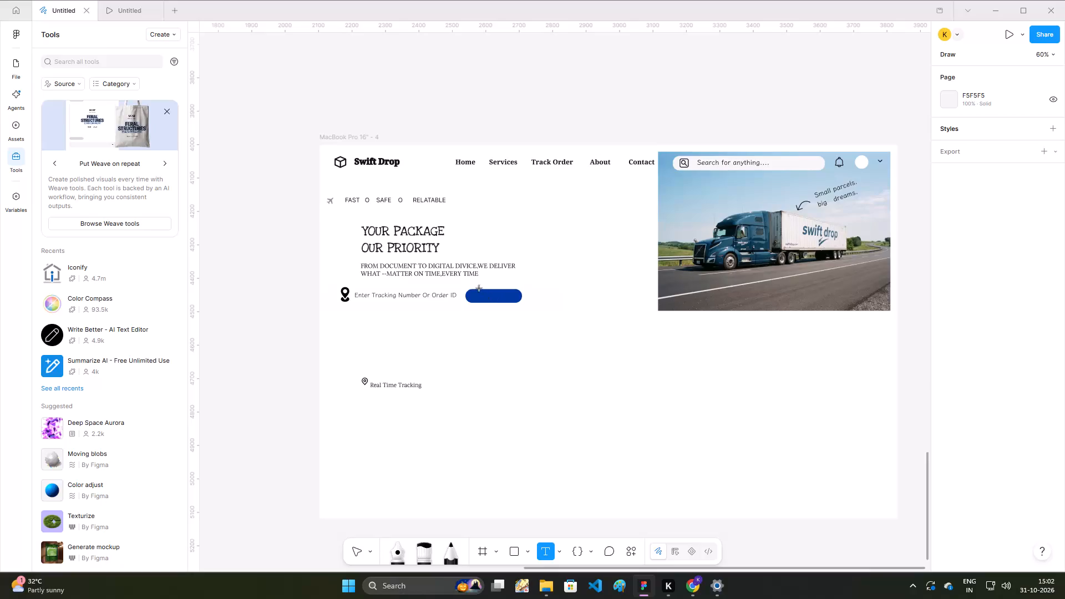
{"action": "left_click", "coordinate": [476, 293]}
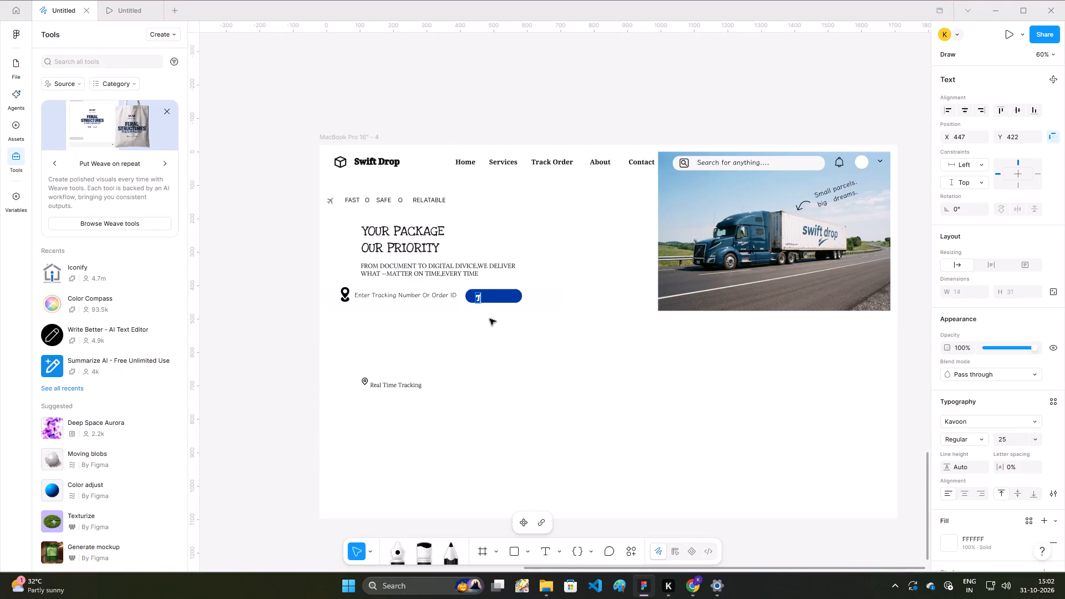
{"action": "type", "text": "rac"}
{"action": "type", "text": "k"}
{"action": "key", "text": "space"}
{"action": "key", "text": "n"}
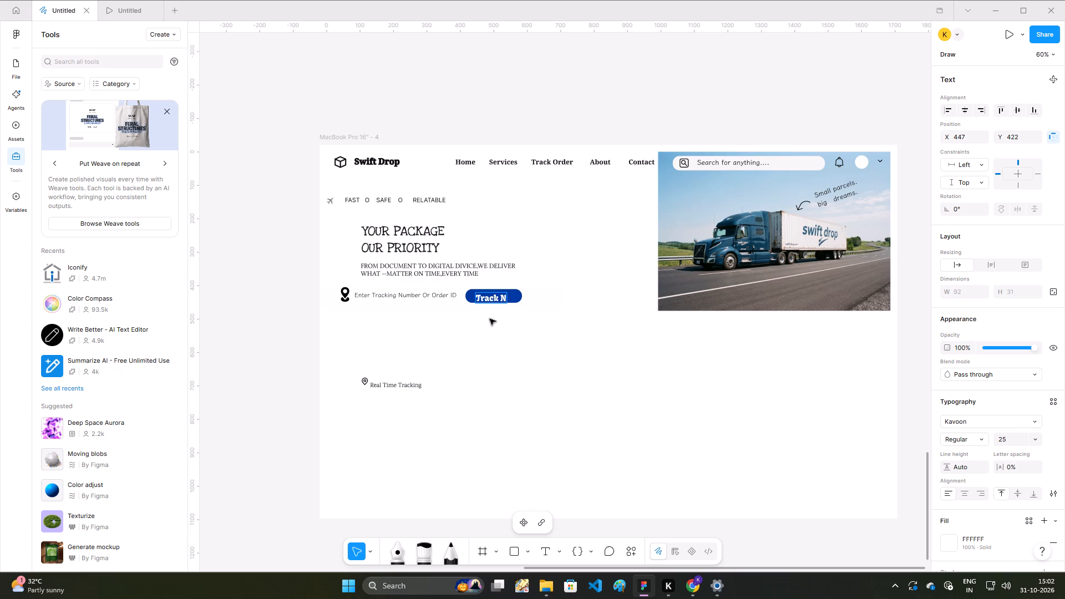
{"action": "type", "text": "ow"}
Set the Track Now label's font to Karla in Bold weight.
{"action": "left_click", "coordinate": [981, 419]}
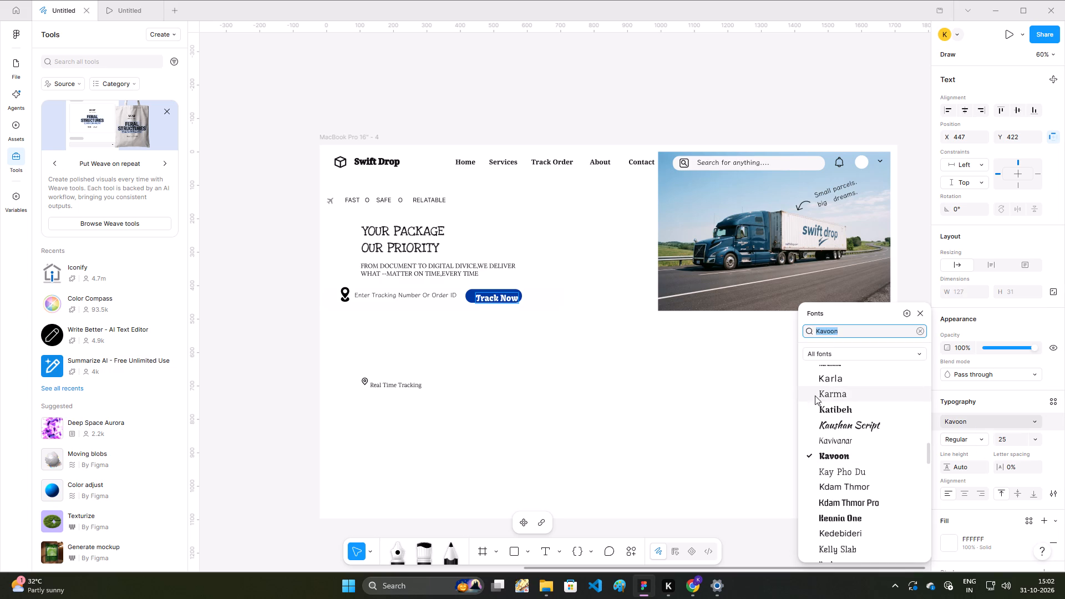
{"action": "left_click", "coordinate": [859, 397]}
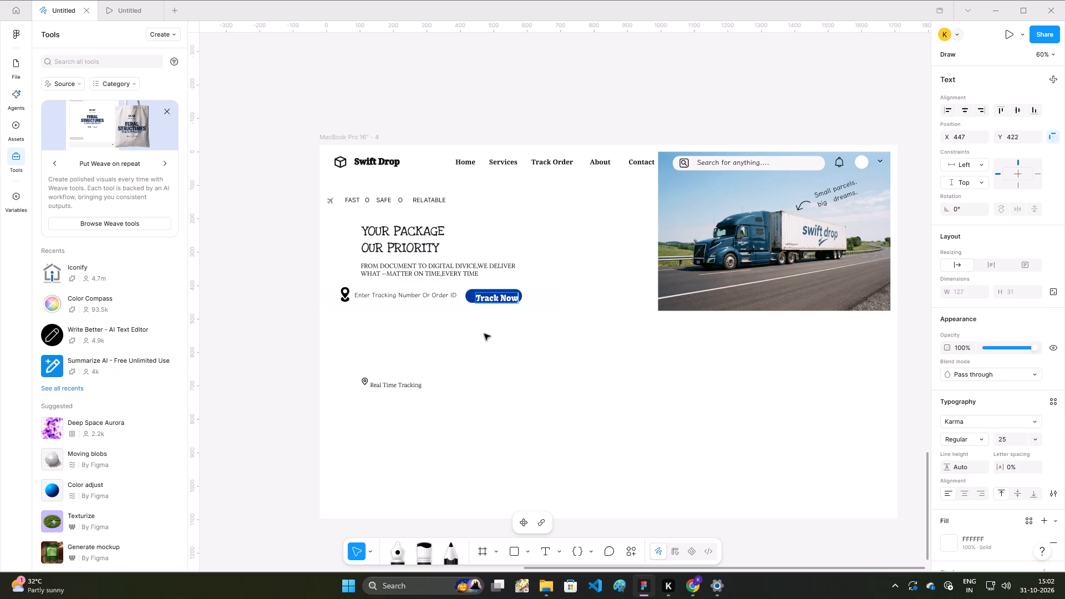
{"action": "key", "text": "ctrl+a"}
{"action": "left_click", "coordinate": [987, 425]}
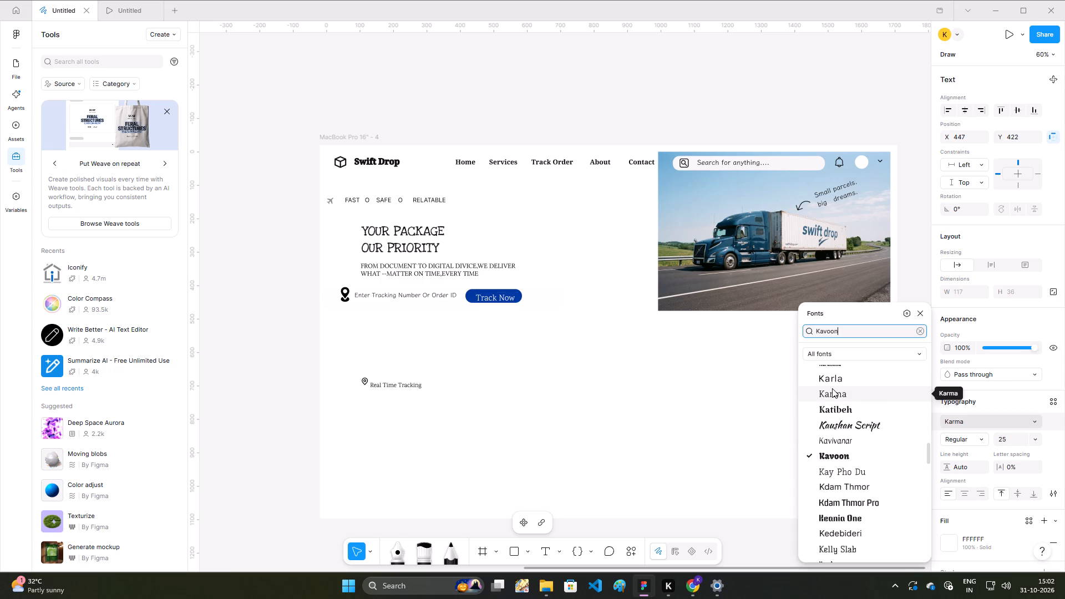
{"action": "left_click", "coordinate": [826, 379]}
{"action": "left_click", "coordinate": [984, 443]}
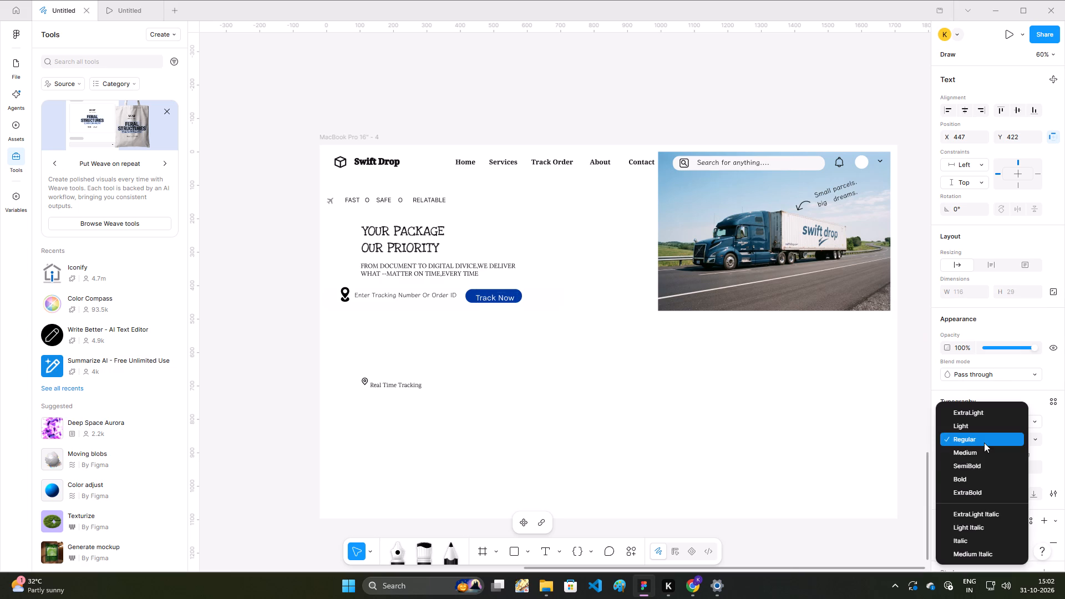
{"action": "left_click", "coordinate": [981, 477]}
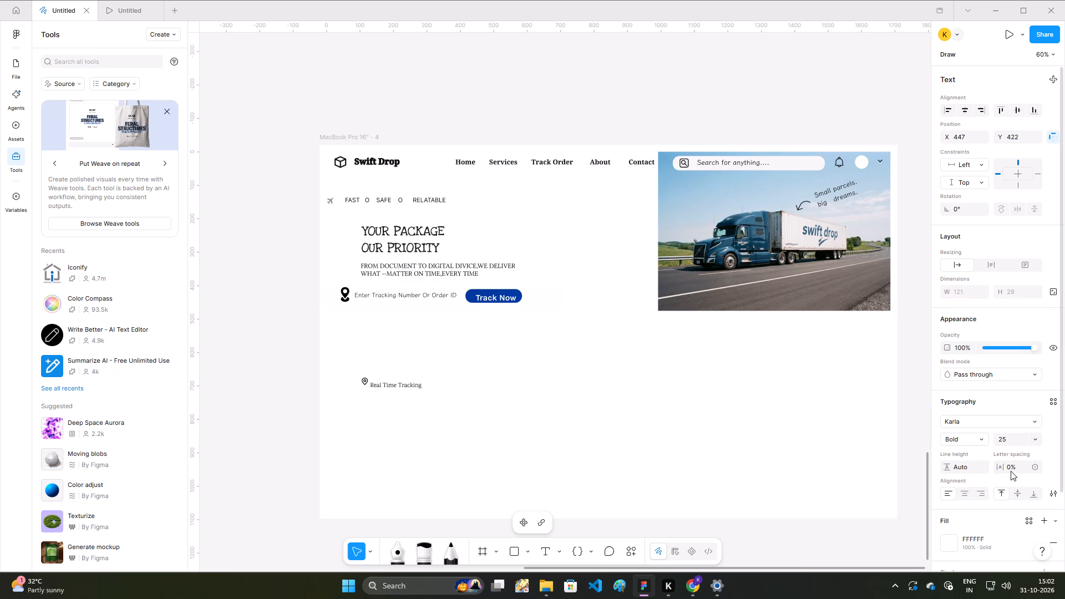
Nudge the Track Now label slightly up and to the left so it sits centred on its blue button.
{"action": "key", "text": "Up"}
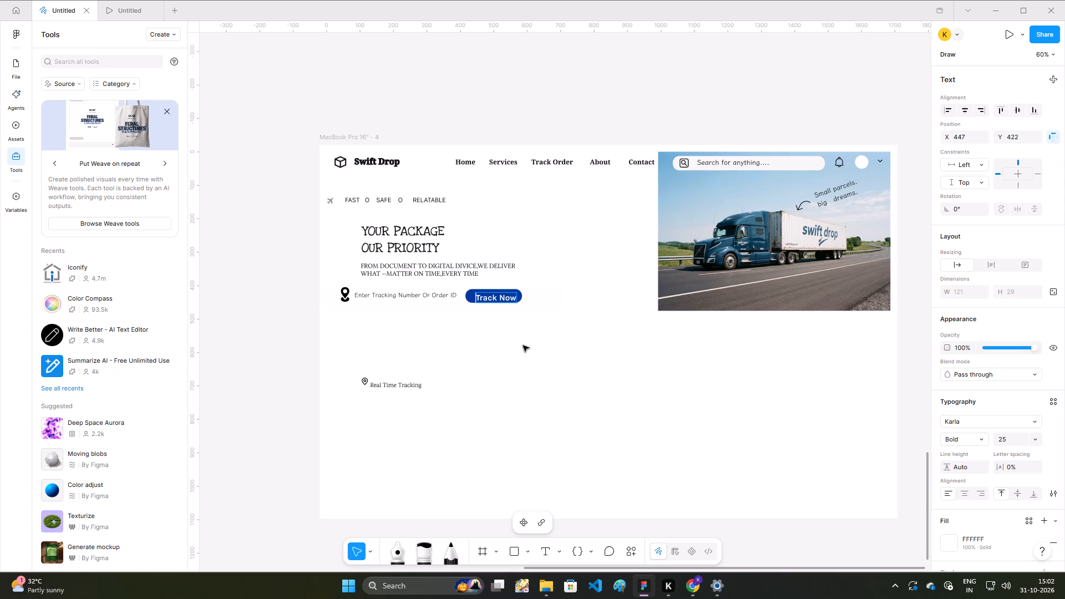
{"action": "key", "text": "Up"}
{"action": "key", "text": "Up"}
{"action": "key", "text": "Up"}
{"action": "key", "text": "Up"}
{"action": "key", "text": "Left"}
{"action": "left_click", "coordinate": [529, 308]}
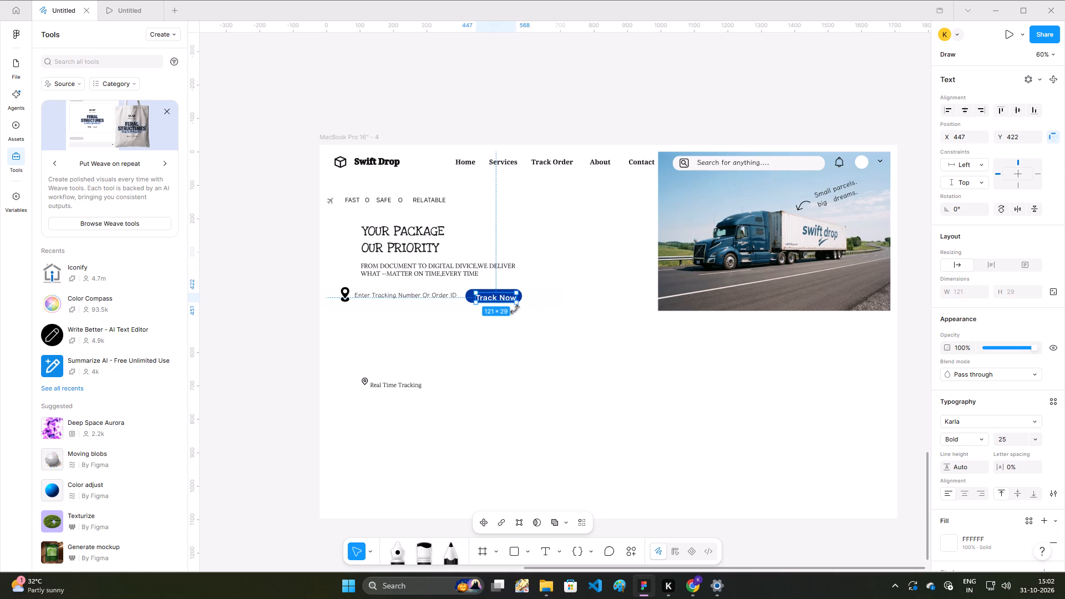
{"action": "key", "text": "Up"}
{"action": "key", "text": "Up"}
{"action": "key", "text": "Up"}
{"action": "key", "text": "Left"}
{"action": "key", "text": "Left"}
{"action": "key", "text": "Left"}
{"action": "key", "text": "Up"}
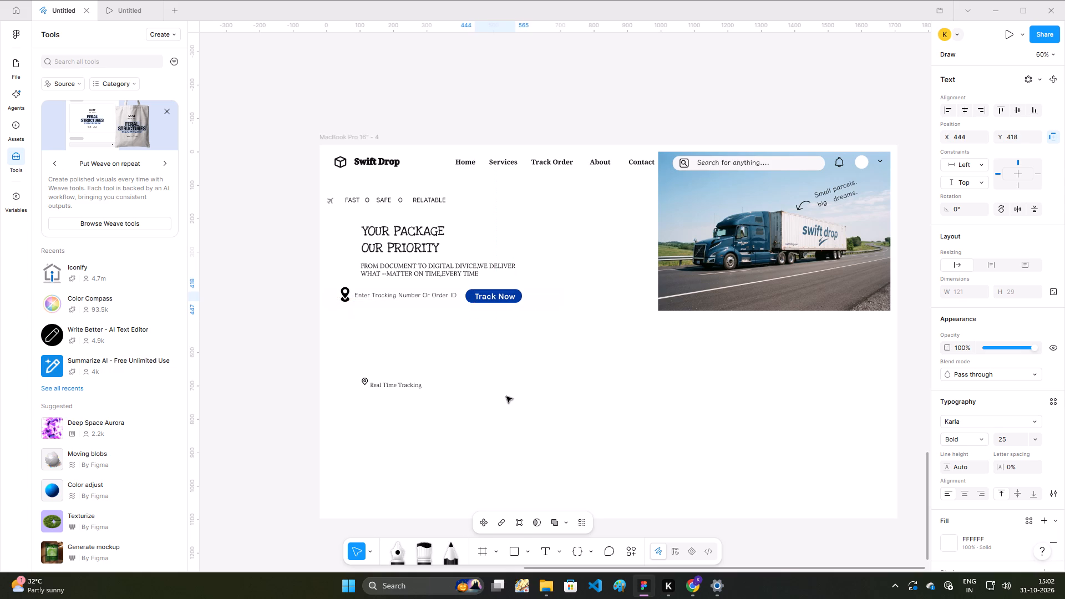
{"action": "key", "text": "Left"}
{"action": "key", "text": "Up"}
{"action": "key", "text": "Left"}
{"action": "key", "text": "Left"}
{"action": "key", "text": "Up"}
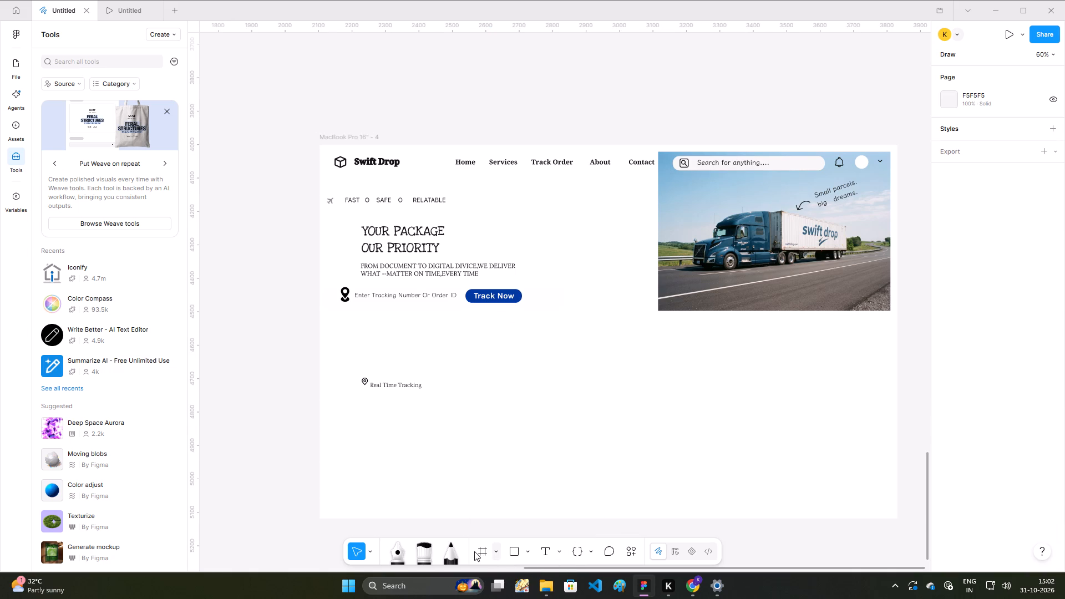
Switch from the Figma design to another open window.
{"action": "key", "text": "alt+Tab"}
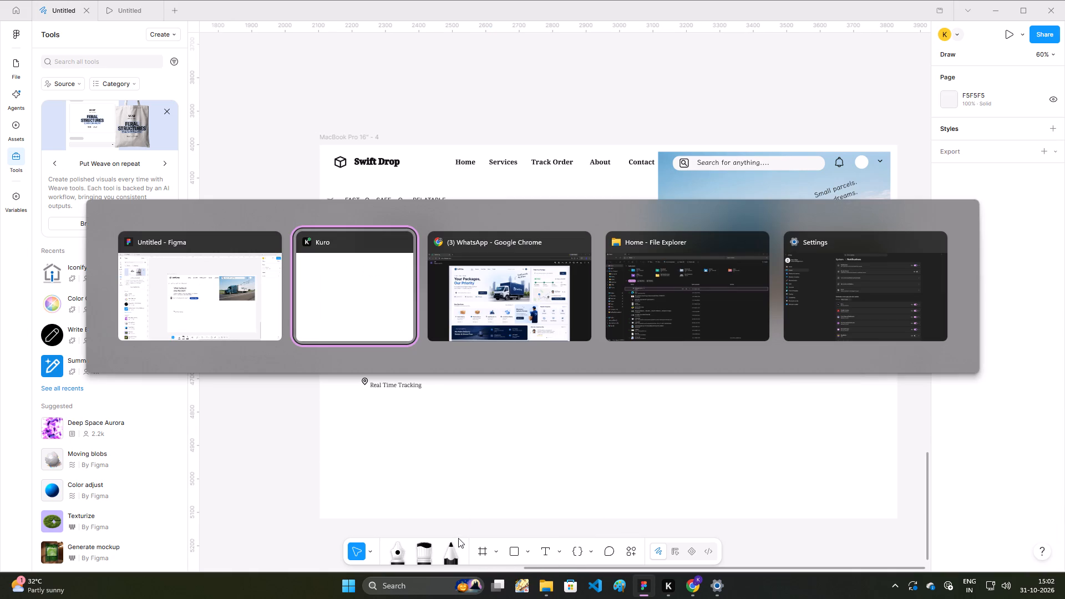
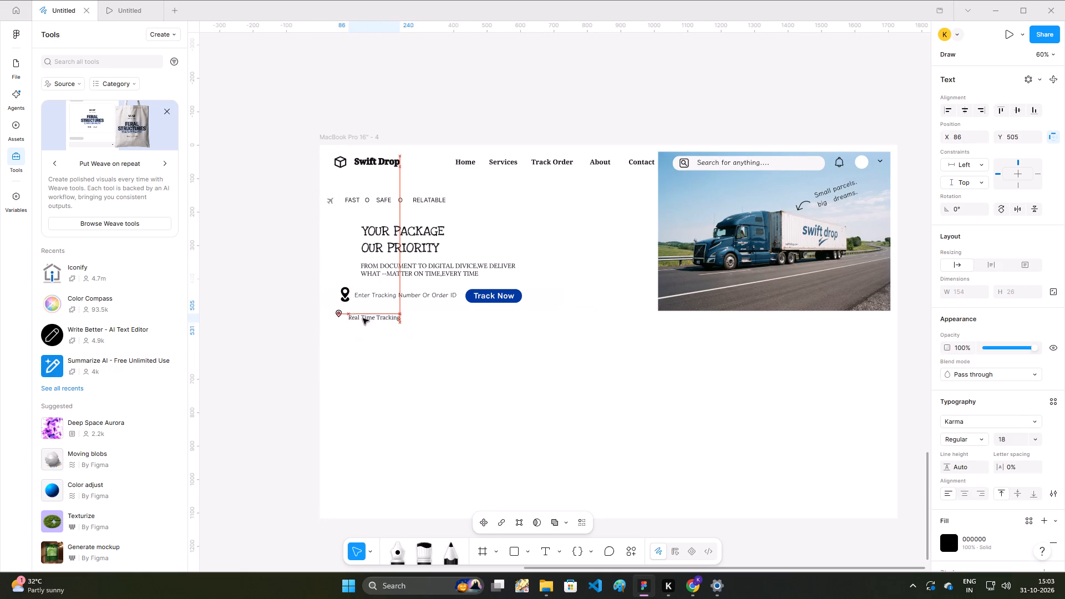
Move the Real Time Tracking label up beside its pin icon, at about X -28, Y 47, and deselect it.
{"action": "left_click_drag", "start_coordinate": [363, 318], "coordinate": [360, 316]}
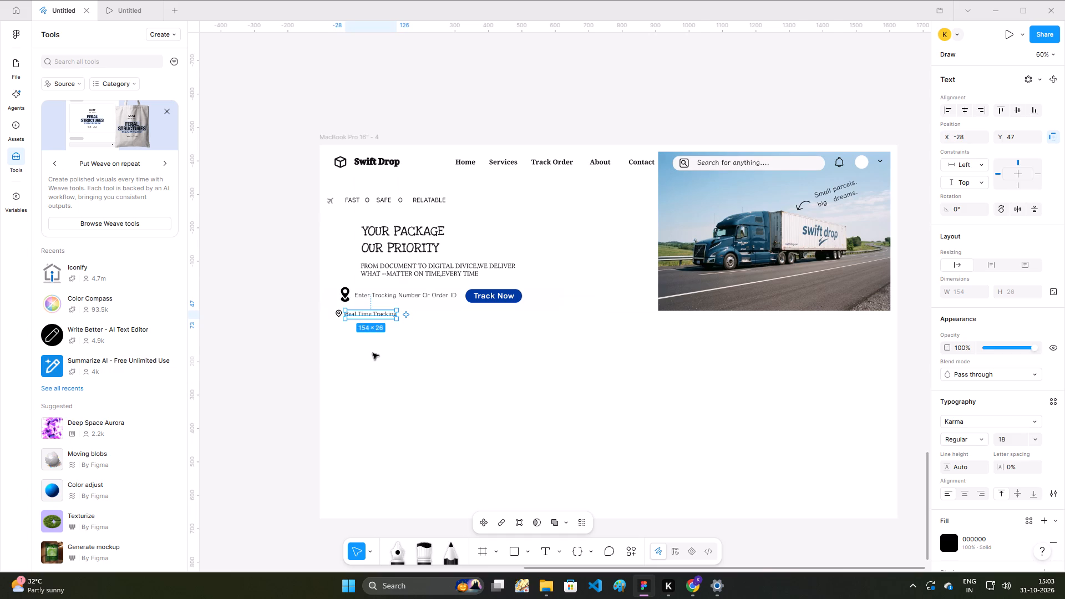
{"action": "left_click", "coordinate": [374, 355]}
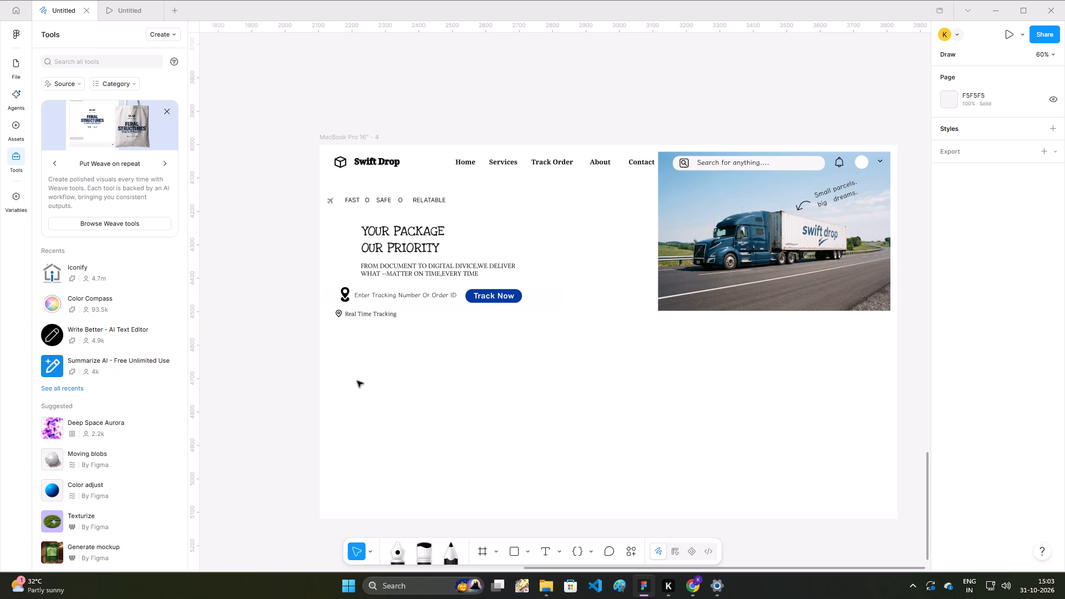
{"action": "left_click", "coordinate": [487, 433]}
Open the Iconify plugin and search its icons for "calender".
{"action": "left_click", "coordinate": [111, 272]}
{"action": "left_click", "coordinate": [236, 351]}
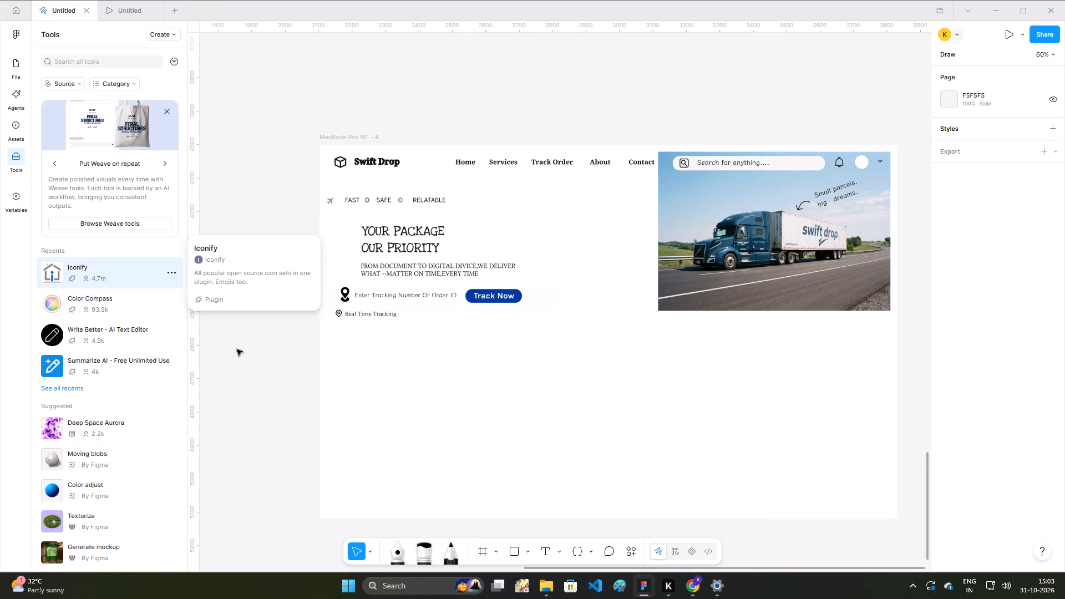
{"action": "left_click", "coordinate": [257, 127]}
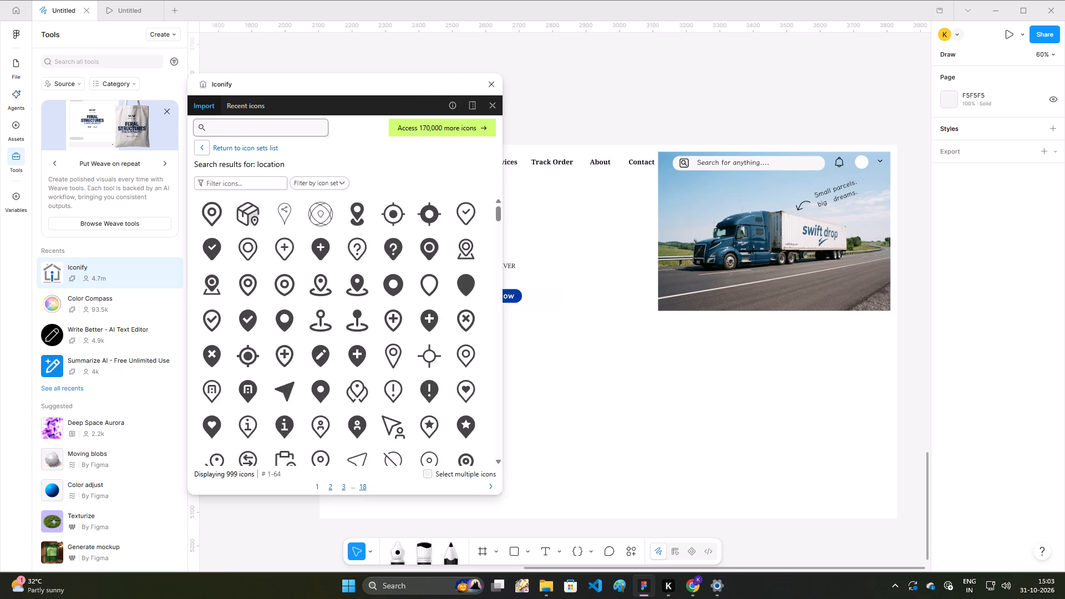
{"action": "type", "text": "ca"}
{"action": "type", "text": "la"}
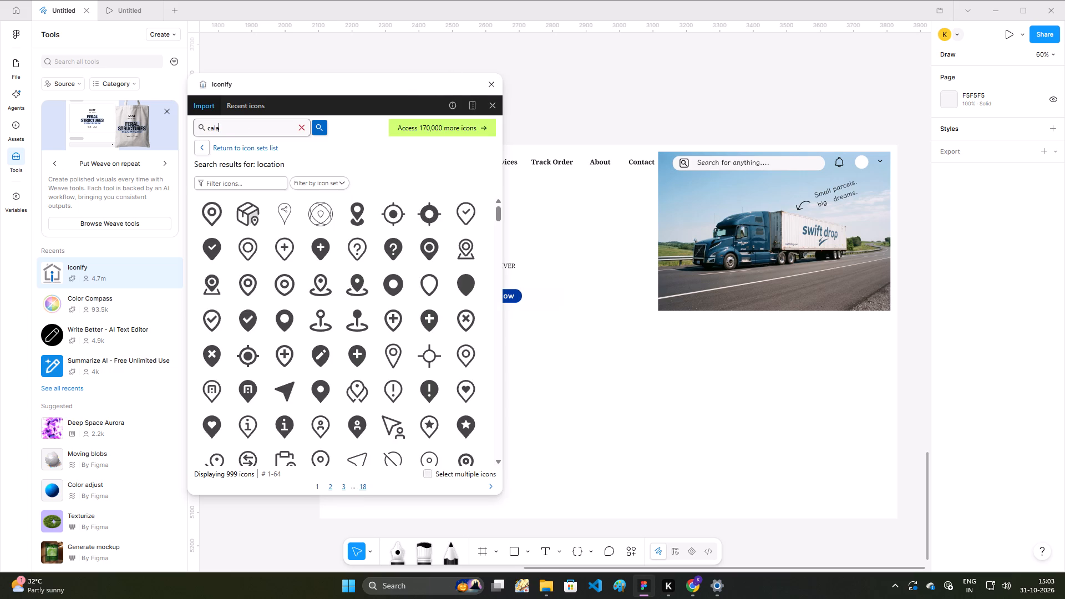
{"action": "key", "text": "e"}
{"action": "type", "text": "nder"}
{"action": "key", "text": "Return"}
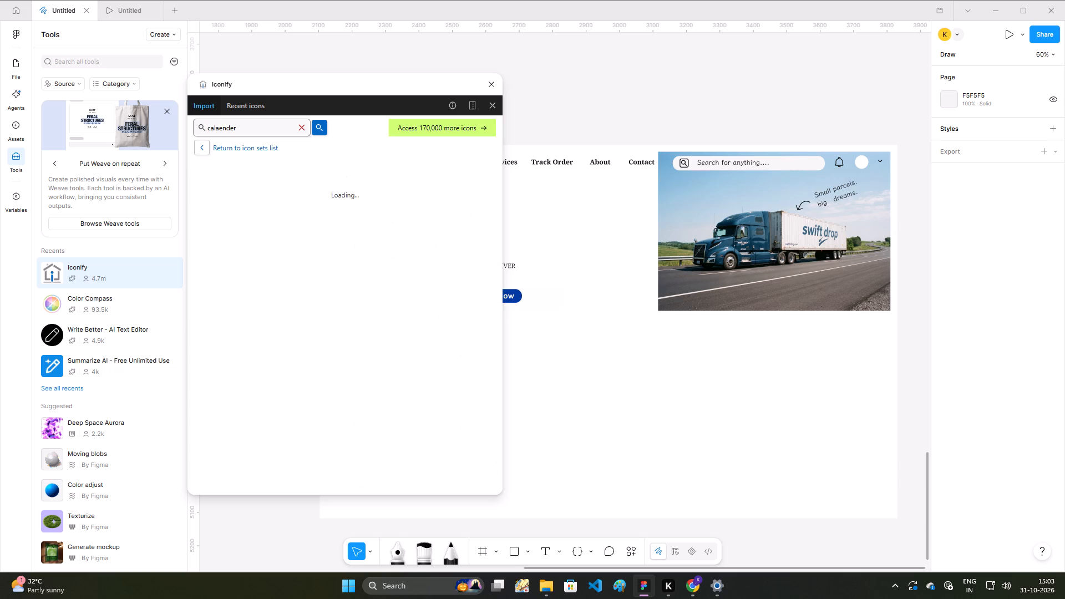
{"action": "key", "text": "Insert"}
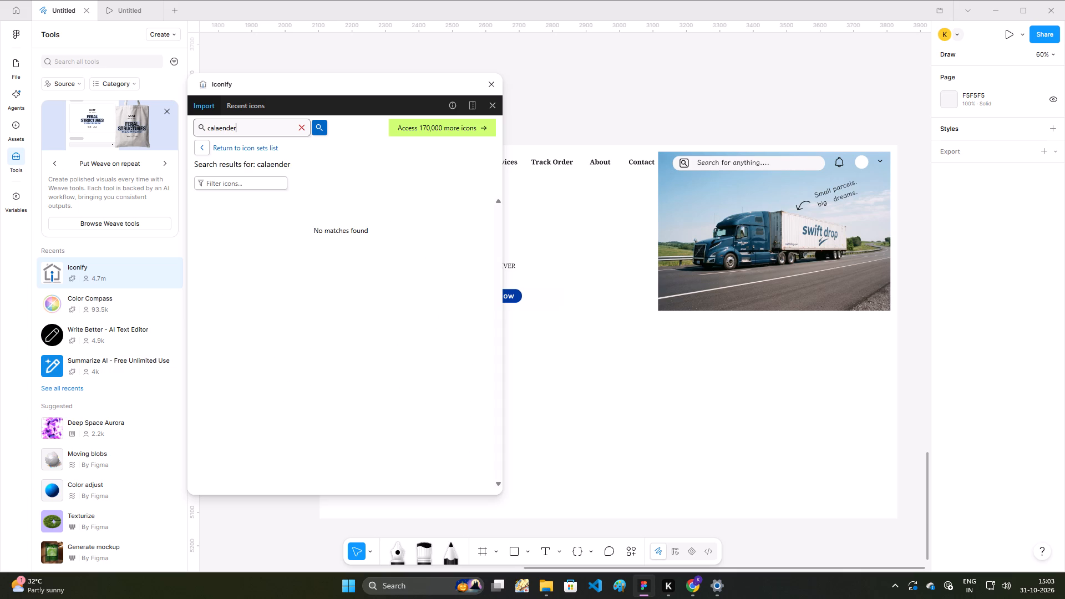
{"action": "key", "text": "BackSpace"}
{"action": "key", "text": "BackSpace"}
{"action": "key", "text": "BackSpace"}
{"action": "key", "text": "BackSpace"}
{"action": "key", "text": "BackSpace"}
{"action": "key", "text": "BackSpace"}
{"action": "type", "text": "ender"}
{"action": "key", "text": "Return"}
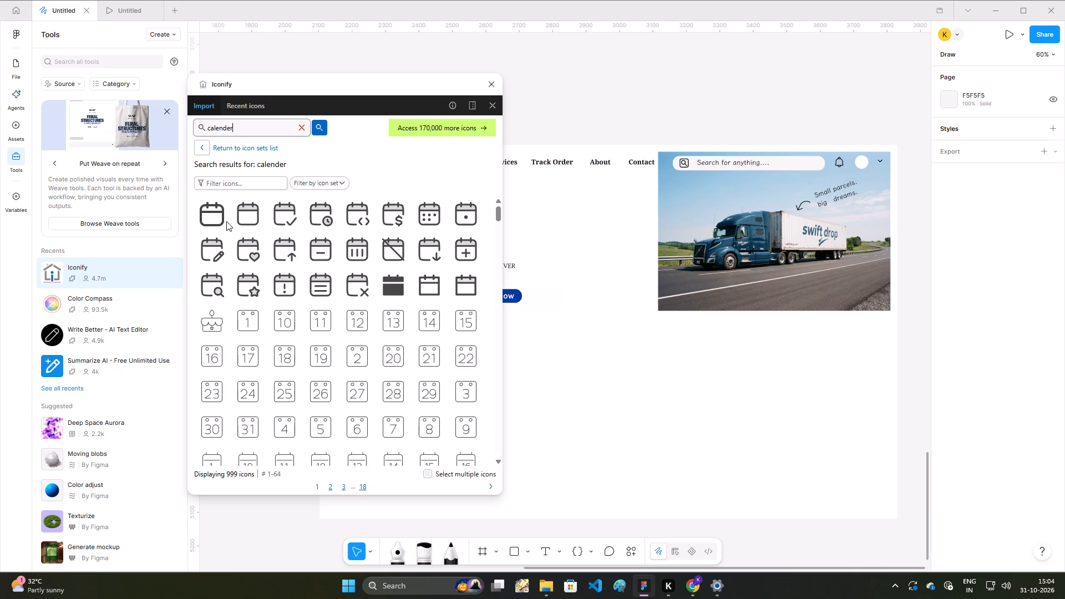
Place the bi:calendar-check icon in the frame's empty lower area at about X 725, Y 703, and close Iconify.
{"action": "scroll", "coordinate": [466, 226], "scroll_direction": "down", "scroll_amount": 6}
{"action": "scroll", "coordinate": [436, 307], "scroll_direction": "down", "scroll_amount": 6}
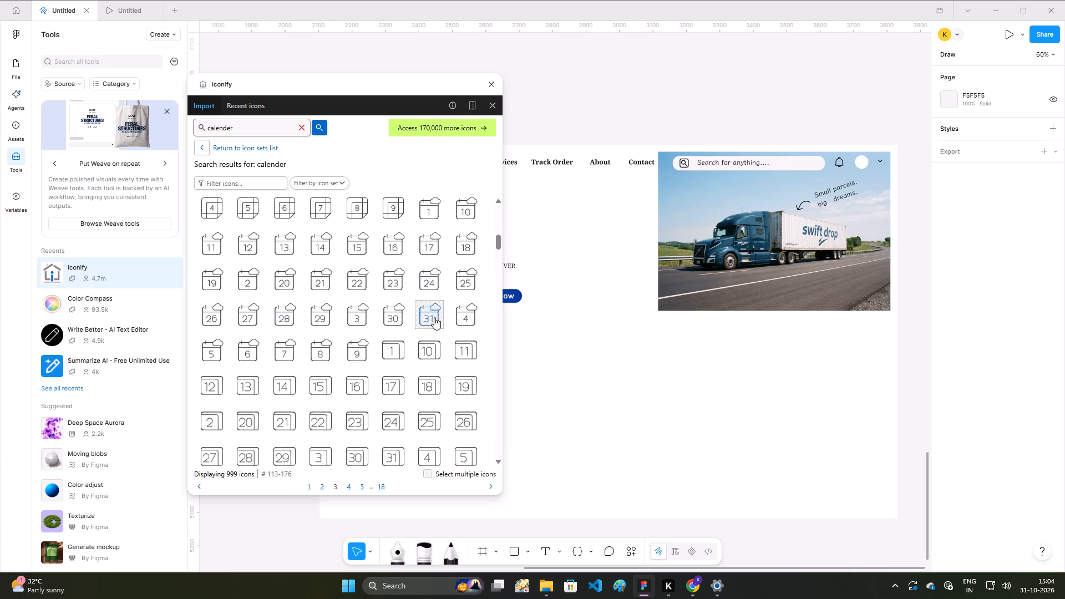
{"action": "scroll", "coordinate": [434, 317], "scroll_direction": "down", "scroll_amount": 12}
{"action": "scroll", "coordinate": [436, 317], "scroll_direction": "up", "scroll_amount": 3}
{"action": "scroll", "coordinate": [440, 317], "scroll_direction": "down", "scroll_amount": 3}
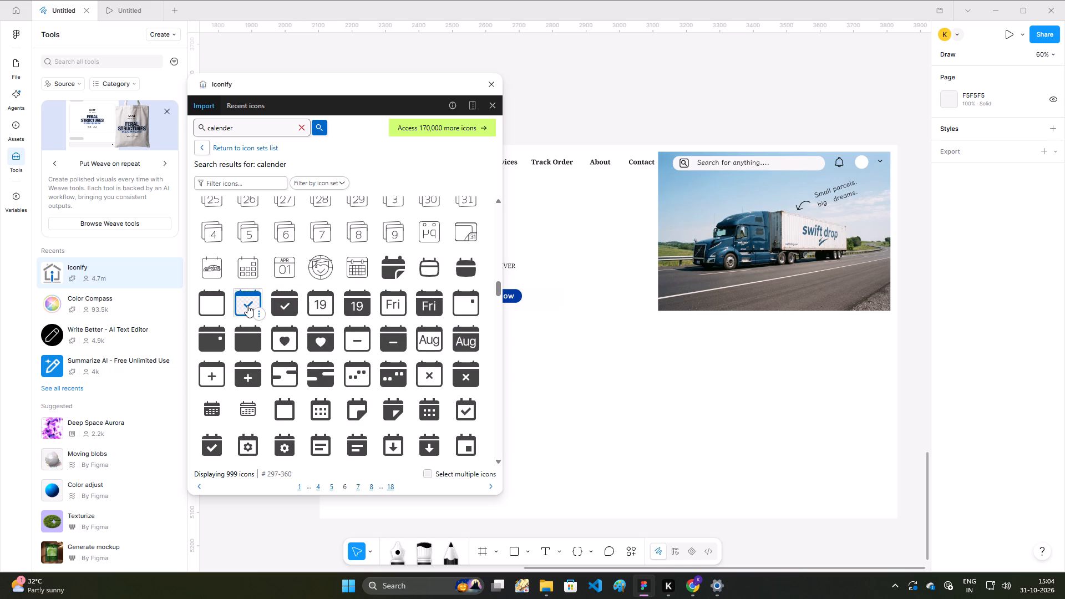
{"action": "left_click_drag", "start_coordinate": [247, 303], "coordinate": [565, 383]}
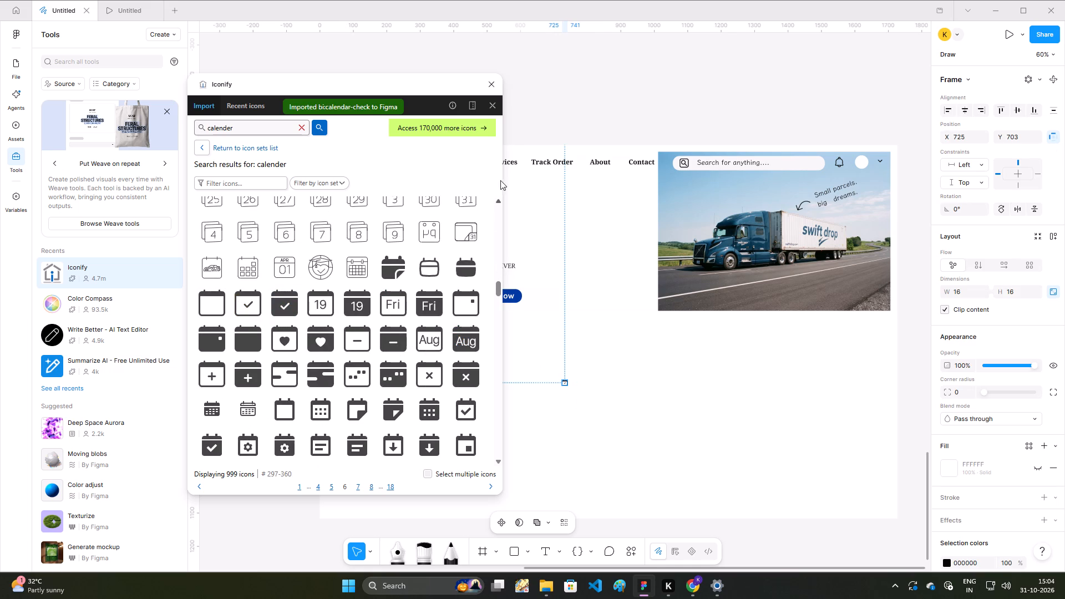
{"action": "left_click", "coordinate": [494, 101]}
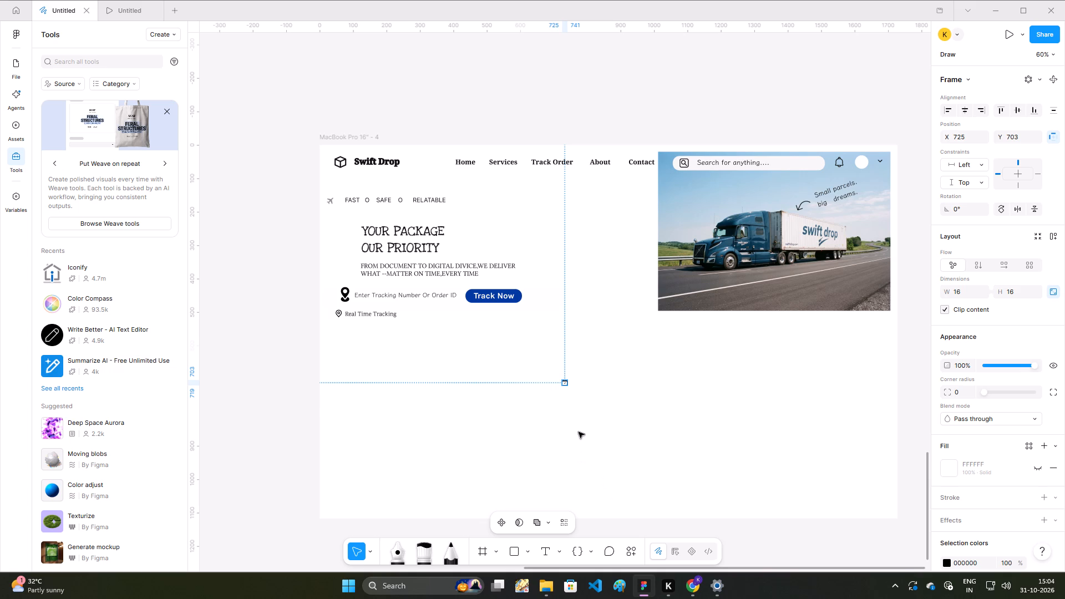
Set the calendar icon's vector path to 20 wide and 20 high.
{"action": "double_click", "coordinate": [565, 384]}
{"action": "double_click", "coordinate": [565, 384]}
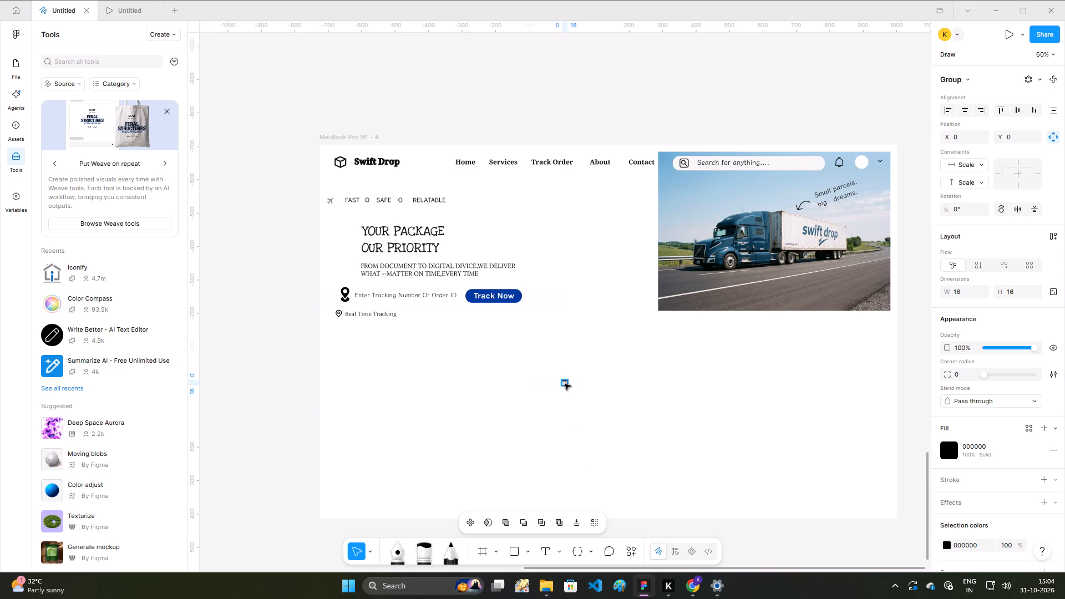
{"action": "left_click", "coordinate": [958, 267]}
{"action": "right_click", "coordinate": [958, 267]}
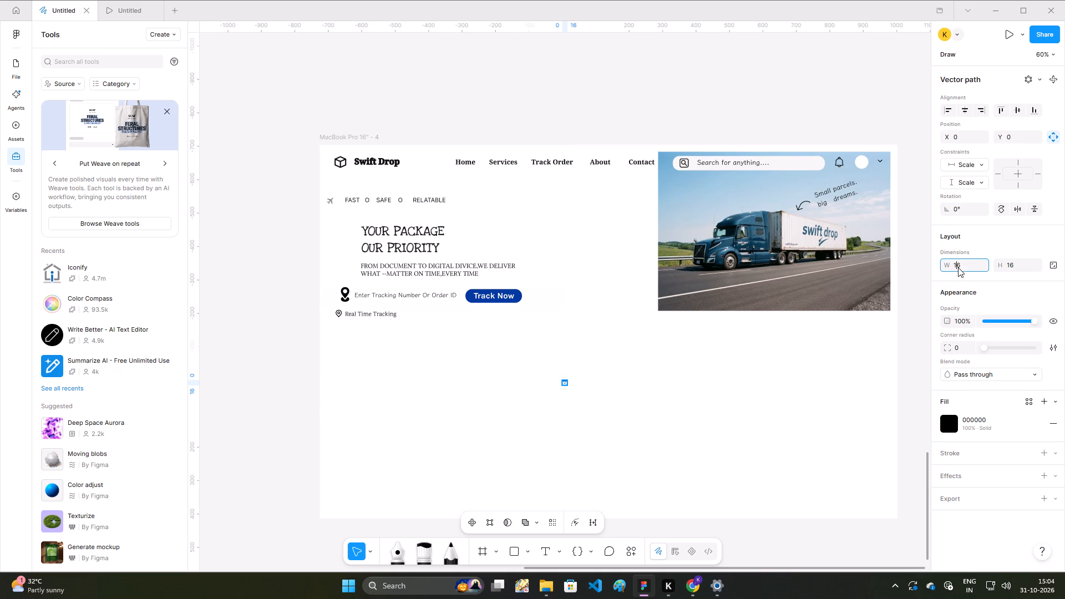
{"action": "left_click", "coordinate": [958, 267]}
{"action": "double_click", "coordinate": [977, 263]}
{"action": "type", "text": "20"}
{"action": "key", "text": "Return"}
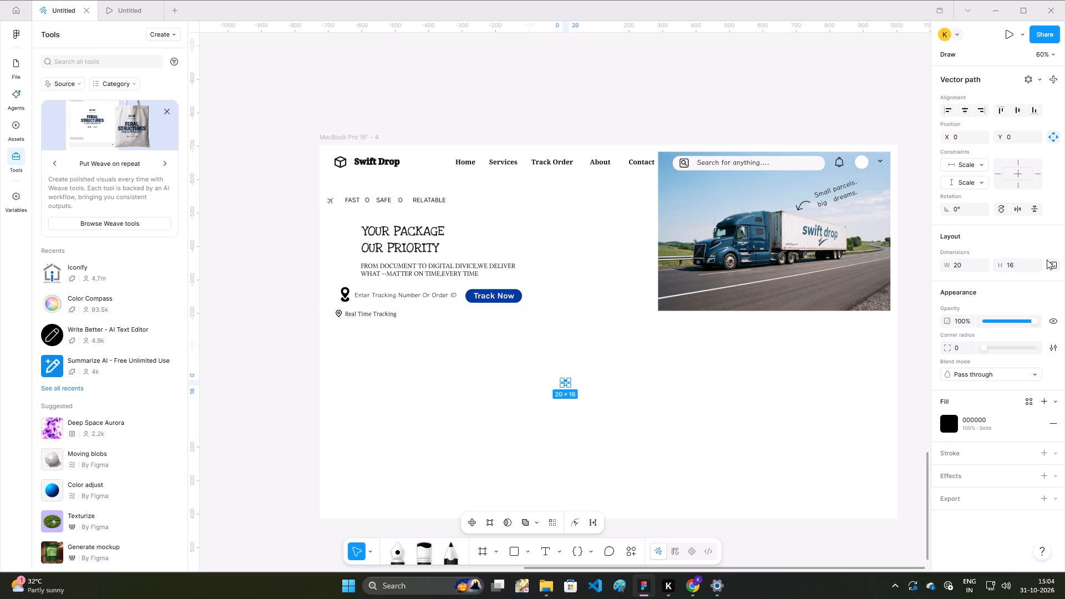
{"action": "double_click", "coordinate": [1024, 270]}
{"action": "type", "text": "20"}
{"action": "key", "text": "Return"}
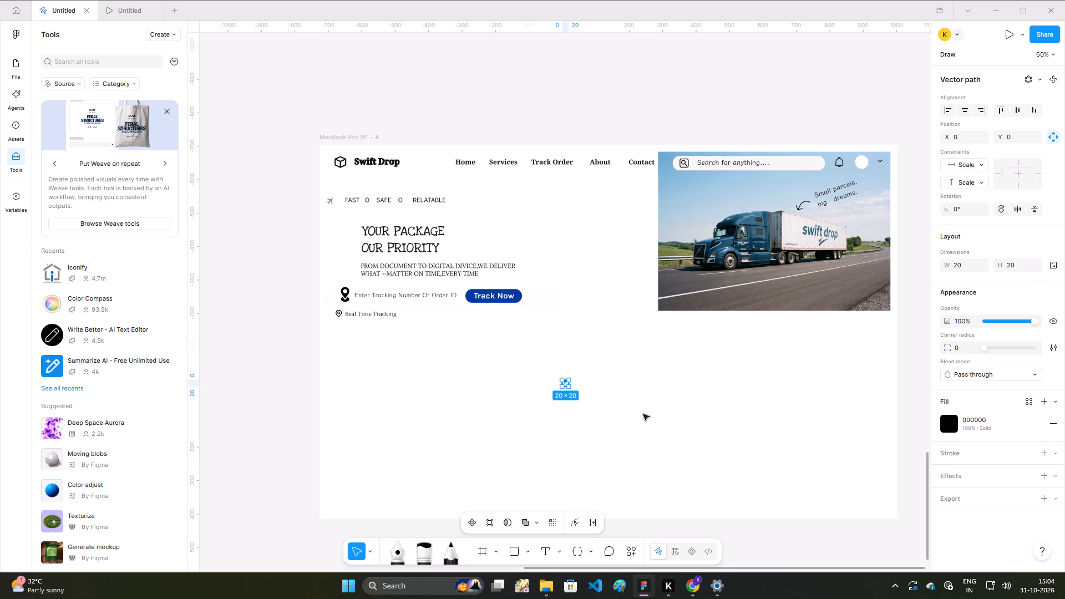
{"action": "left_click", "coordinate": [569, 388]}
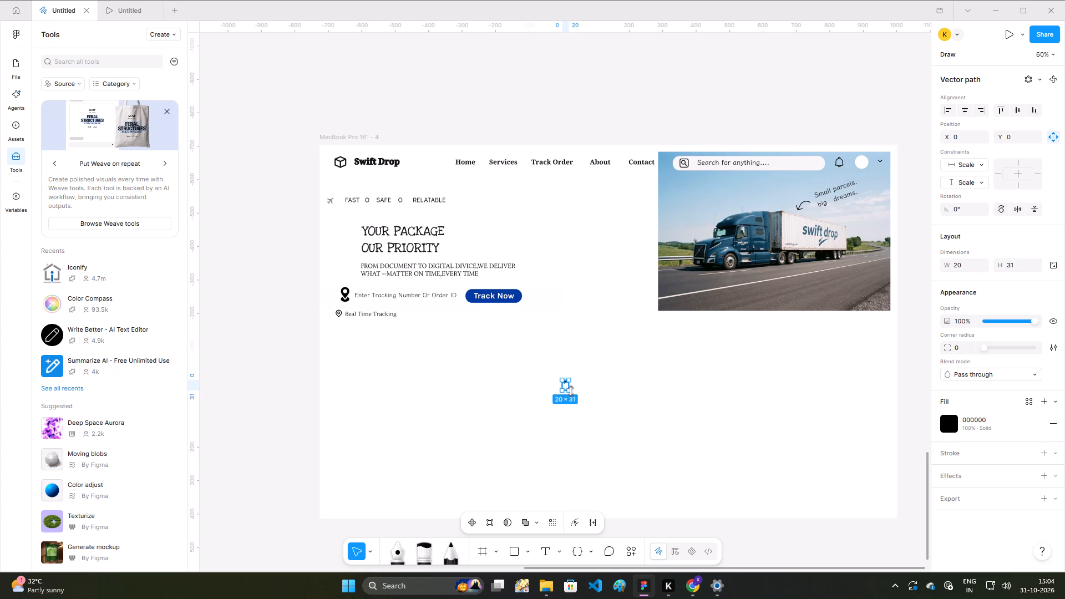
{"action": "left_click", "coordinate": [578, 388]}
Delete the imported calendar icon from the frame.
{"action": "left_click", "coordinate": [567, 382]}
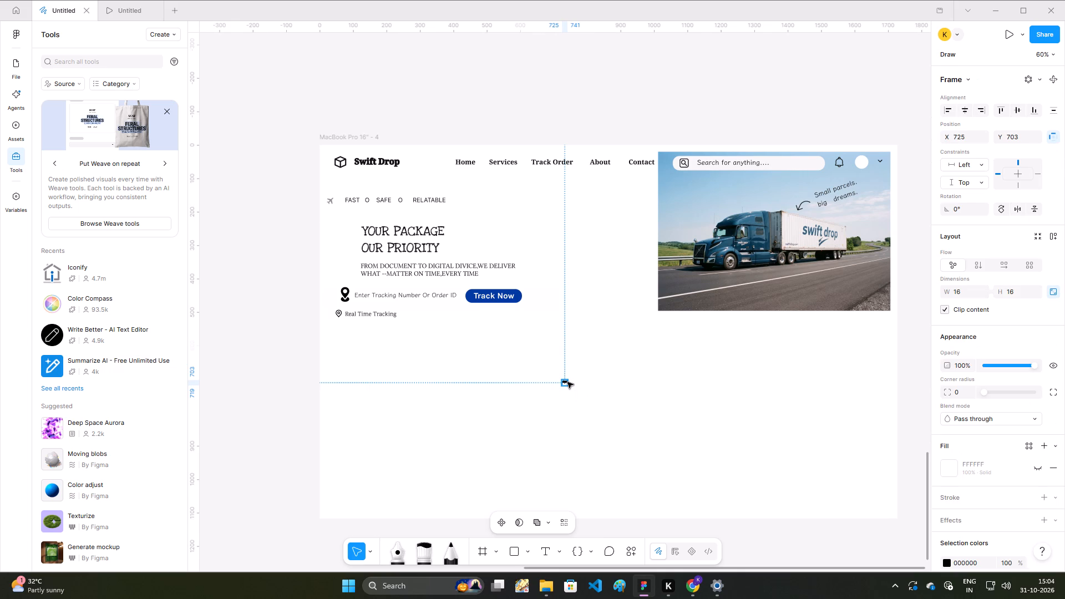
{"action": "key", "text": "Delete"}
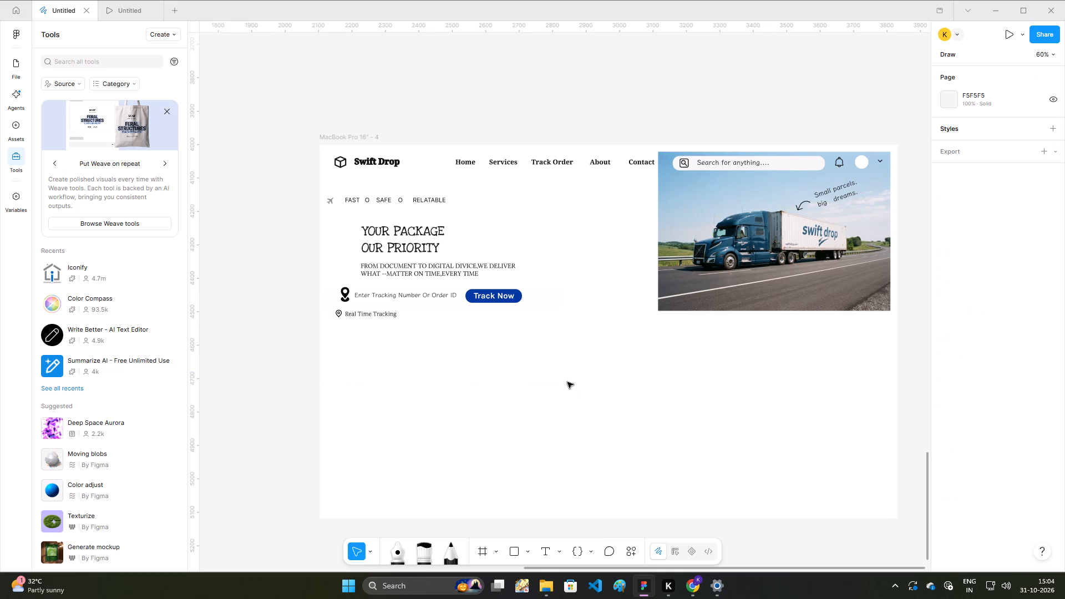
Draw a rectangle about 22 × 23 just after the Real Time Tracking label, at about X 154, Y 50.
{"action": "key", "text": "r"}
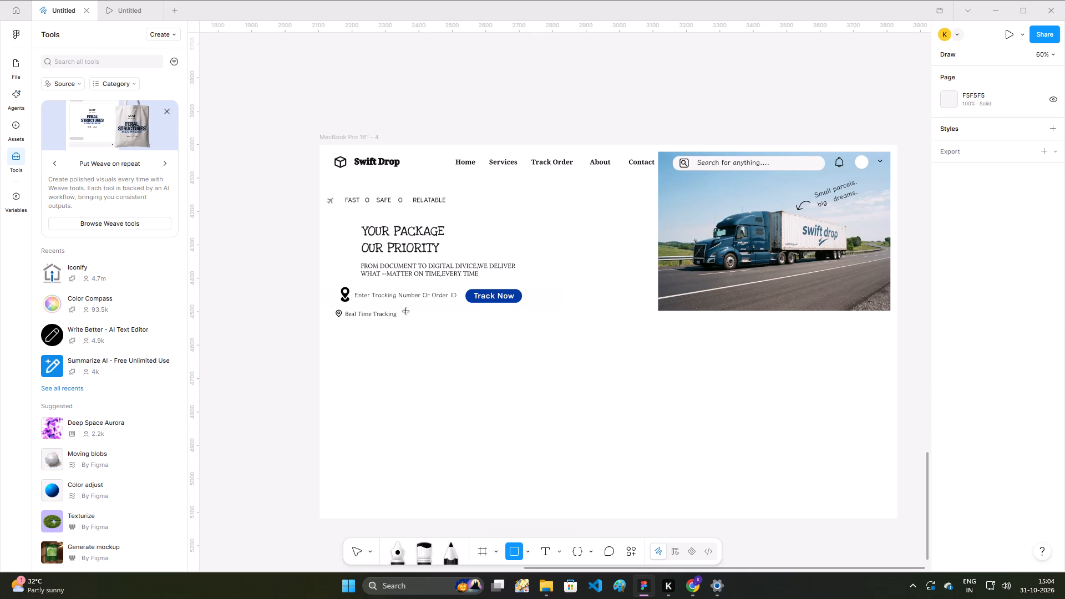
{"action": "left_click_drag", "start_coordinate": [406, 311], "coordinate": [412, 320]}
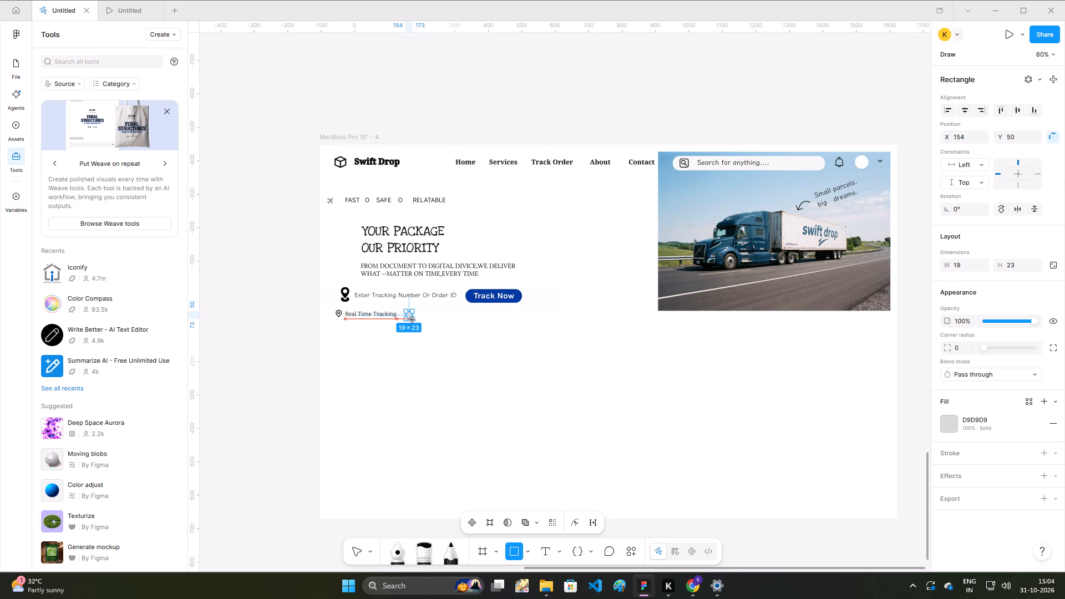
{"action": "left_click_drag", "start_coordinate": [412, 320], "coordinate": [413, 319]}
{"action": "left_click", "coordinate": [426, 332]}
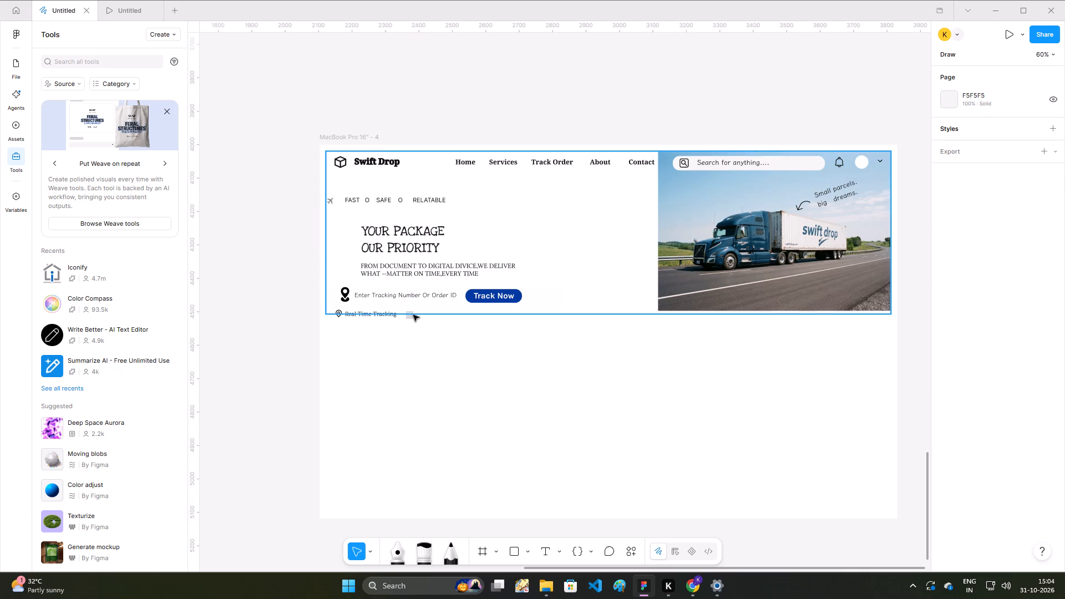
Submit the AI change request "yaha pe ek calender bano" for the small grey rectangle beside the Real Time Tracking label.
{"action": "left_click", "coordinate": [409, 318]}
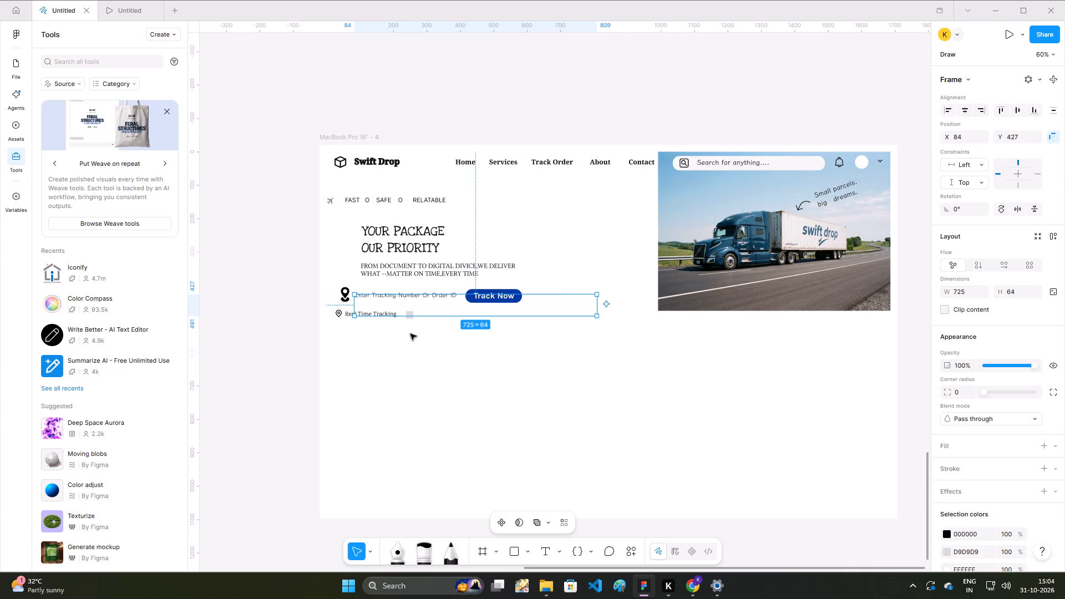
{"action": "left_click", "coordinate": [410, 334]}
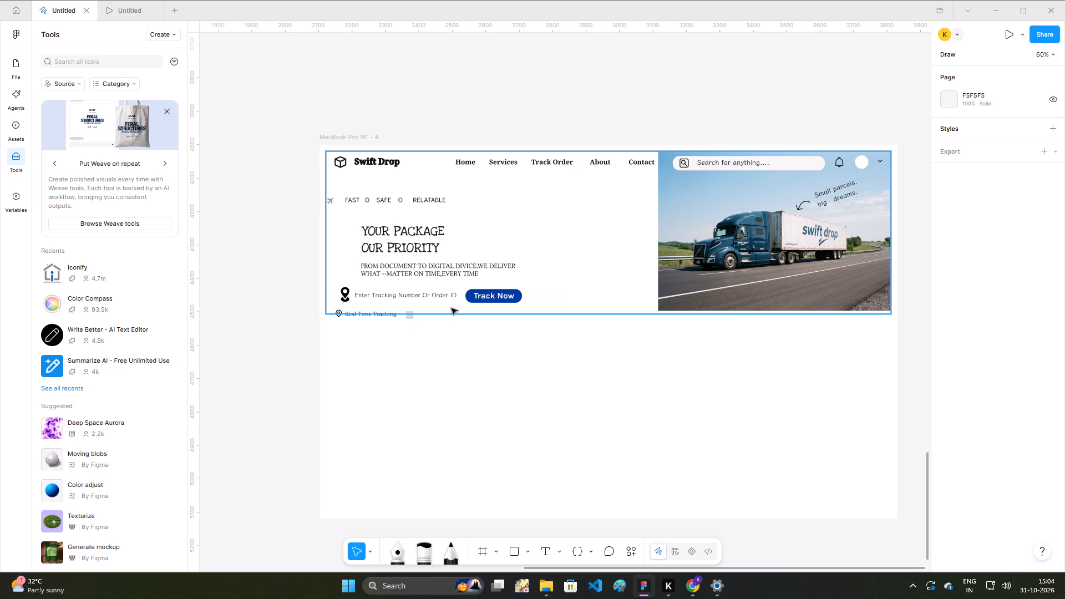
{"action": "left_click", "coordinate": [452, 308]}
{"action": "left_click", "coordinate": [435, 328]}
{"action": "left_click", "coordinate": [413, 318]}
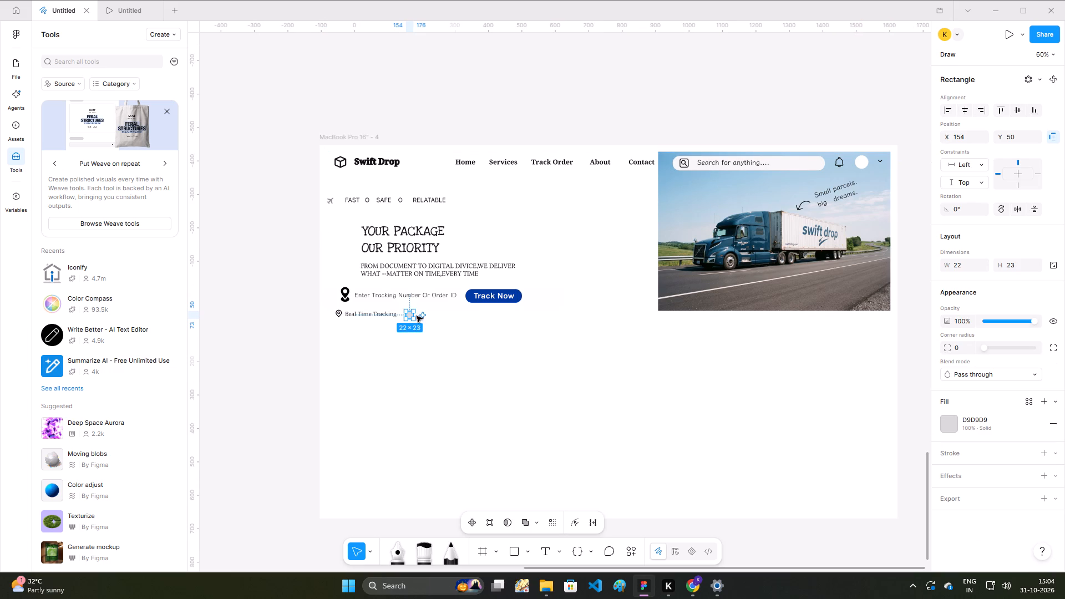
{"action": "left_click", "coordinate": [420, 314]}
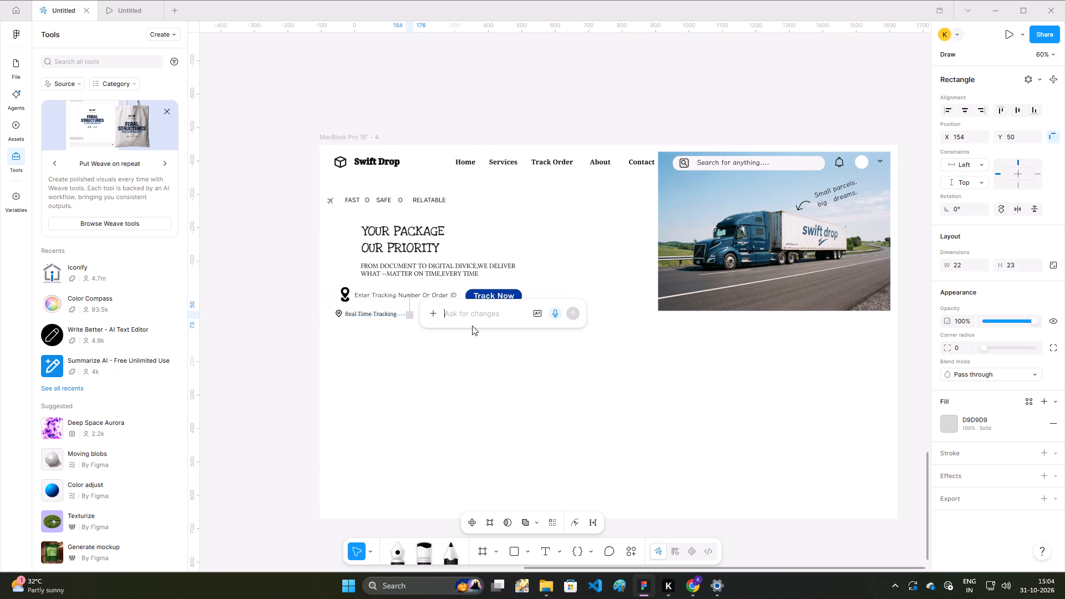
{"action": "type", "text": "yaha"}
{"action": "key", "text": "space"}
{"action": "type", "text": "pe ek c"}
{"action": "type", "text": "al"}
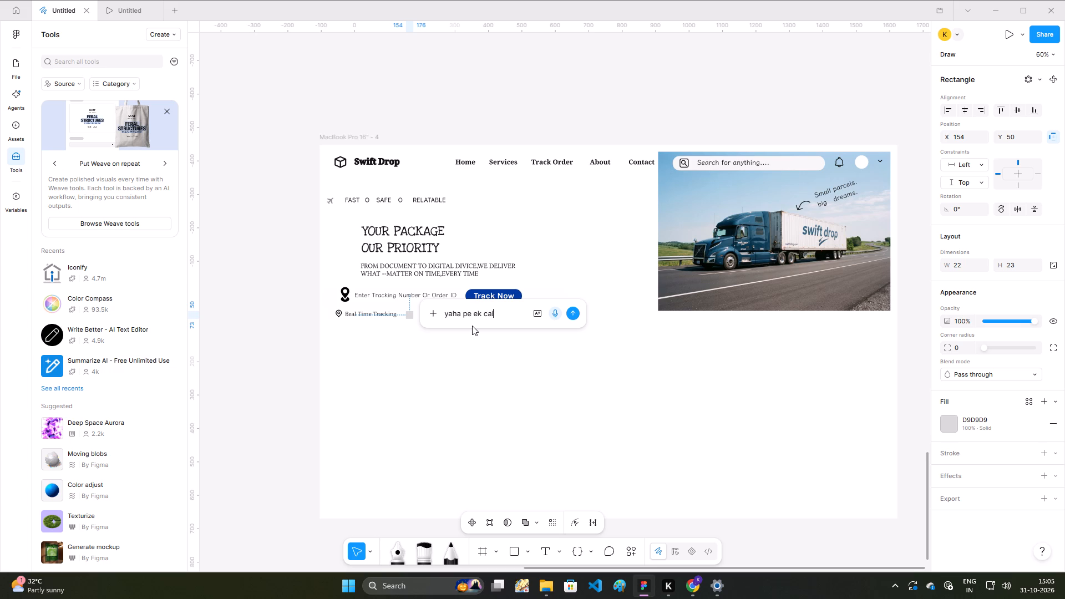
{"action": "key", "text": "w"}
{"action": "key", "text": "BackSpace"}
{"action": "key", "text": "e"}
{"action": "type", "text": "ndr"}
{"action": "key", "text": "BackSpace"}
{"action": "type", "text": "er bano"}
{"action": "key", "text": "Return"}
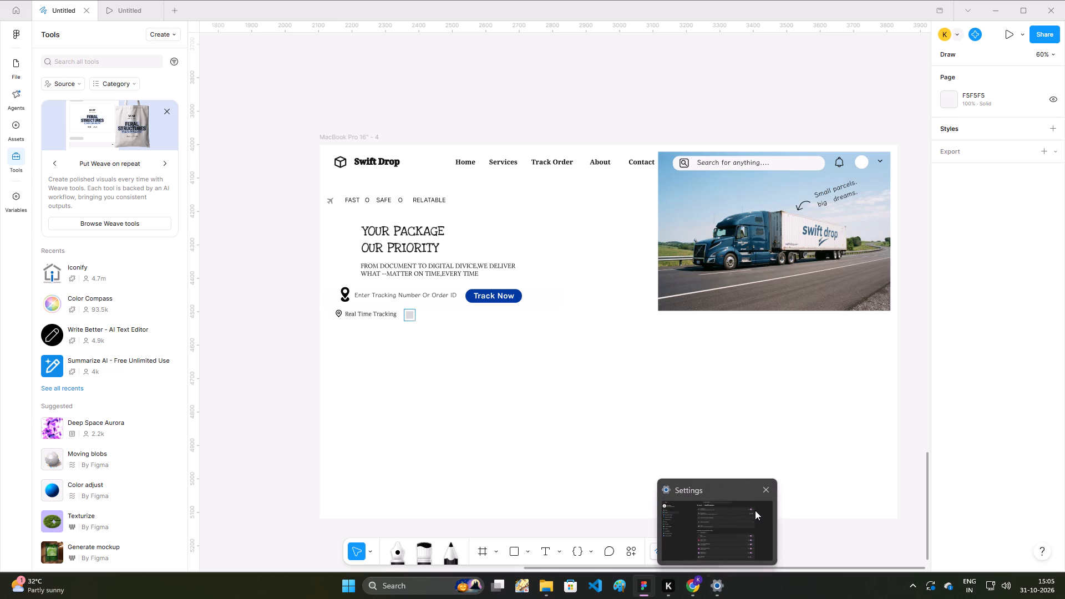
Close the open Settings window.
{"action": "left_click", "coordinate": [772, 495]}
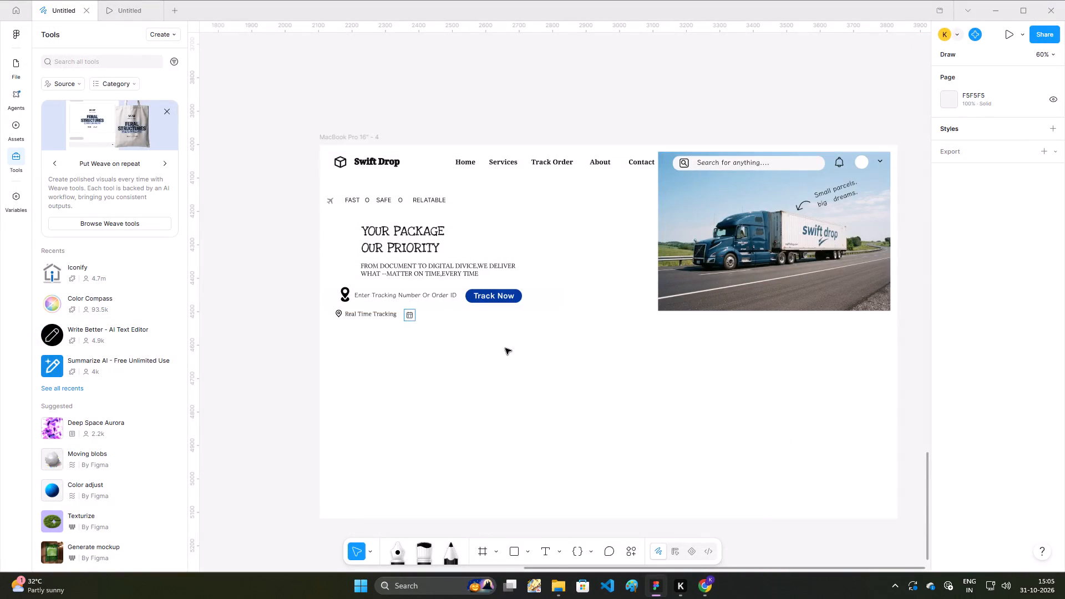
Check the generated calendar icon beside the Real Time Tracking label.
{"action": "left_click", "coordinate": [414, 318]}
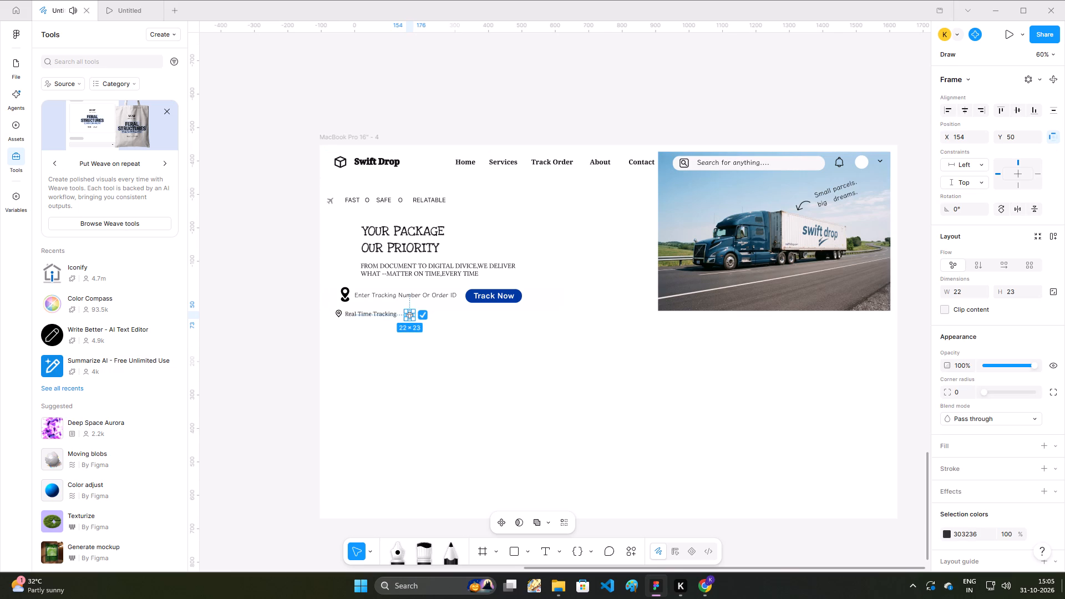
{"action": "left_click", "coordinate": [556, 356]}
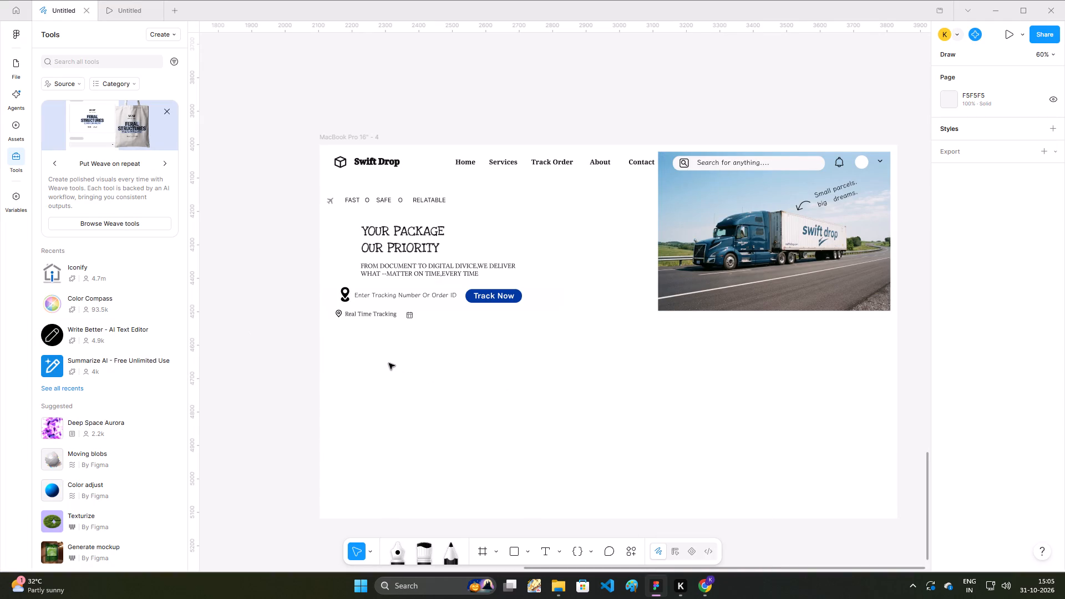
Add the text label "secure dilivery" just after the calendar icon, in line with the Real Time Tracking row.
{"action": "key", "text": "t"}
{"action": "left_click", "coordinate": [425, 314]}
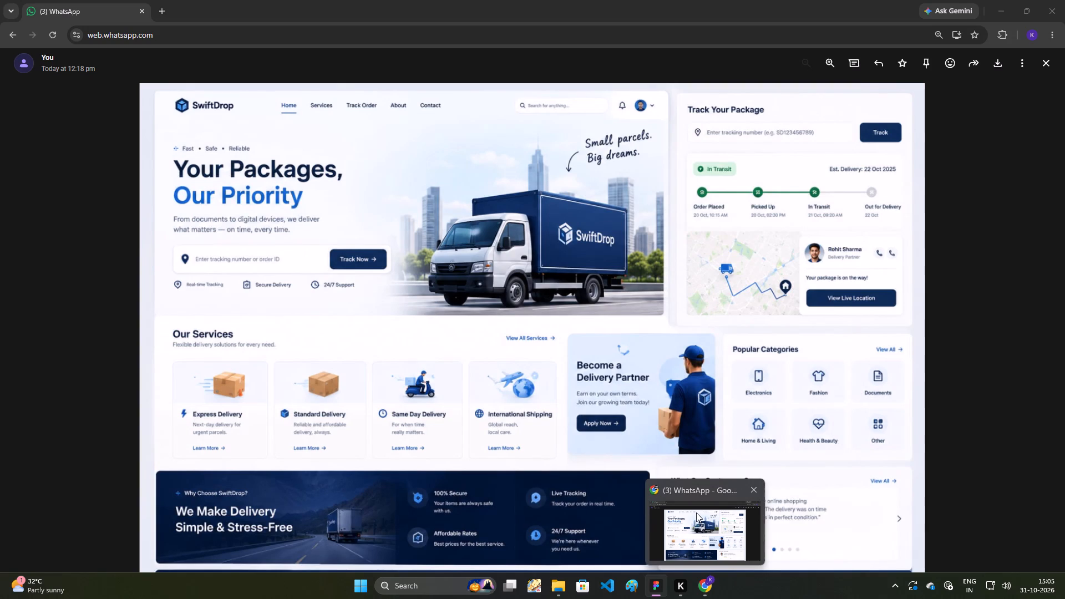
{"action": "type", "text": "secure"}
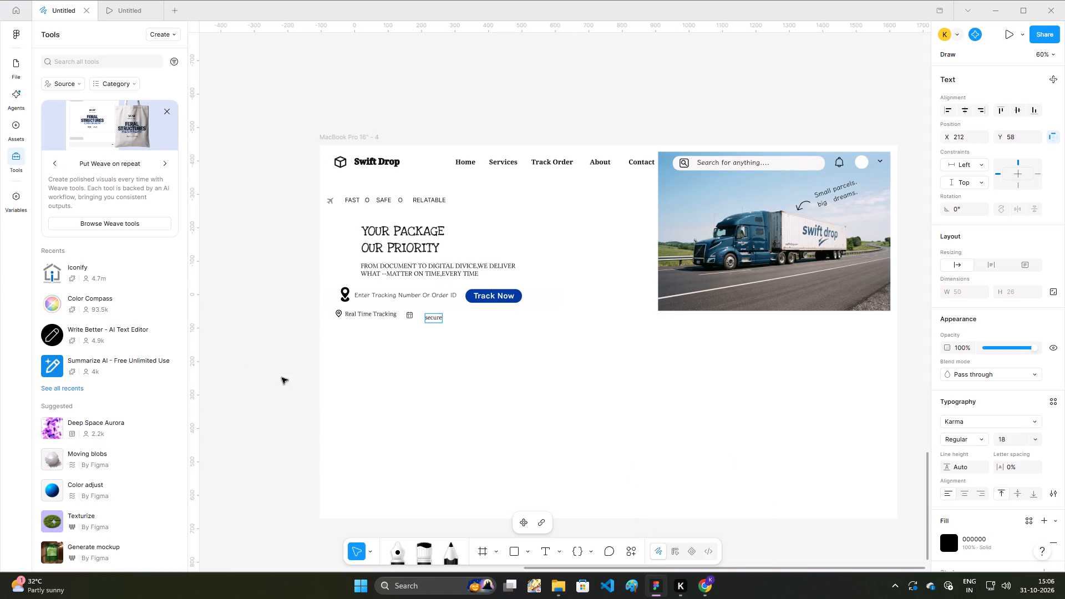
{"action": "key", "text": "space"}
{"action": "type", "text": "dilivery"}
{"action": "left_click", "coordinate": [439, 346]}
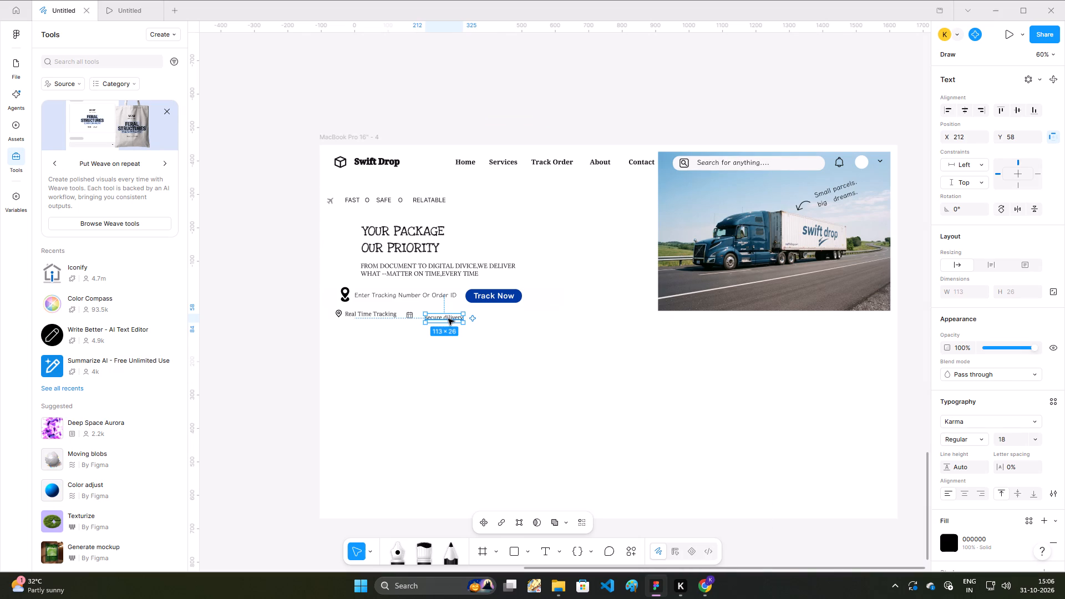
{"action": "left_click_drag", "start_coordinate": [448, 318], "coordinate": [443, 317]}
{"action": "left_click", "coordinate": [459, 349]}
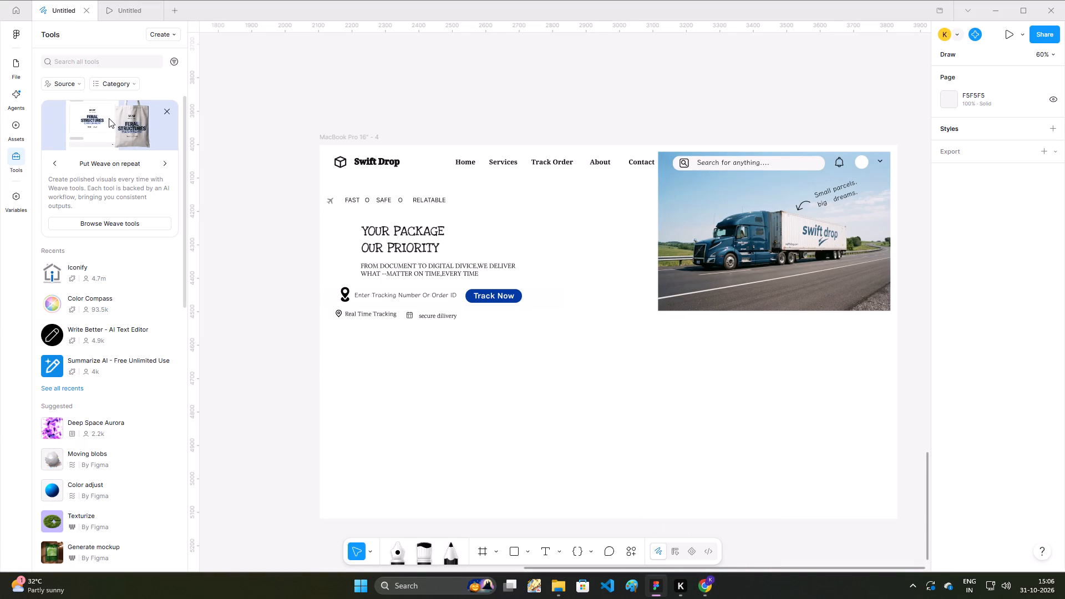
Search Iconify for "time" and import the clock-time icon onto the frame just below the Track Now button.
{"action": "left_click", "coordinate": [94, 271]}
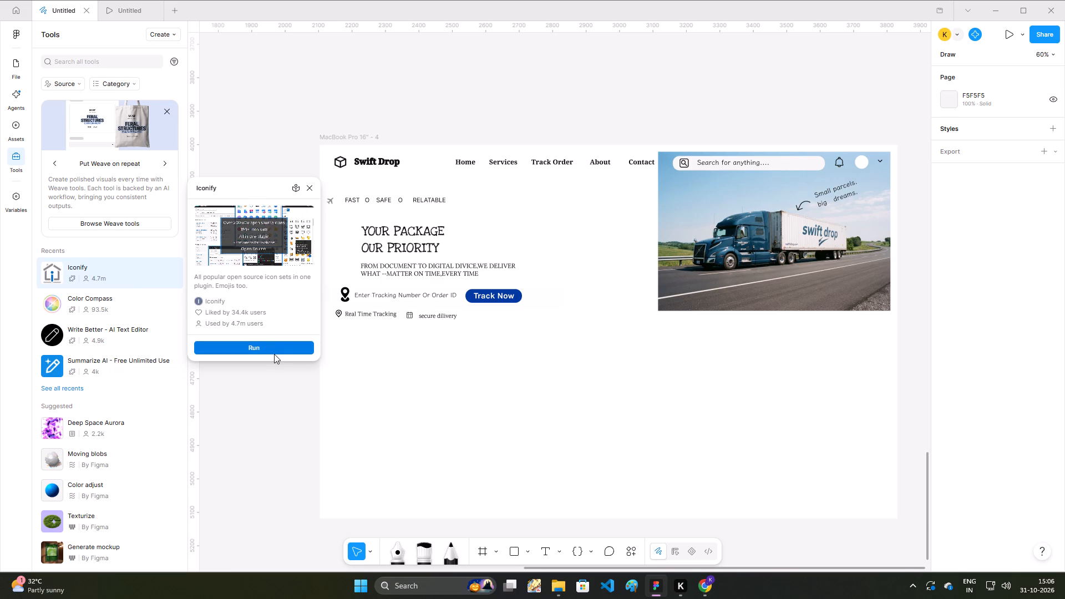
{"action": "left_click", "coordinate": [274, 354]}
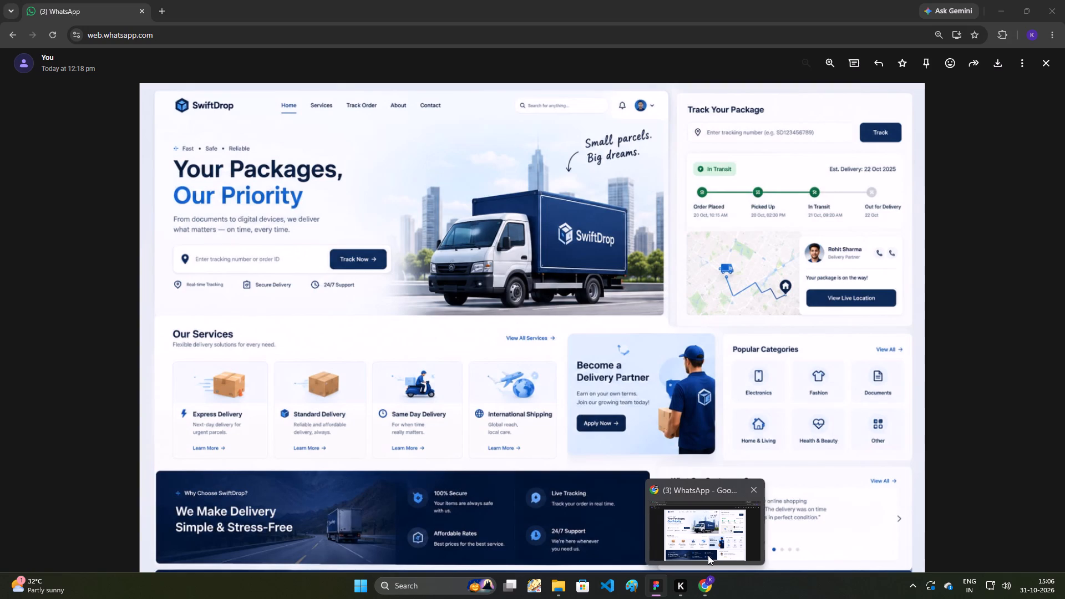
{"action": "left_click", "coordinate": [268, 123]}
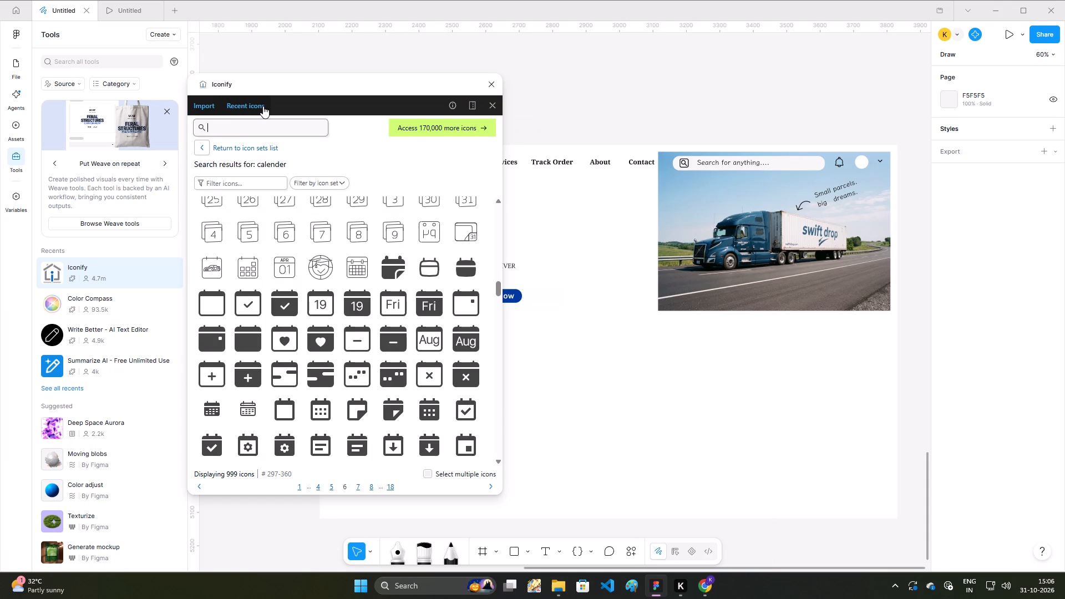
{"action": "type", "text": "time"}
{"action": "key", "text": "Return"}
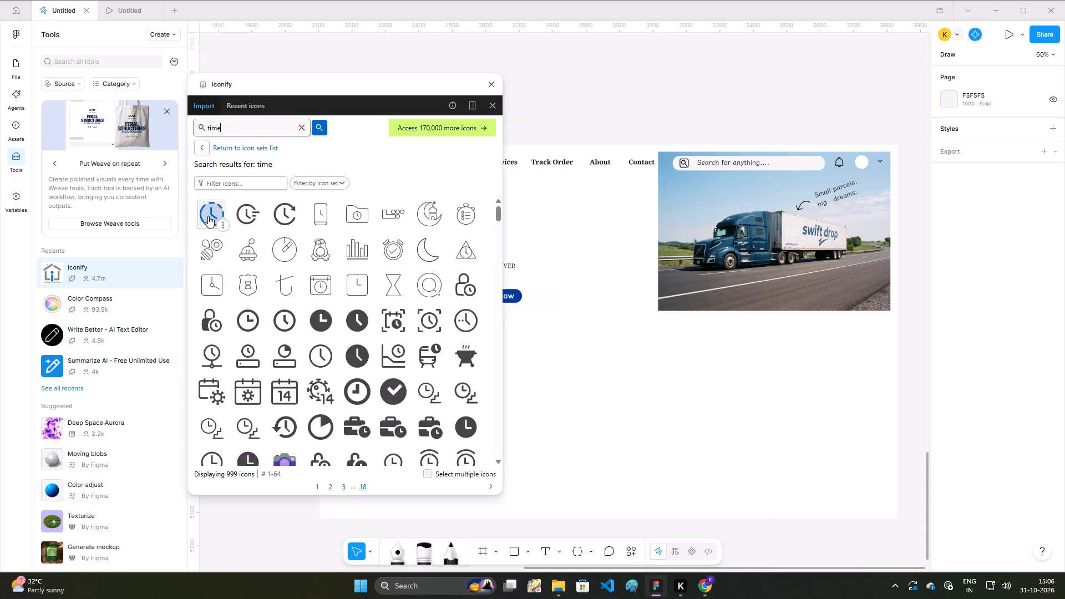
{"action": "left_click", "coordinate": [216, 222]}
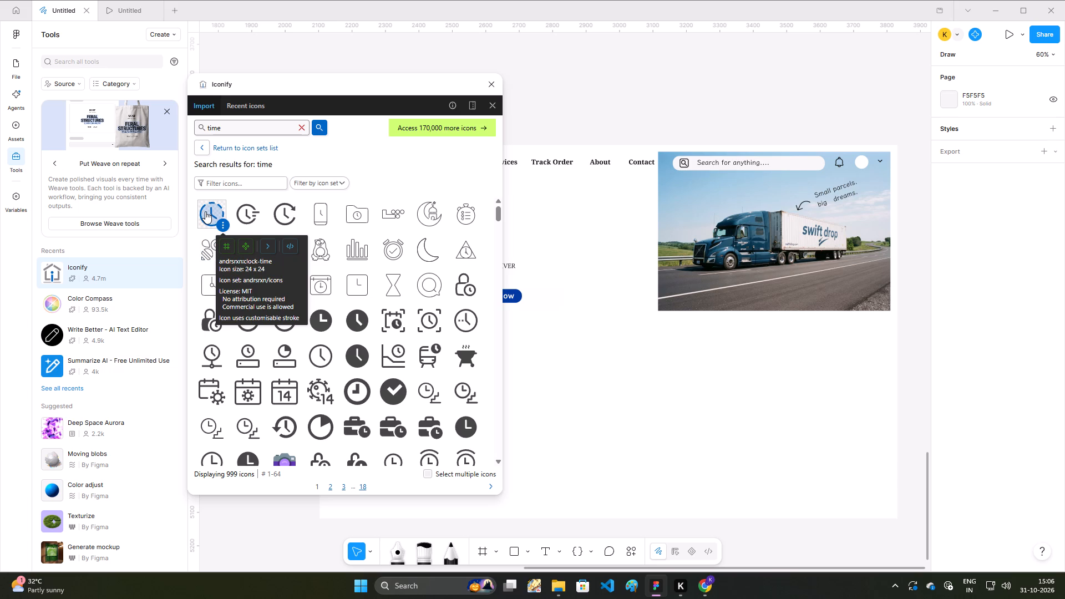
{"action": "left_click_drag", "start_coordinate": [205, 211], "coordinate": [528, 323]}
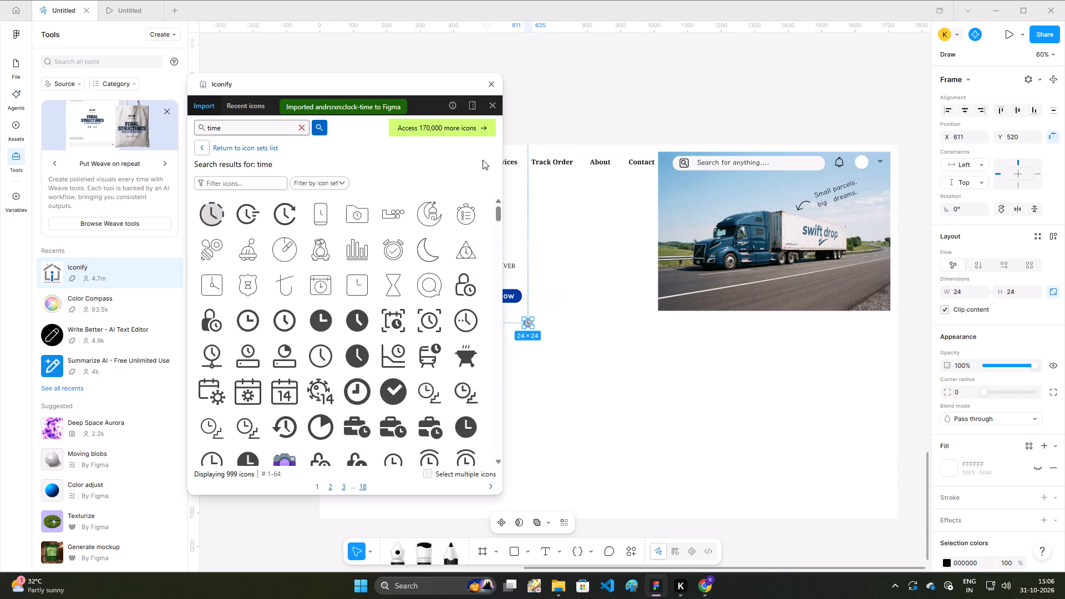
{"action": "left_click", "coordinate": [493, 84]}
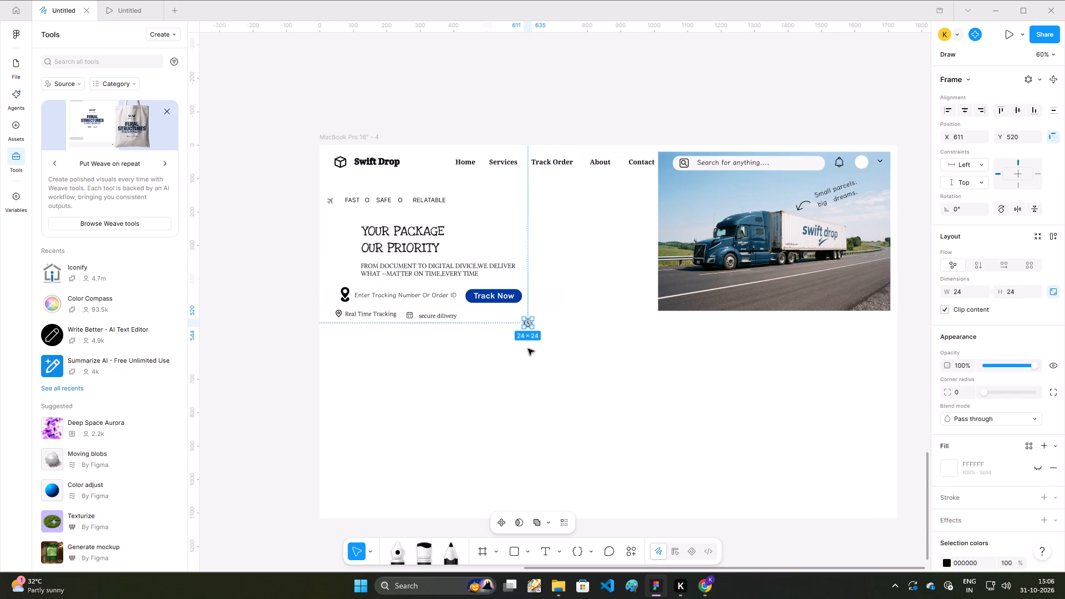
Position the clock icon just after the secure dilivery label, at X 443, Y 498.
{"action": "left_click_drag", "start_coordinate": [528, 324], "coordinate": [474, 316]}
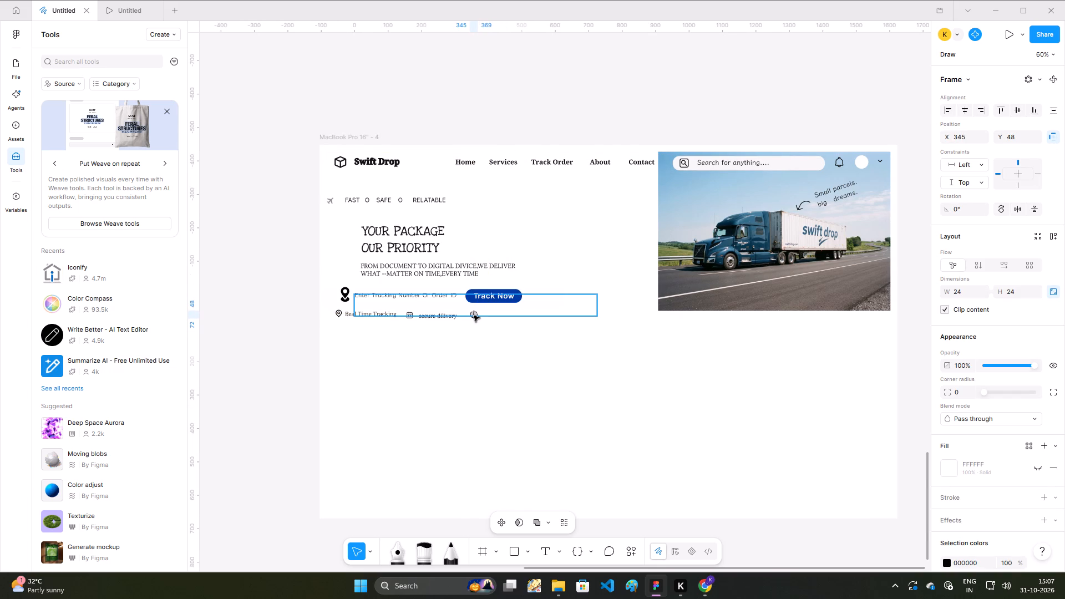
{"action": "left_click_drag", "start_coordinate": [474, 316], "coordinate": [473, 317]}
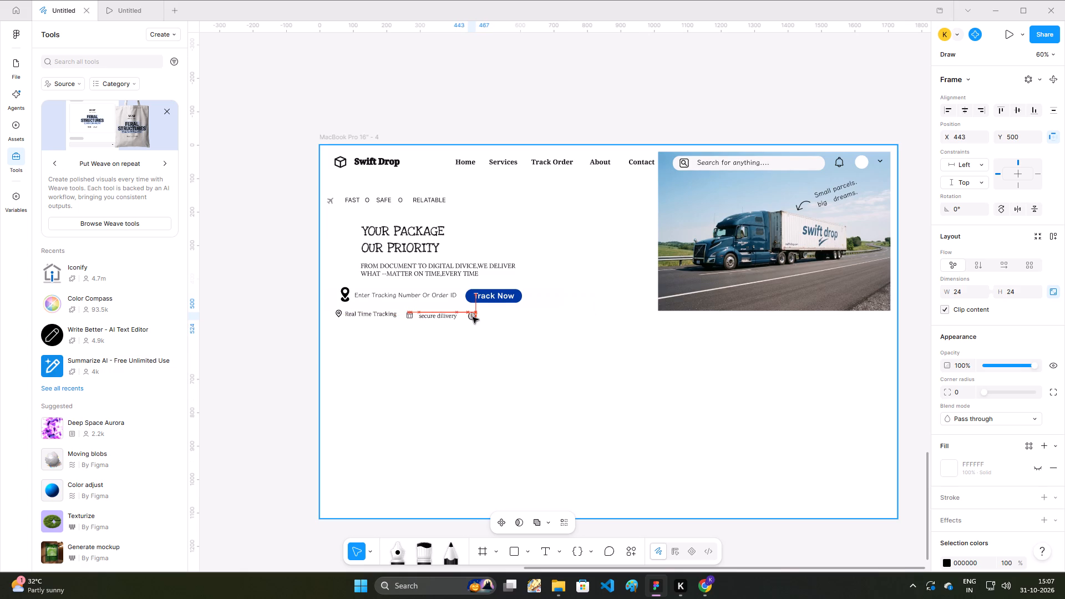
{"action": "left_click_drag", "start_coordinate": [473, 317], "coordinate": [473, 318]}
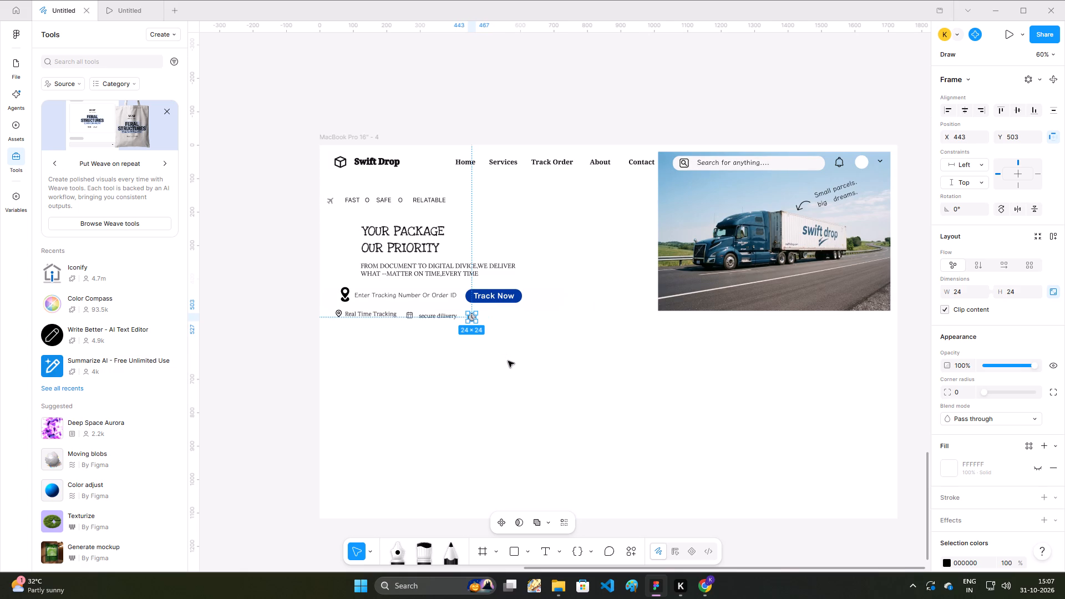
{"action": "left_click", "coordinate": [508, 361]}
{"action": "left_click", "coordinate": [471, 316]}
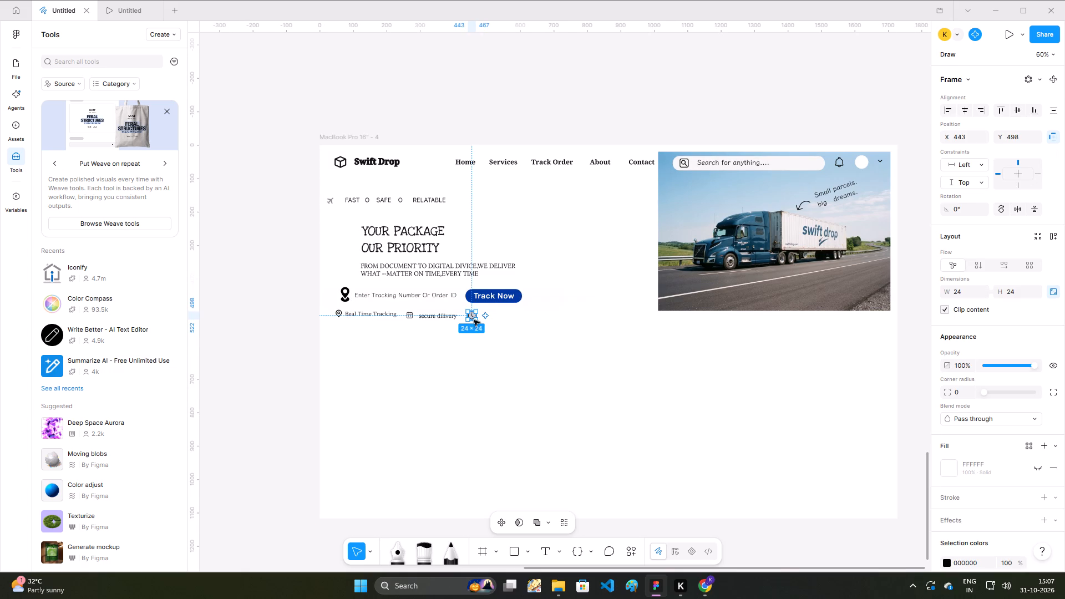
{"action": "key", "text": "Up"}
{"action": "key", "text": "Up"}
{"action": "key", "text": "Up"}
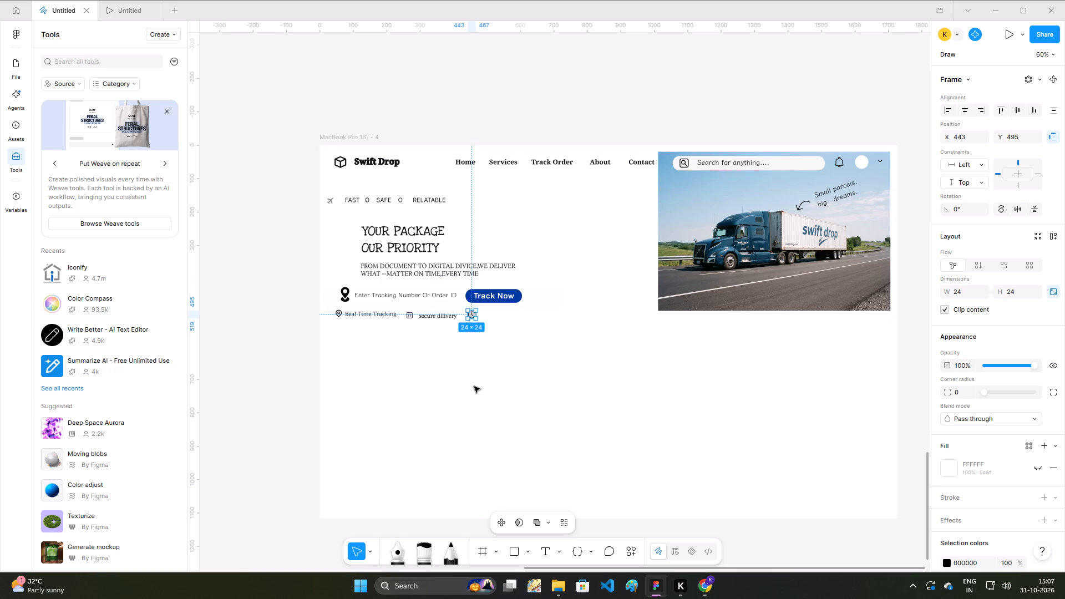
{"action": "key", "text": "Down"}
{"action": "key", "text": "Down"}
{"action": "key", "text": "Down"}
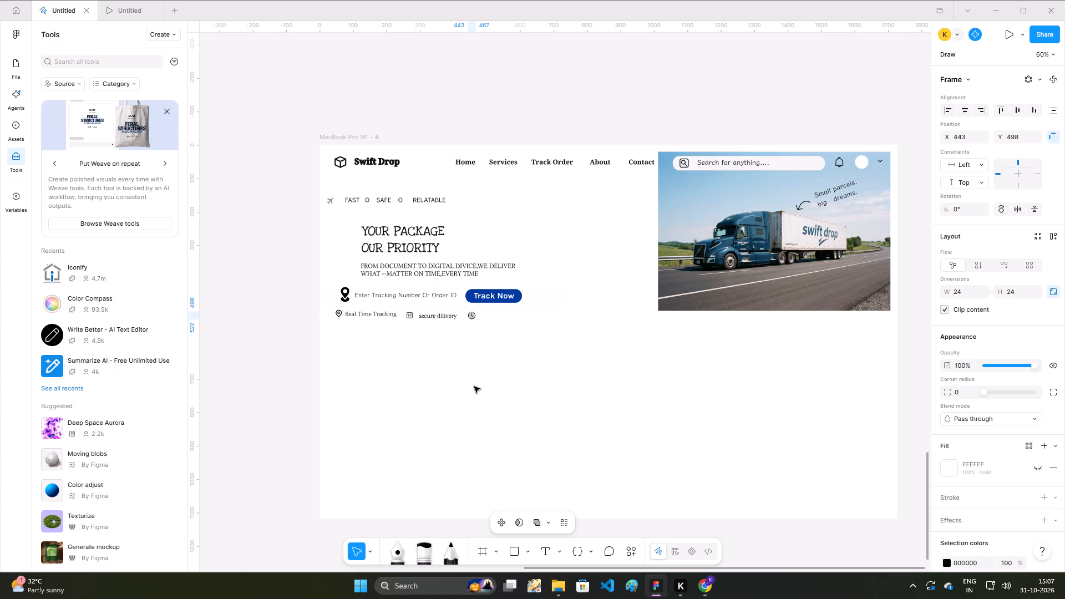
{"action": "left_click", "coordinate": [521, 359]}
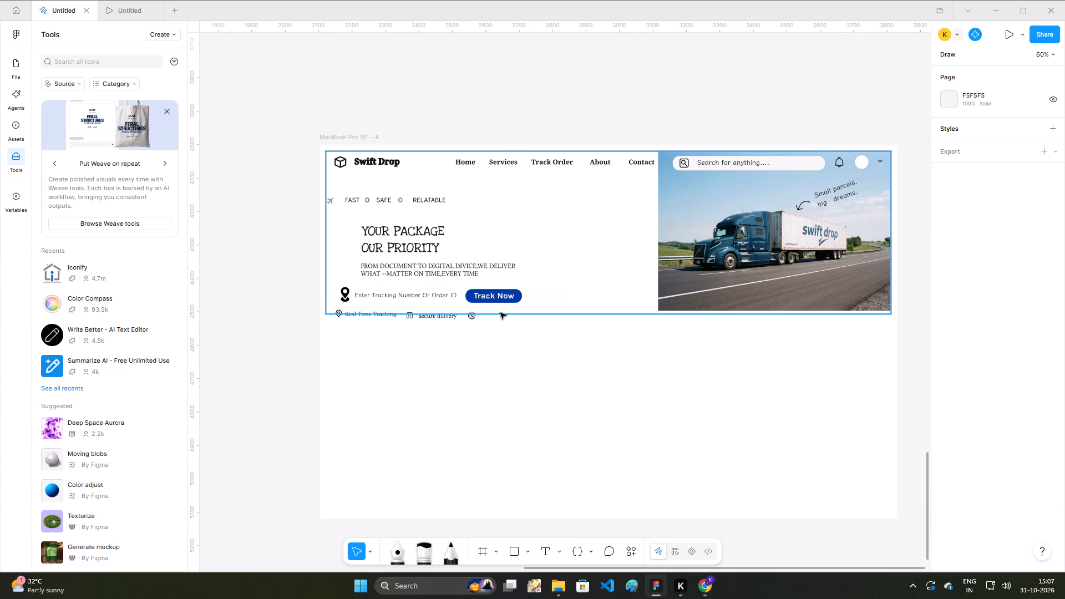
Add the text label "25/7 Support" just after the clock icon, at about X 400, Y 62.
{"action": "key", "text": "t"}
{"action": "left_click", "coordinate": [488, 315]}
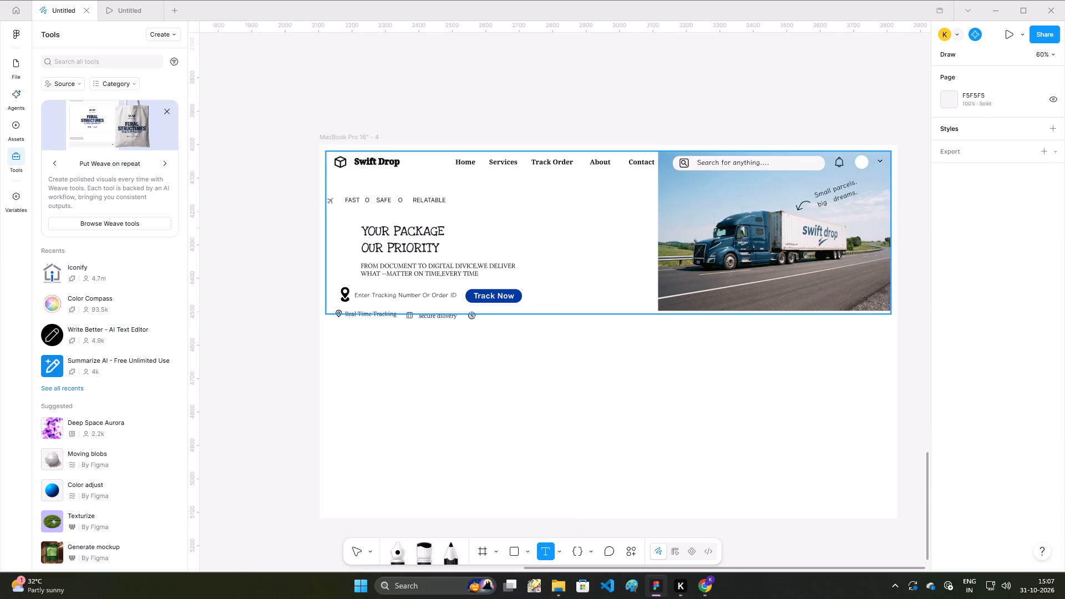
{"action": "type", "text": "25"}
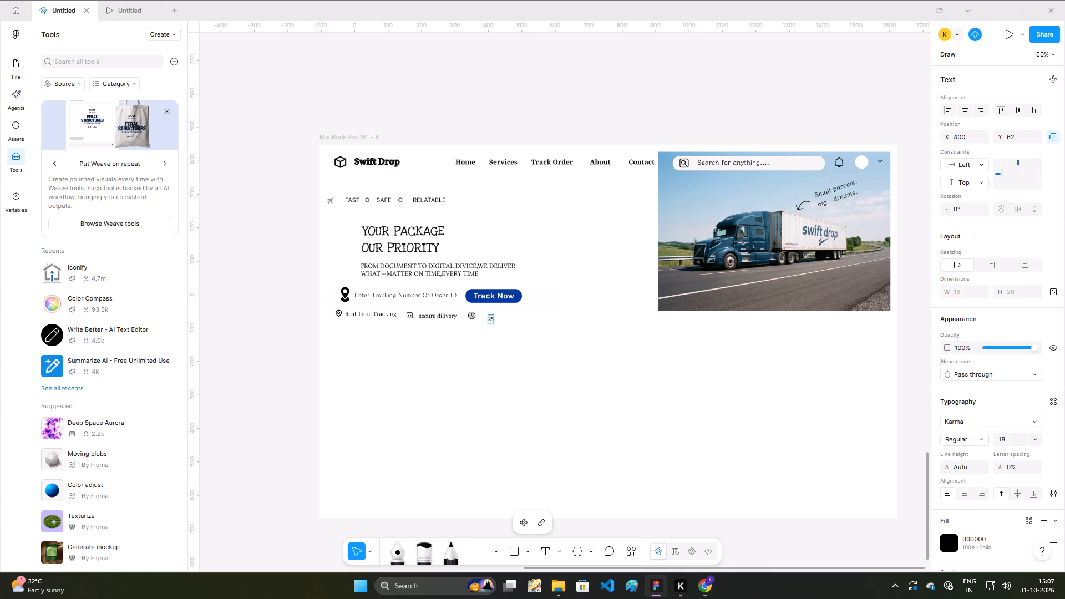
{"action": "key", "text": "x"}
{"action": "key", "text": "7"}
{"action": "key", "text": "BackSpace"}
{"action": "key", "text": "BackSpace"}
{"action": "key", "text": "slash"}
{"action": "key", "text": "7"}
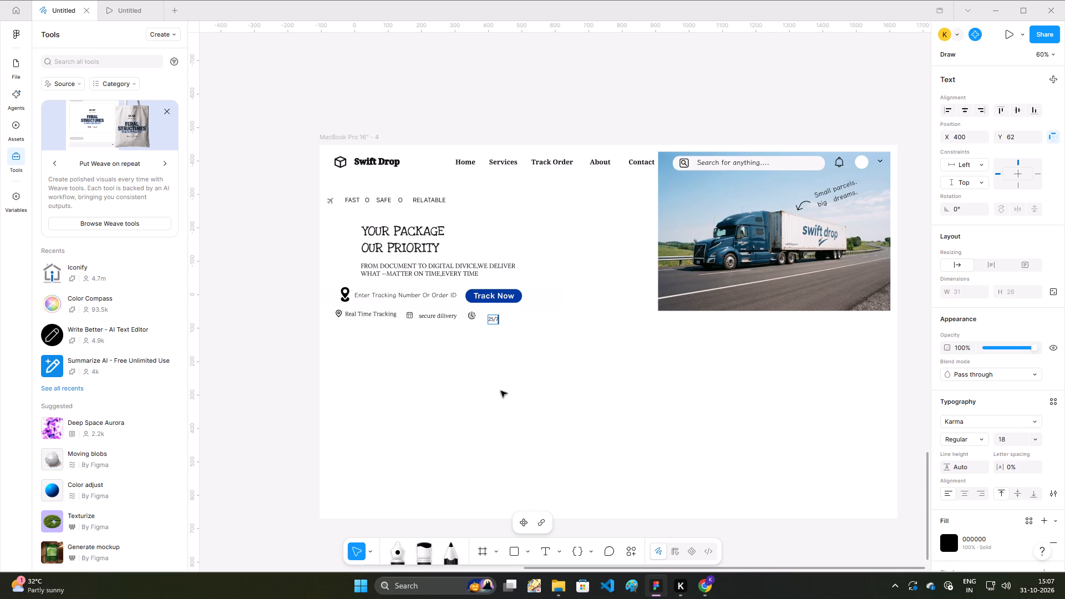
{"action": "key", "text": "space"}
{"action": "type", "text": "s"}
{"action": "type", "text": "upport"}
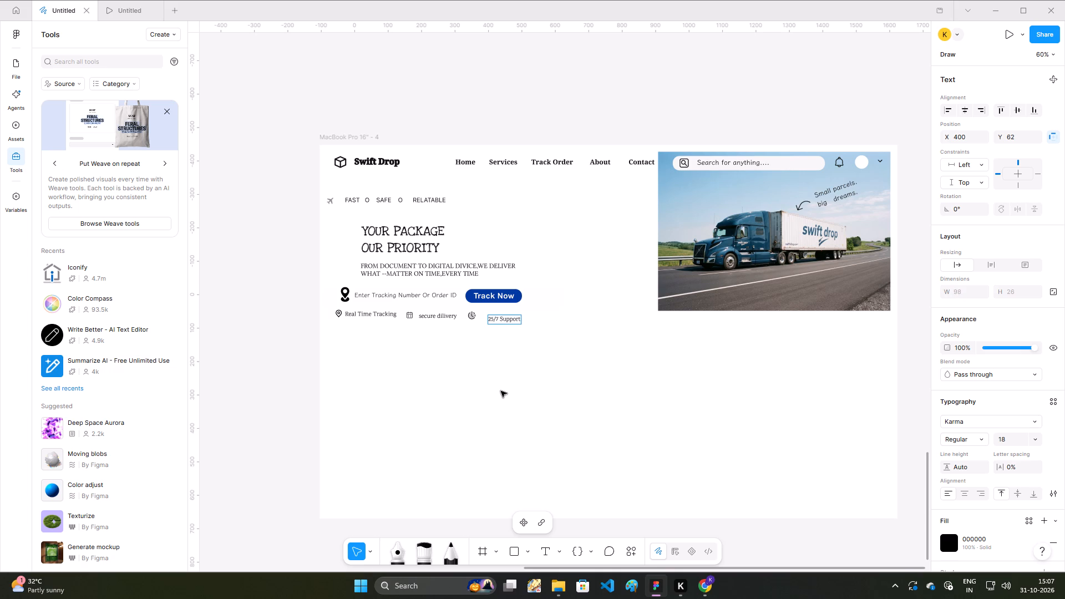